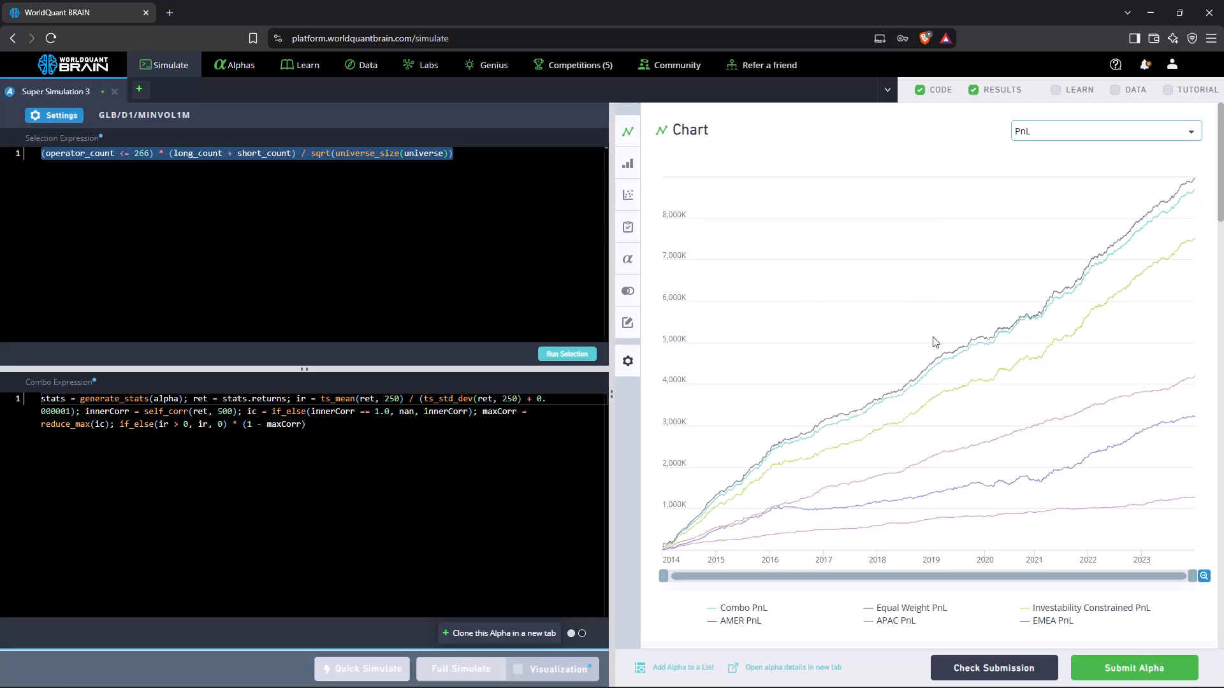
Run the Prod Correlation check for the current super alpha and expand its distribution chart.
scroll(933, 336, "down", 10)
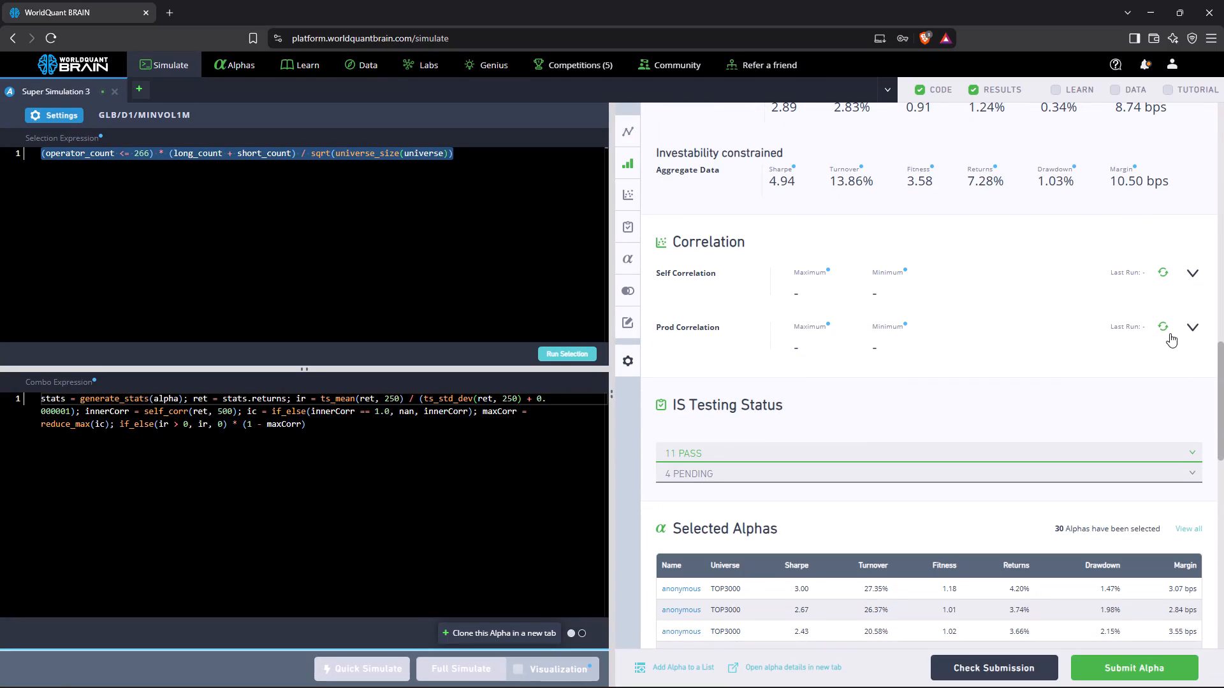
left_click(1191, 326)
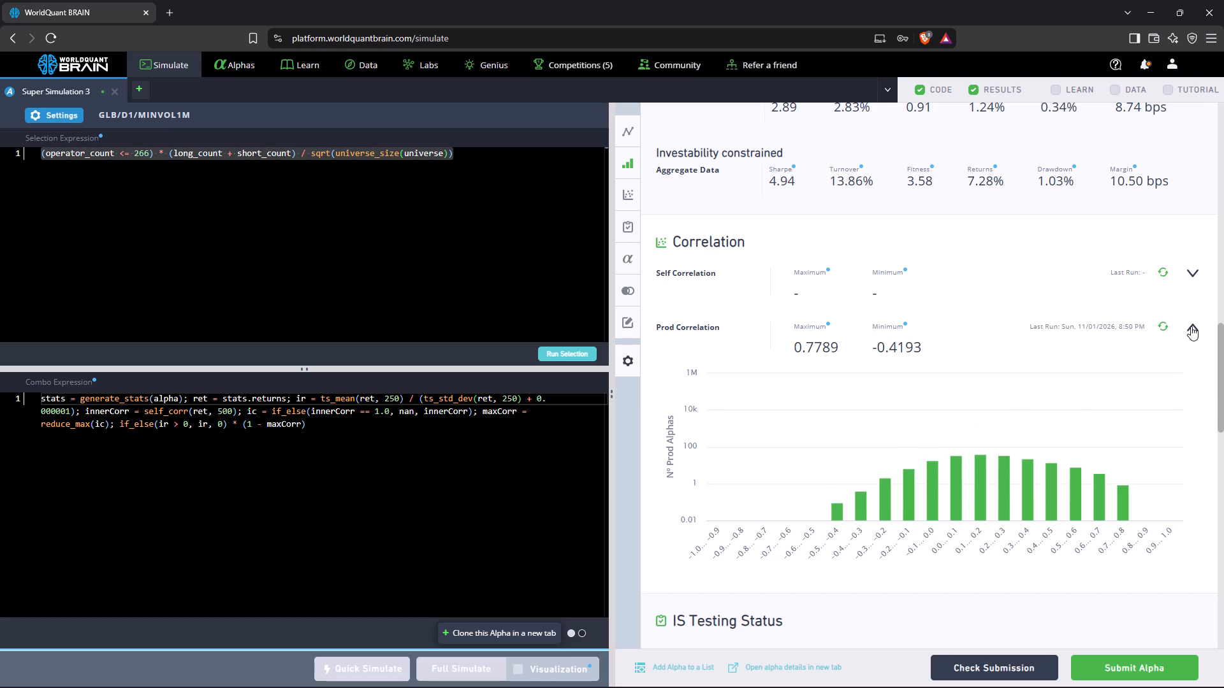
Set the neutralization in the Super Simulation 3 combo settings to RAM and apply the settings.
left_click(50, 122)
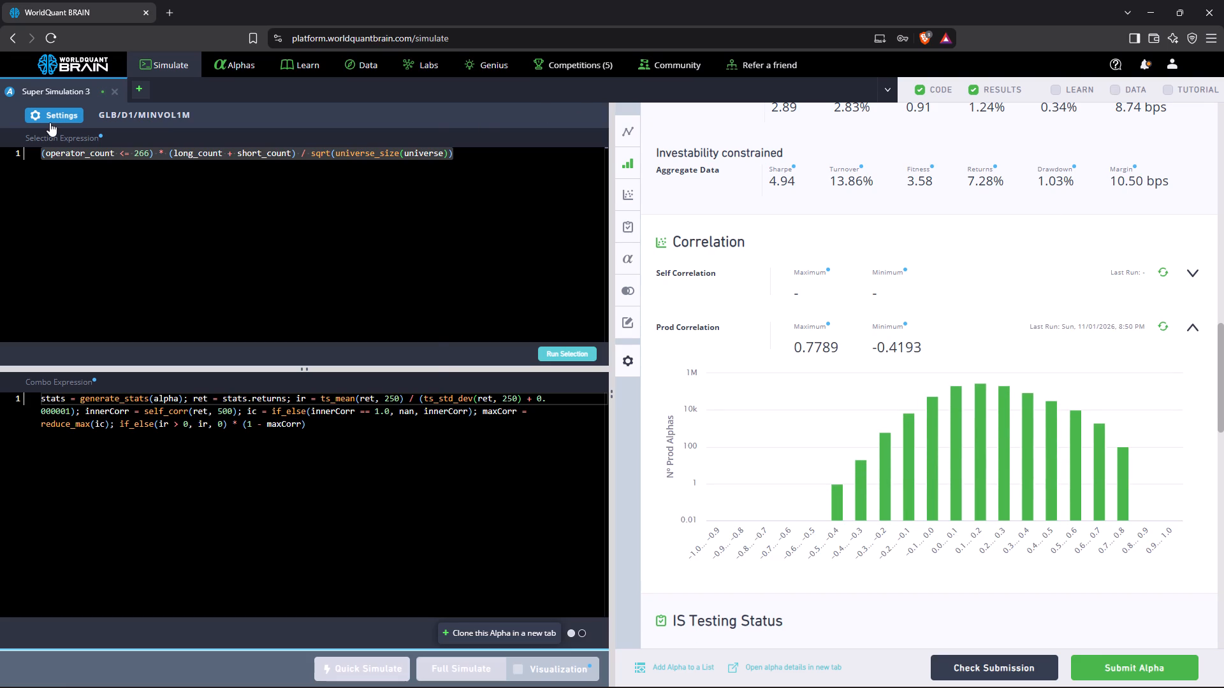
left_click(302, 342)
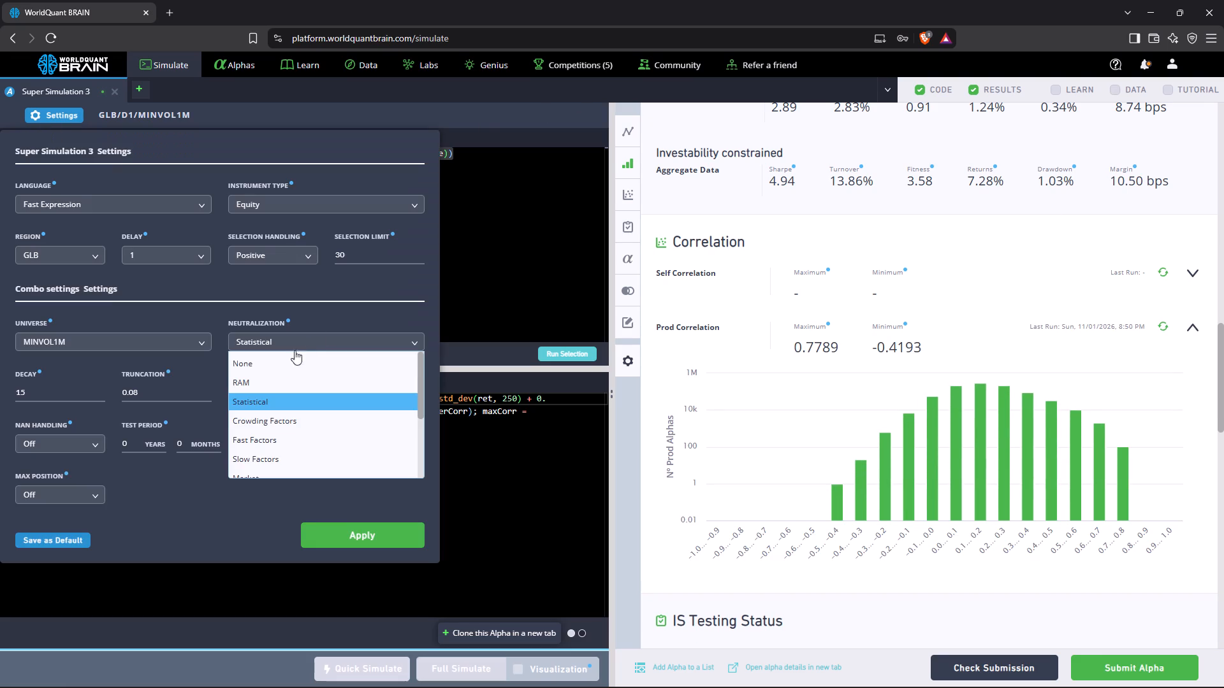
left_click(283, 375)
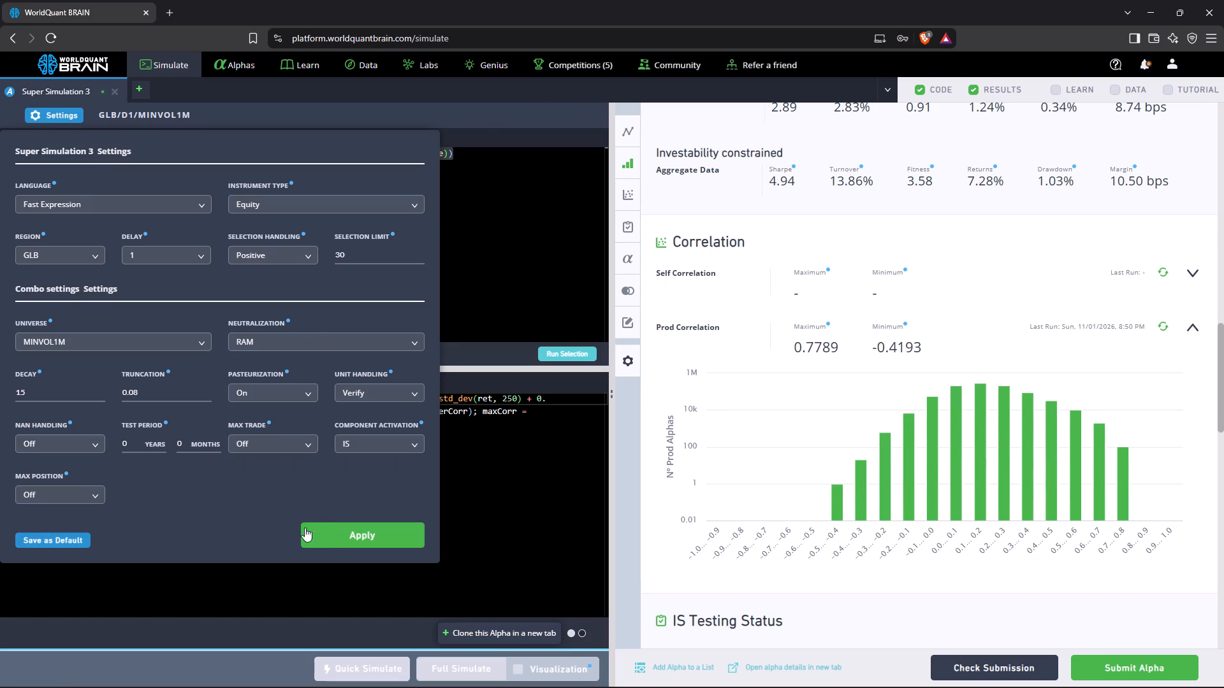
left_click(335, 530)
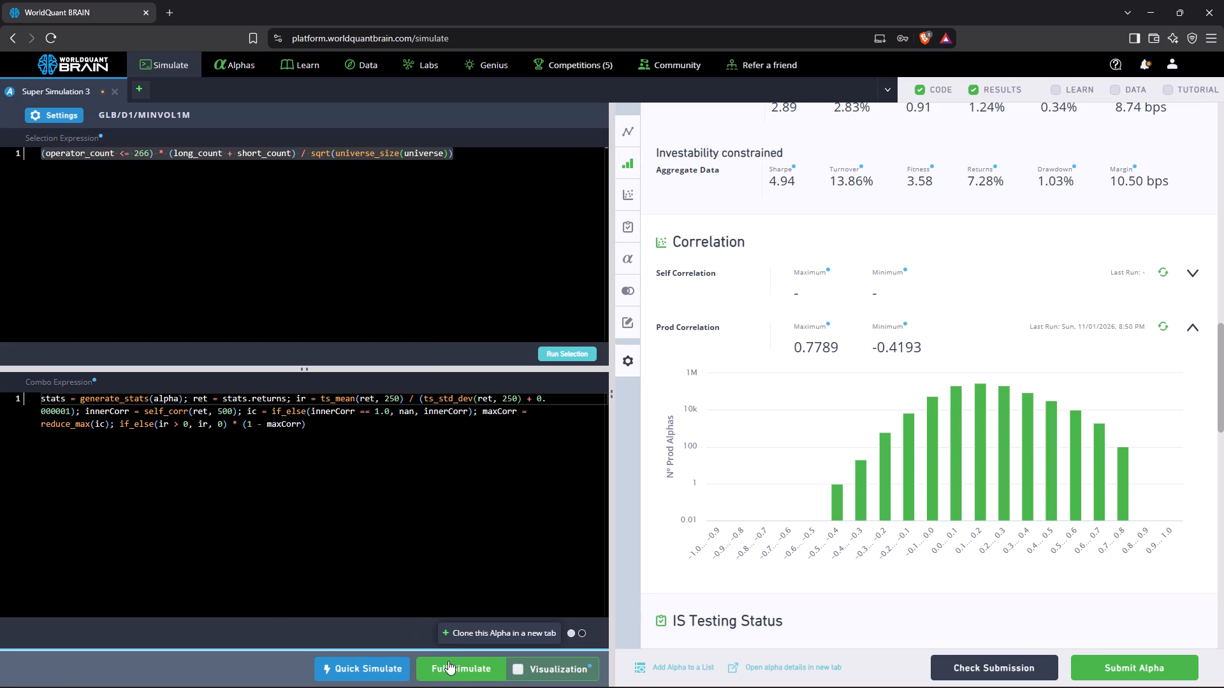
Run a full simulation of the super alpha with the updated settings.
left_click(451, 666)
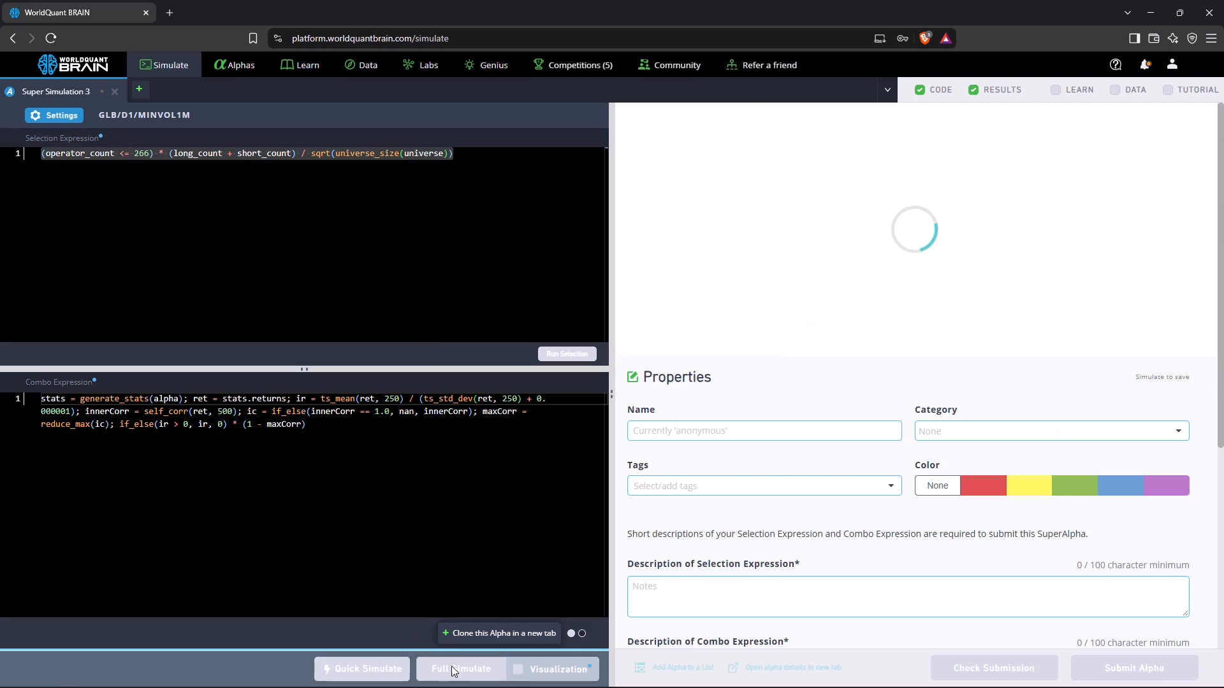
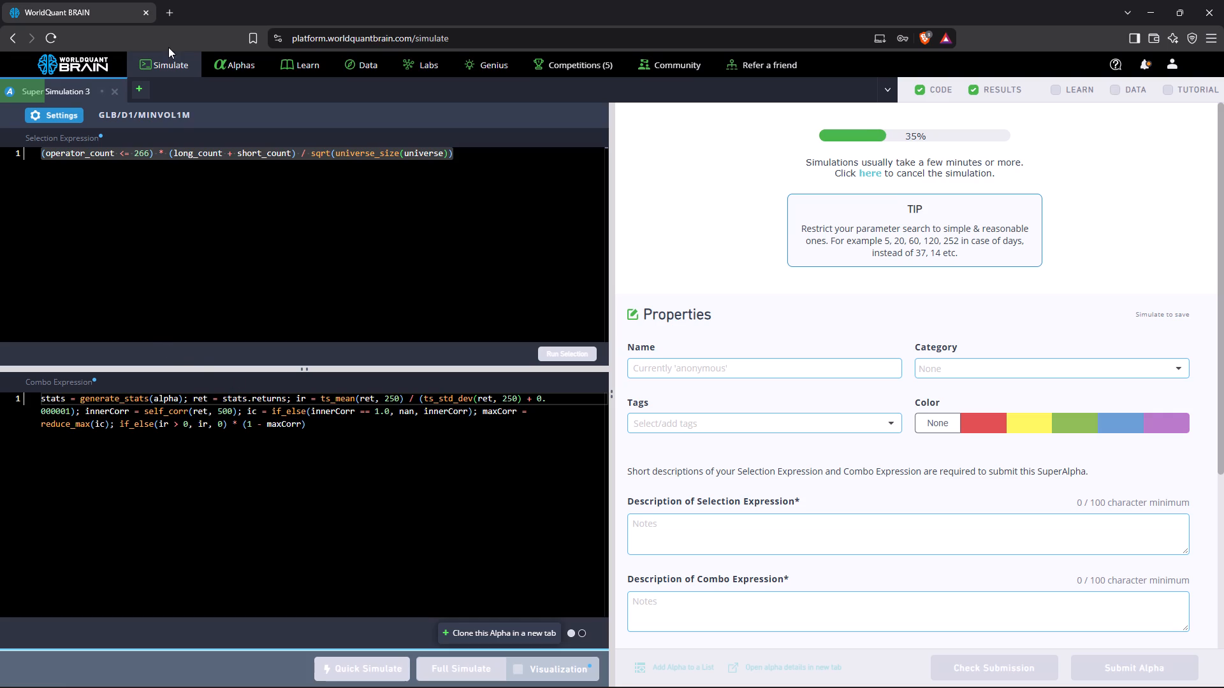
Search the web in a new tab for "who was the keeper in the carabao game for city vs brighton", then close that tab.
left_click(168, 15)
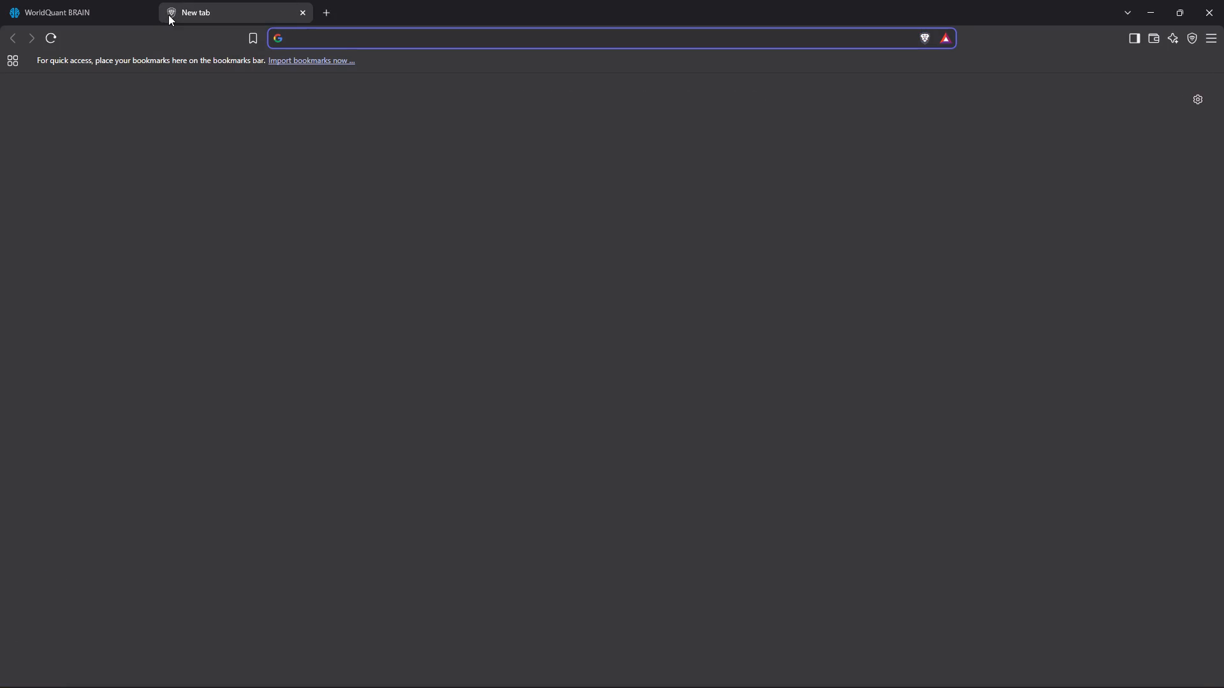
type("who was the keeper in")
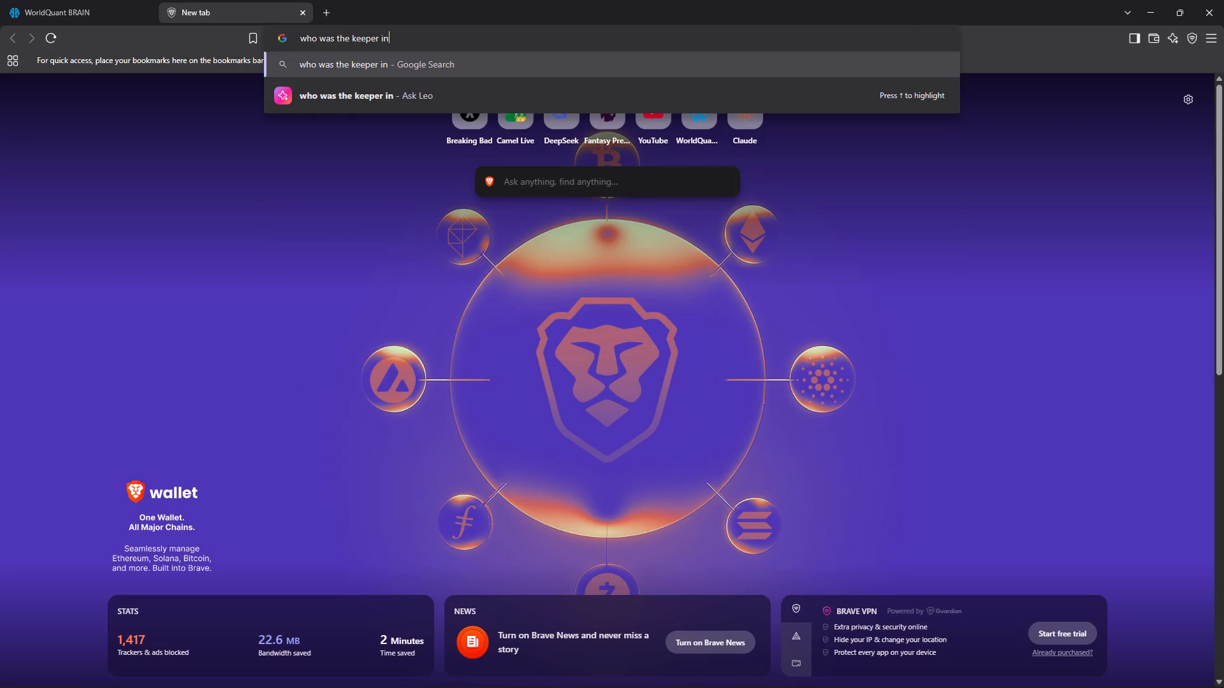
key("space")
type("the")
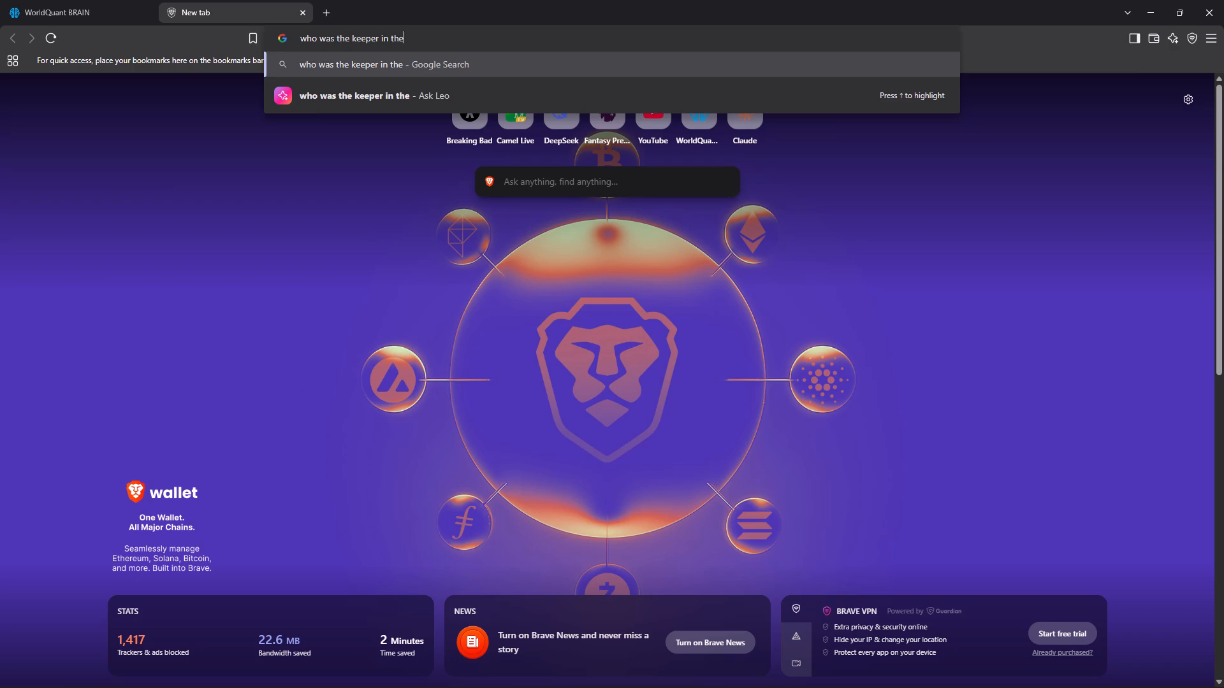
key("space")
type("carabao")
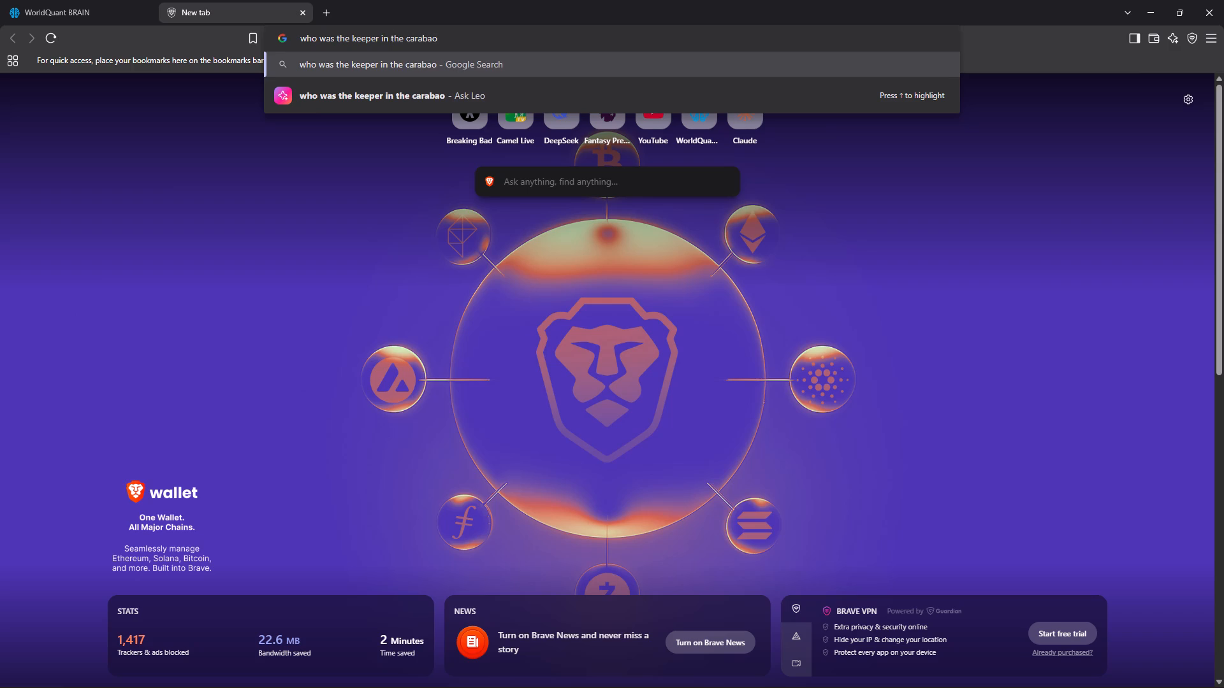
key("space")
type("game")
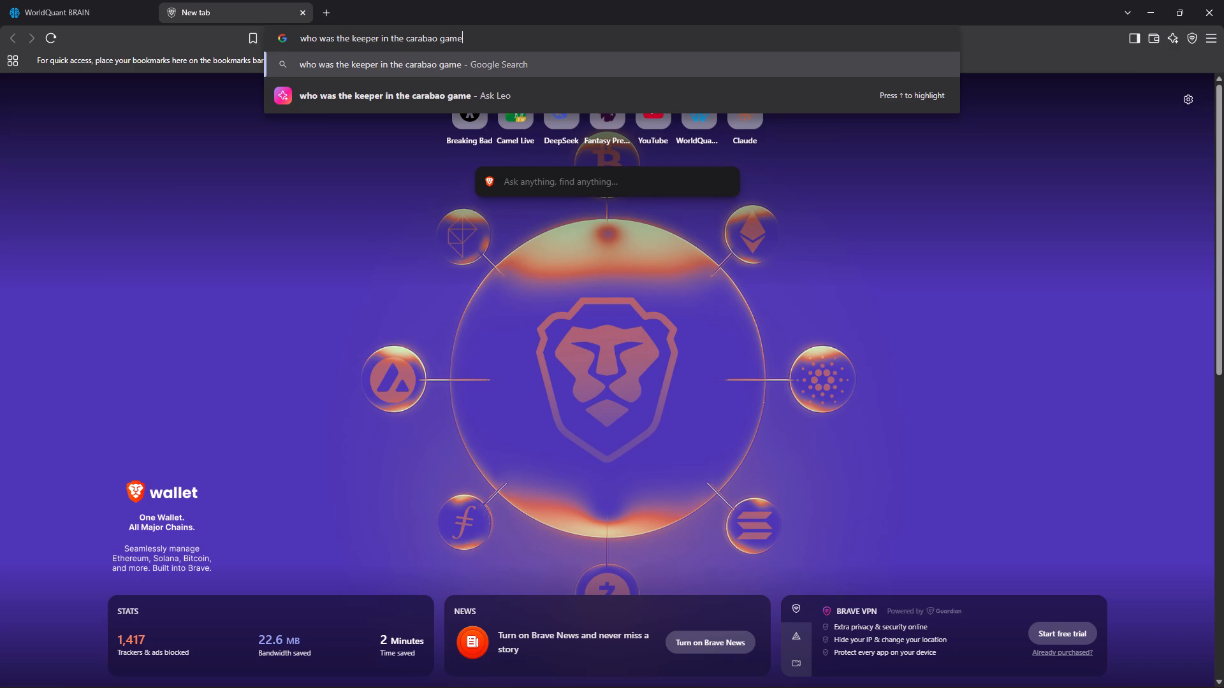
key("space")
type("for city")
key("space")
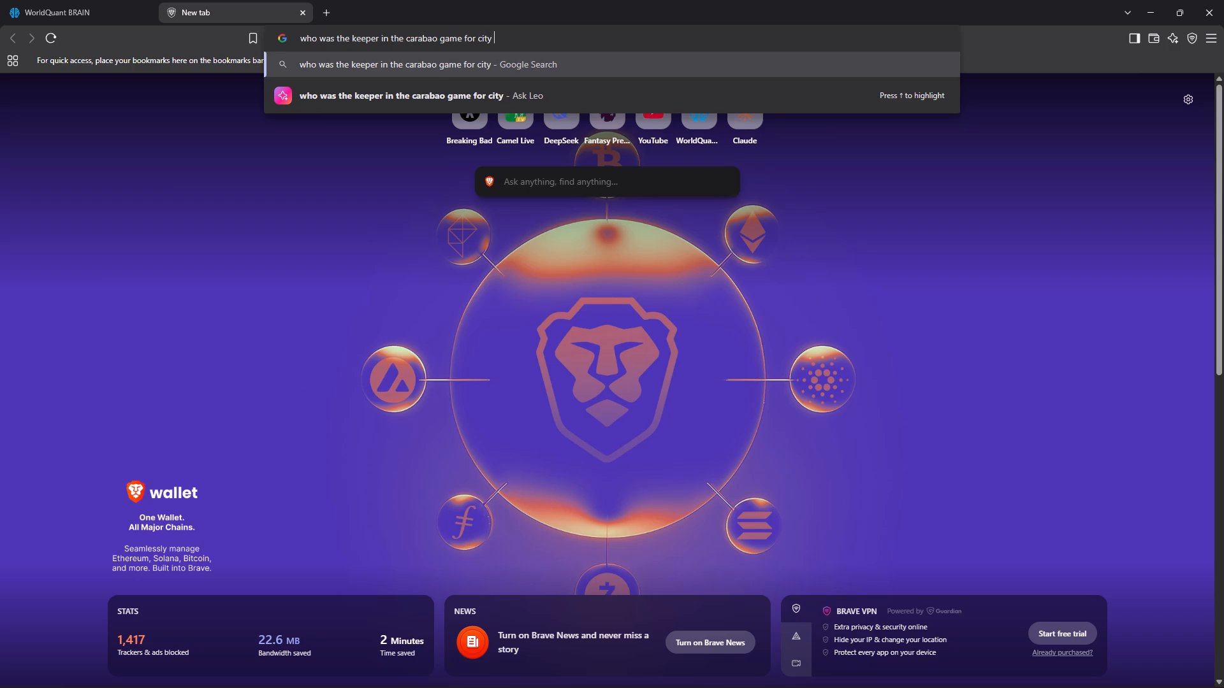
type("vs brighton")
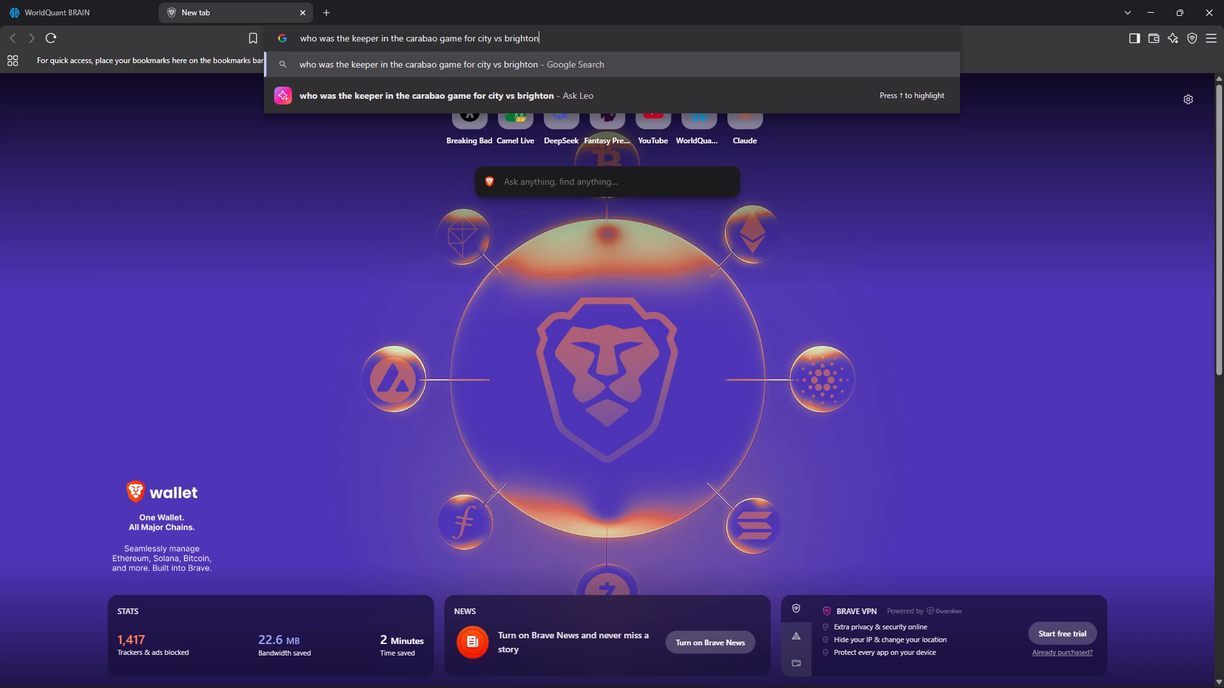
key("Return")
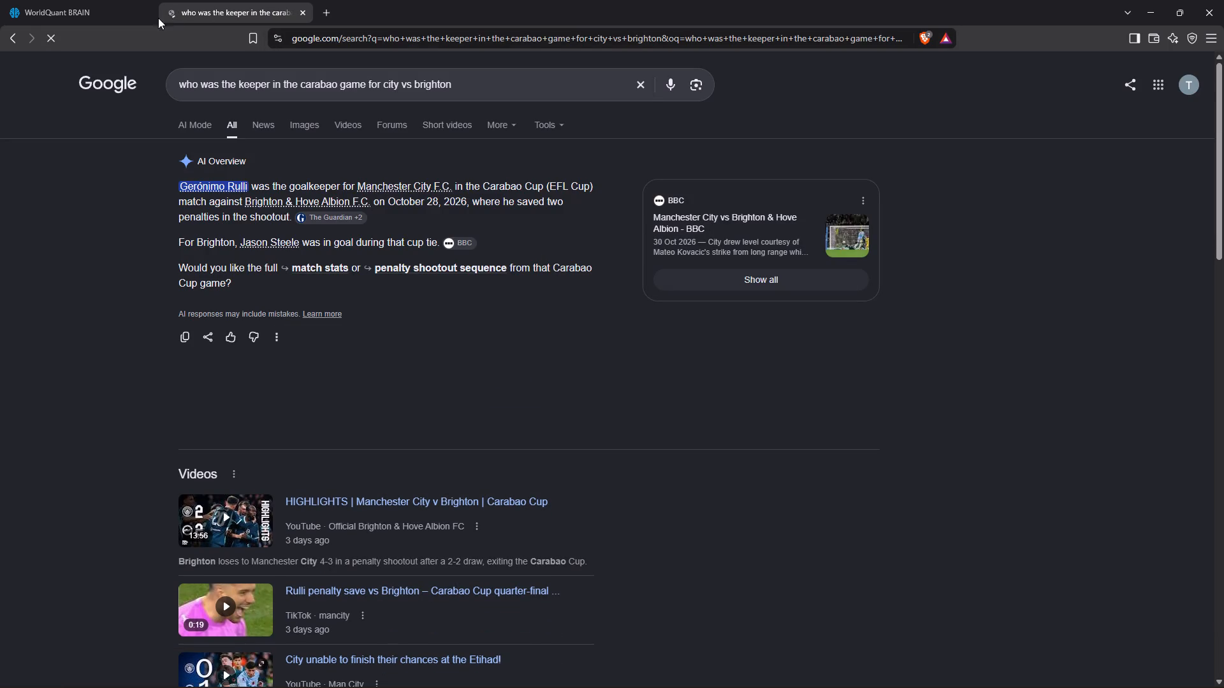
left_click(62, 0)
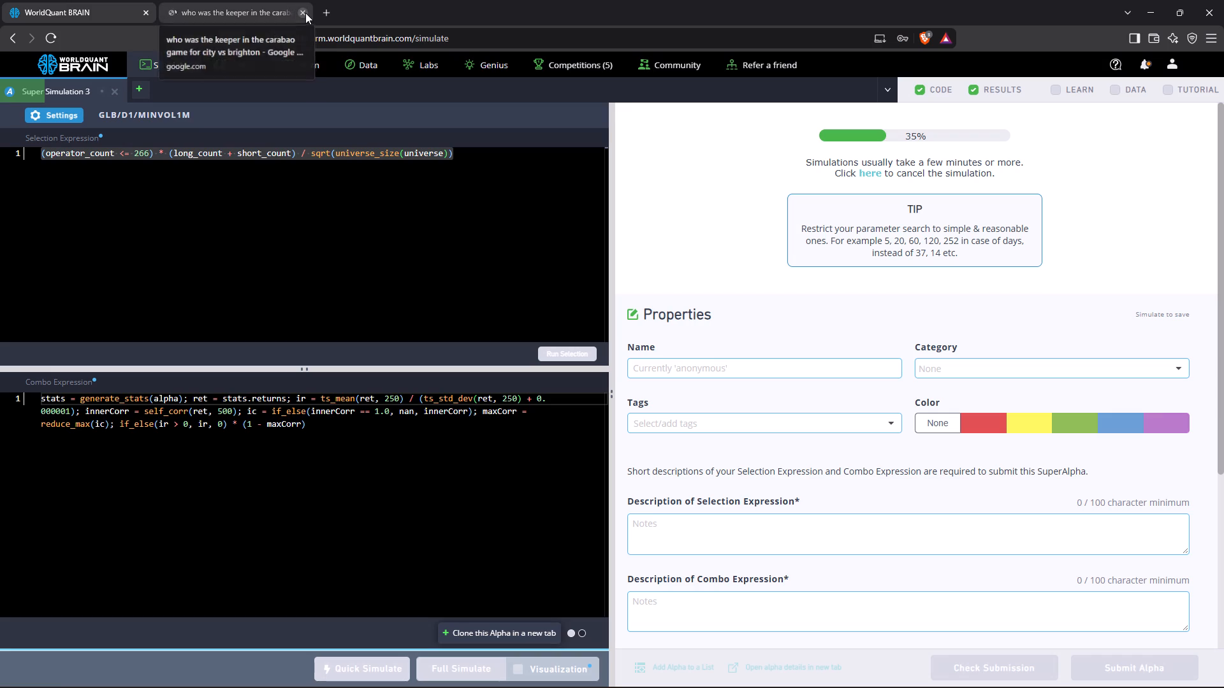
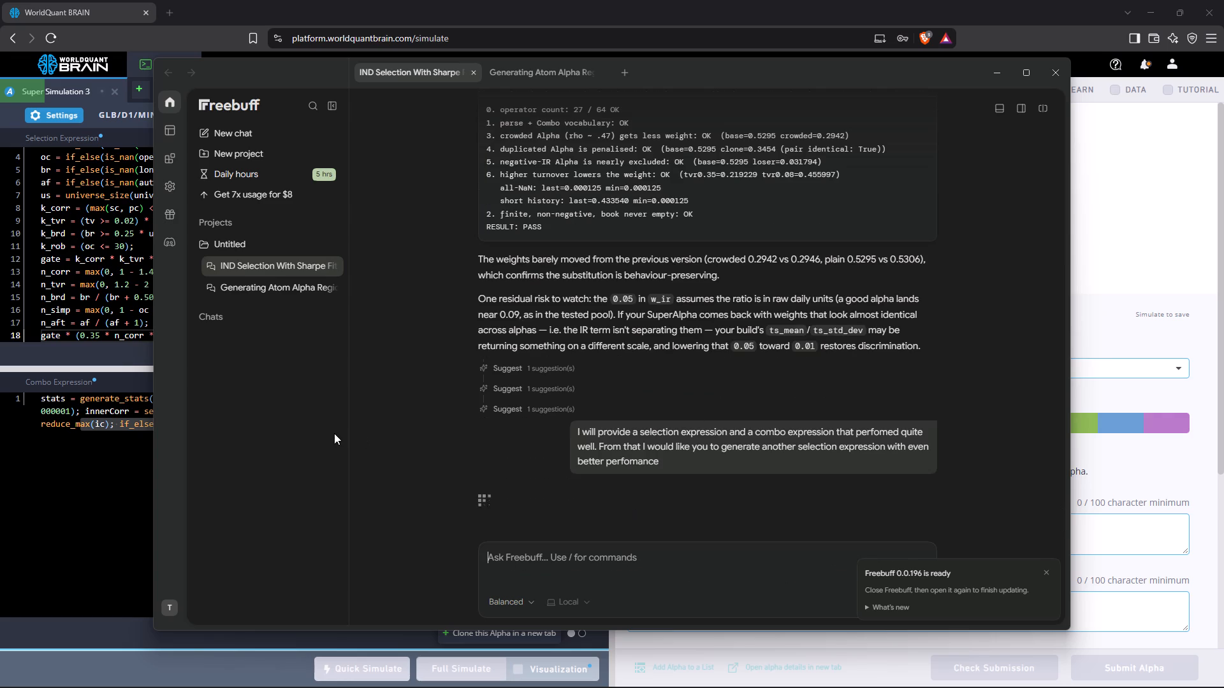
Switch back to the BRAIN super alpha simulation.
left_click(37, 534)
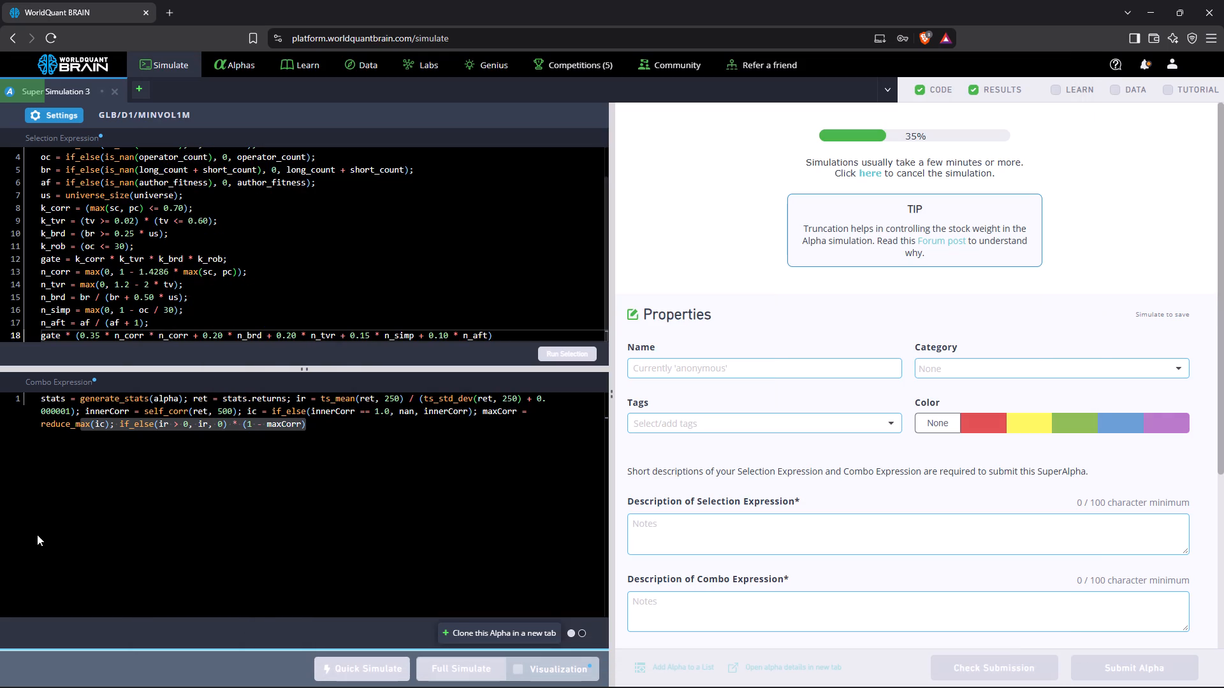
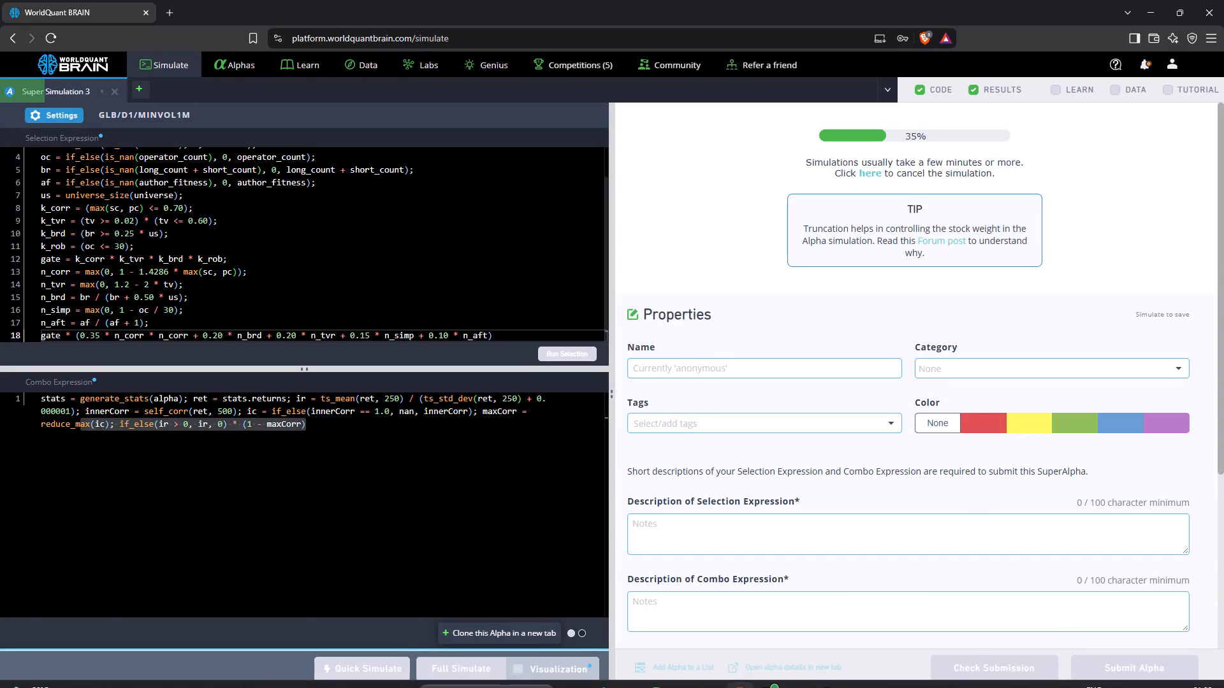
Review the super alpha's selection expression and its simulation settings while the simulation runs.
left_click(323, 275)
scroll(323, 275, "down", 5)
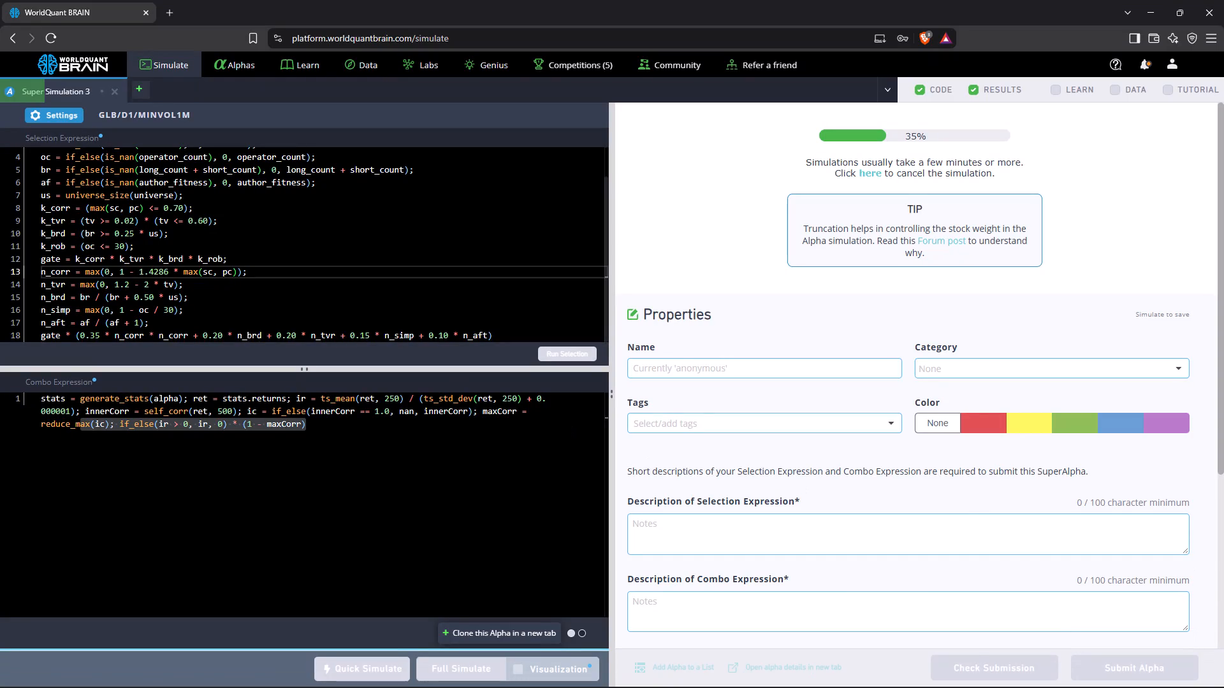
scroll(323, 275, "up", 5)
scroll(323, 275, "down", 5)
scroll(323, 275, "up", 5)
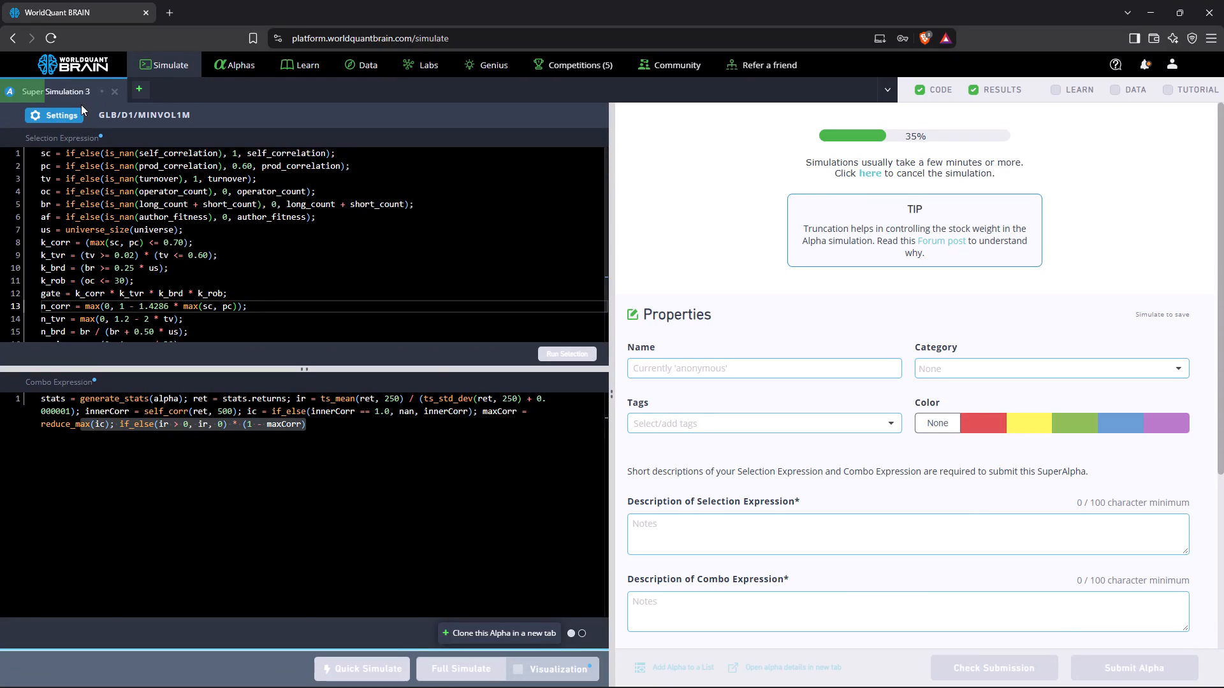
left_click(66, 117)
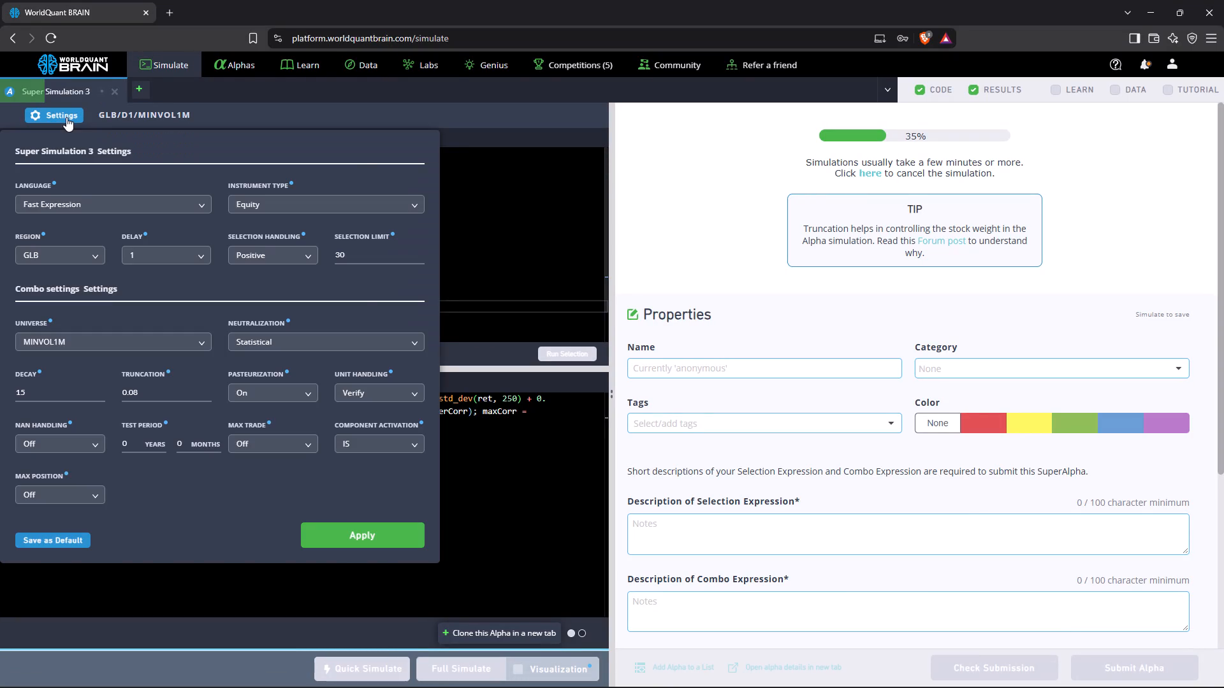
left_click(66, 117)
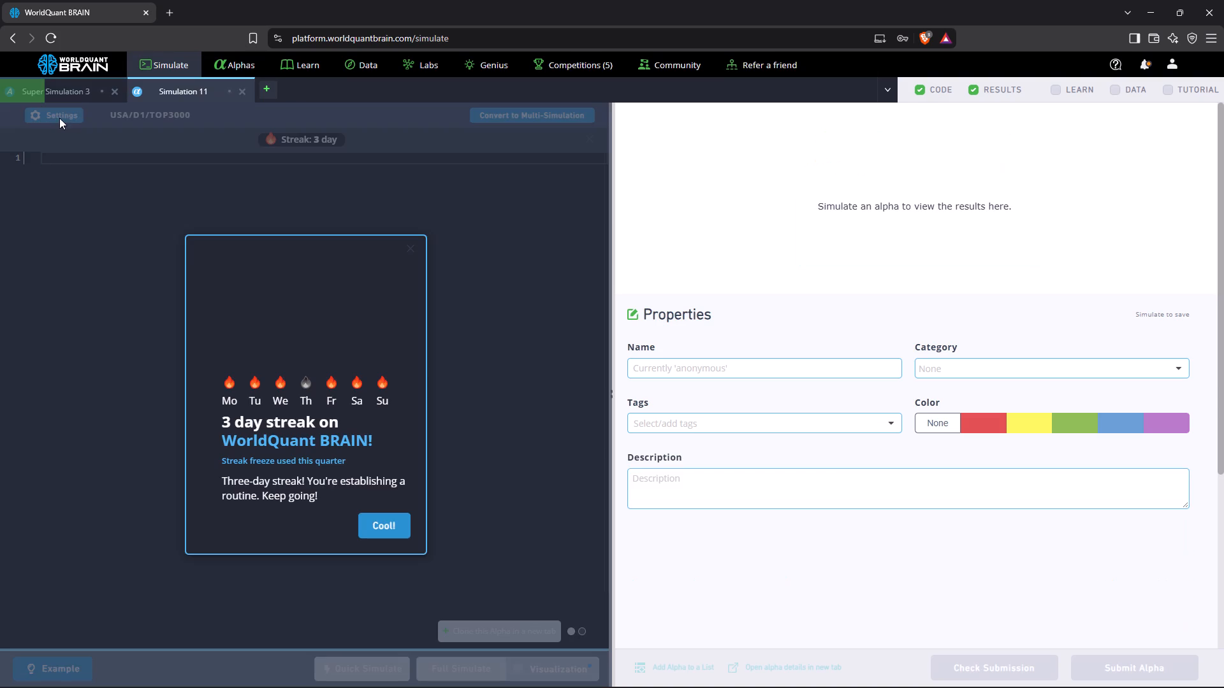
left_click(54, 118)
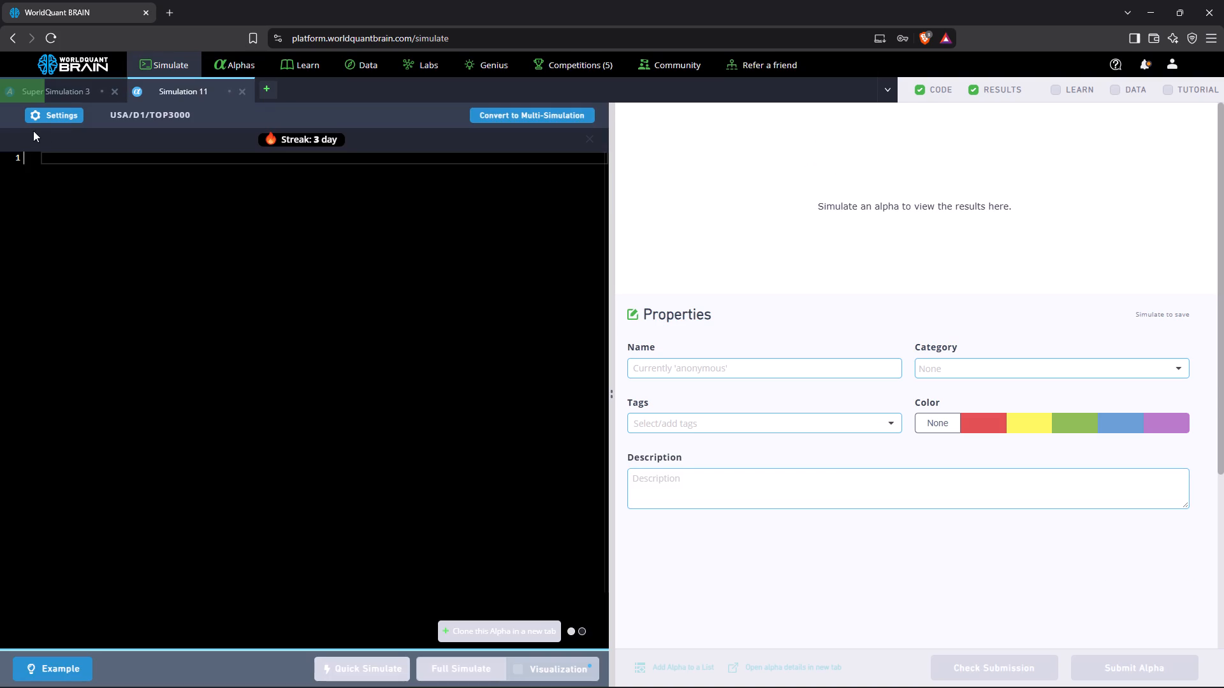
Set the new simulation's region to DEU and neutralization to Fast Factors, and apply the settings.
left_click(39, 117)
left_click(78, 254)
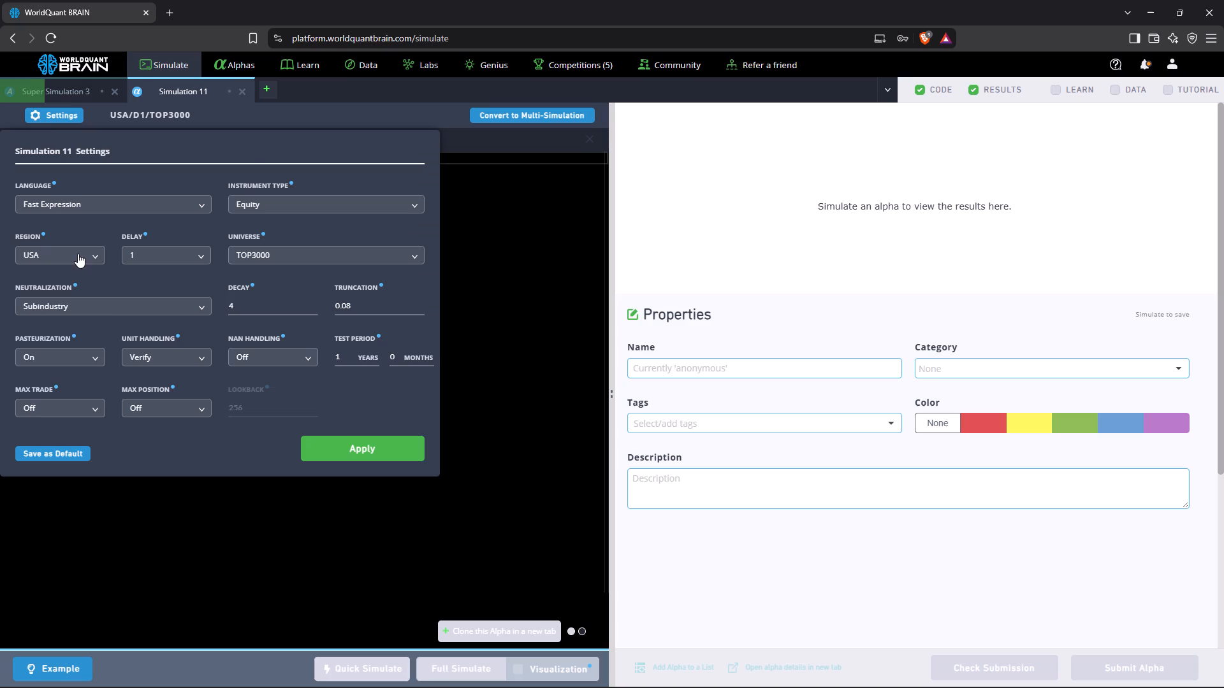
scroll(68, 320, "down", 5)
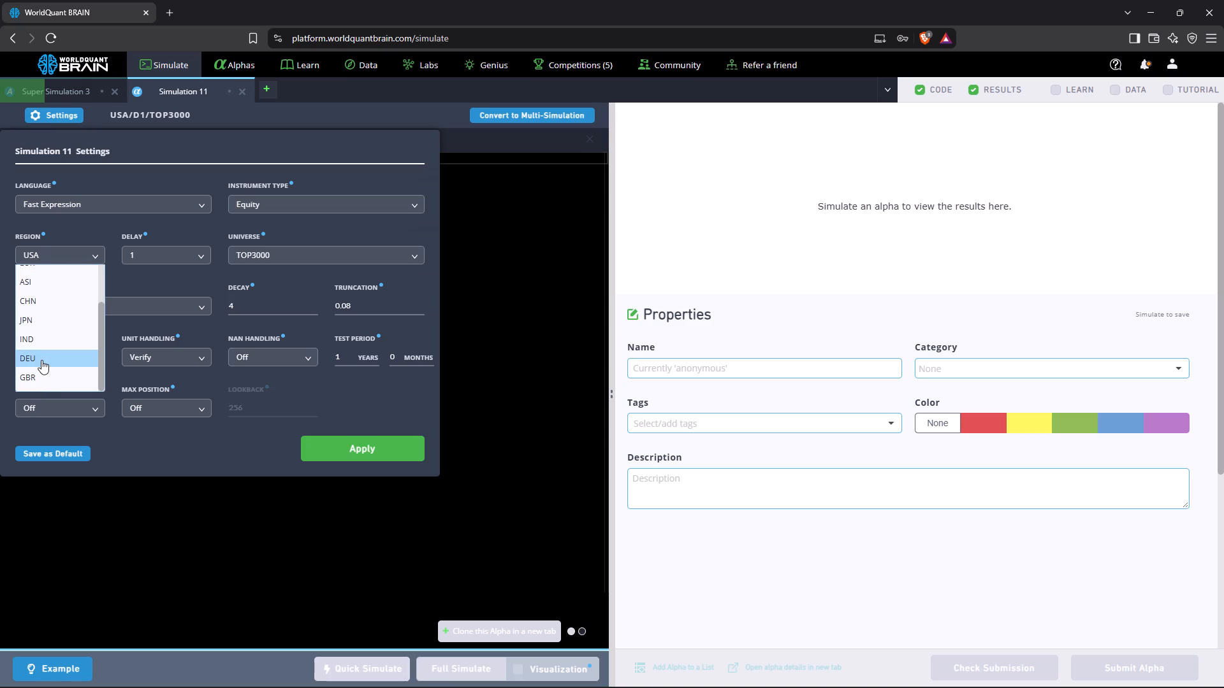
left_click(41, 360)
left_click(88, 299)
scroll(76, 374, "down", 3)
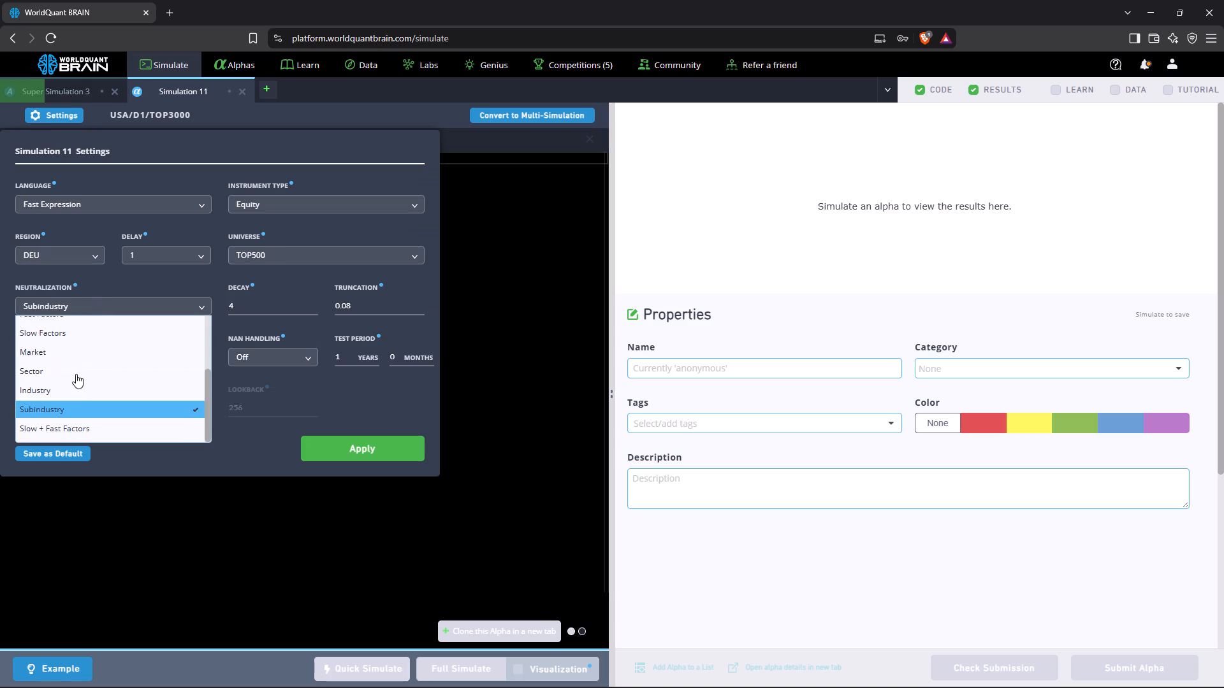
scroll(76, 374, "up", 2)
left_click(43, 406)
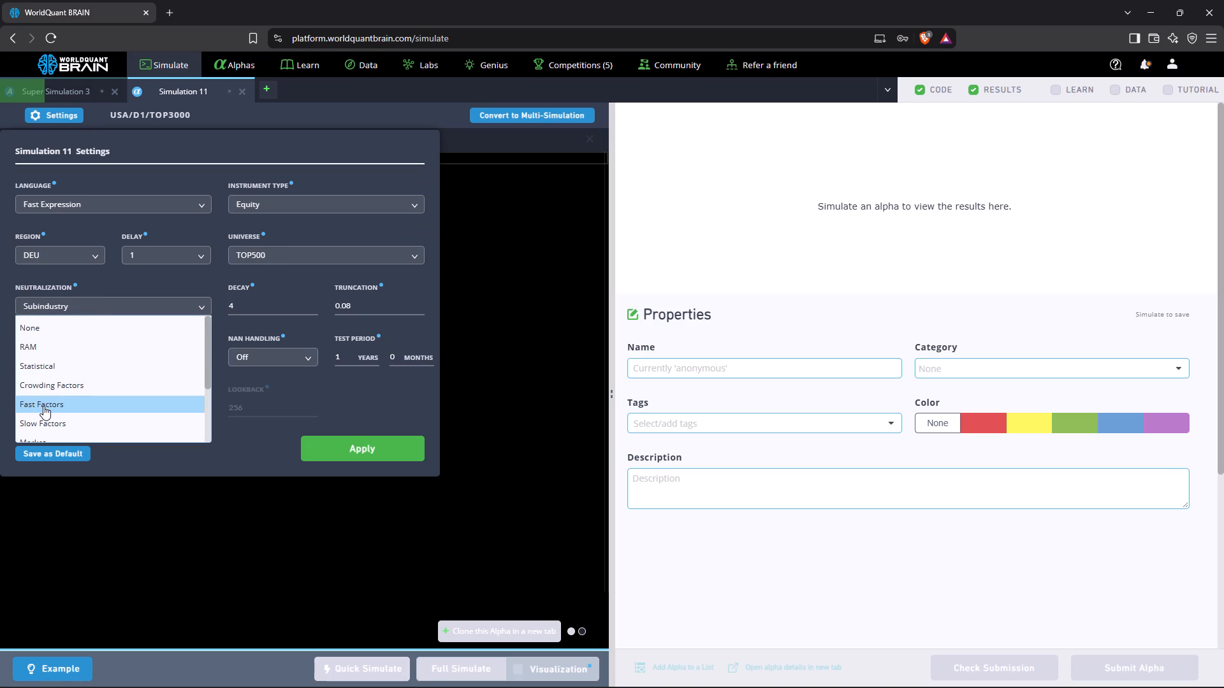
left_click(349, 441)
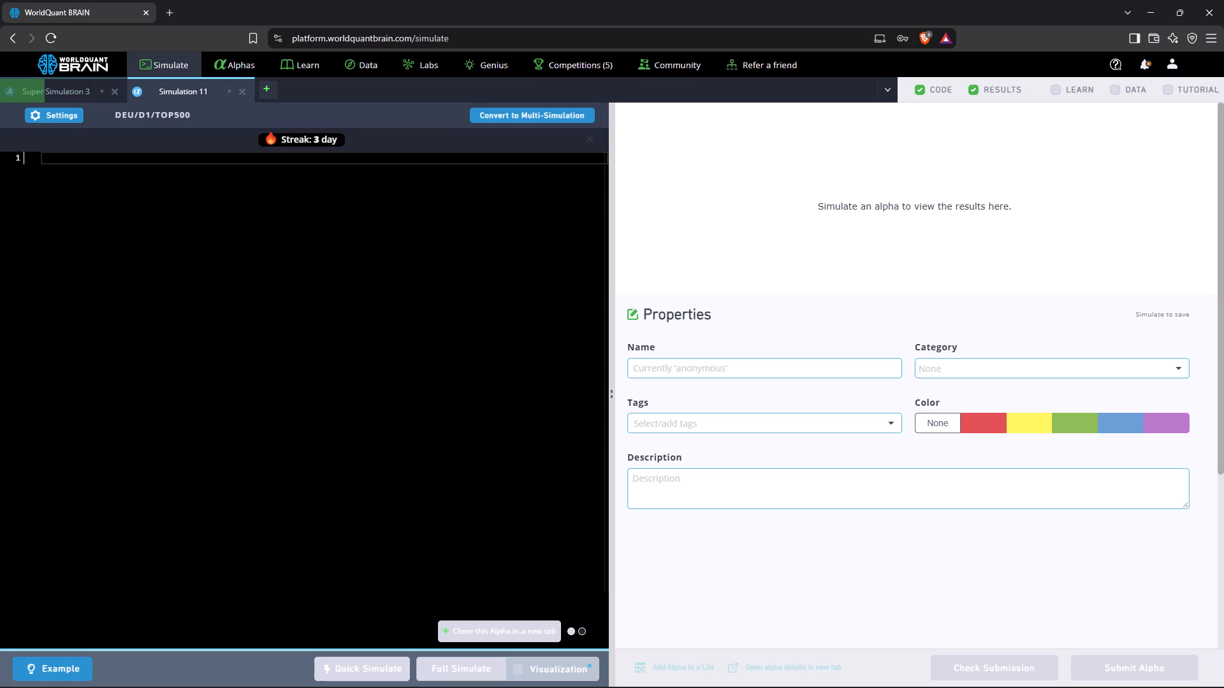
Set the simulation's decay to 3 and test period to 0 years, and apply the settings.
left_click(42, 123)
left_click(43, 116)
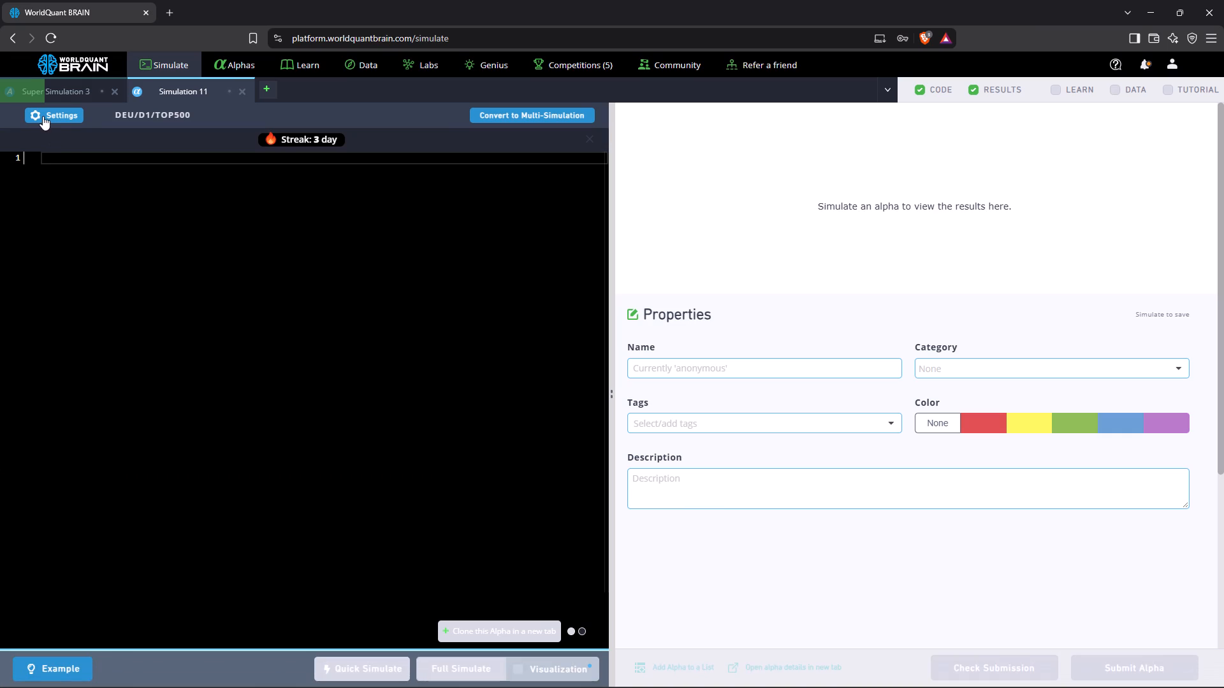
left_click(249, 312)
key("Down")
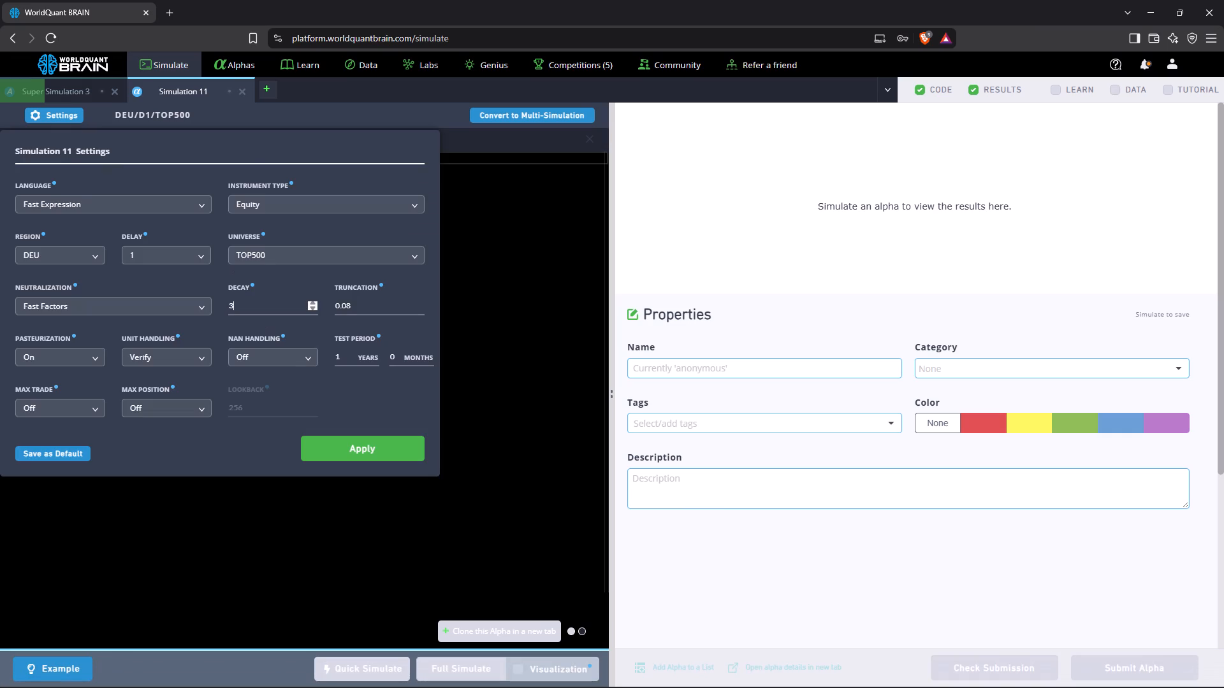
left_click(346, 354)
key("BackSpace")
key("0")
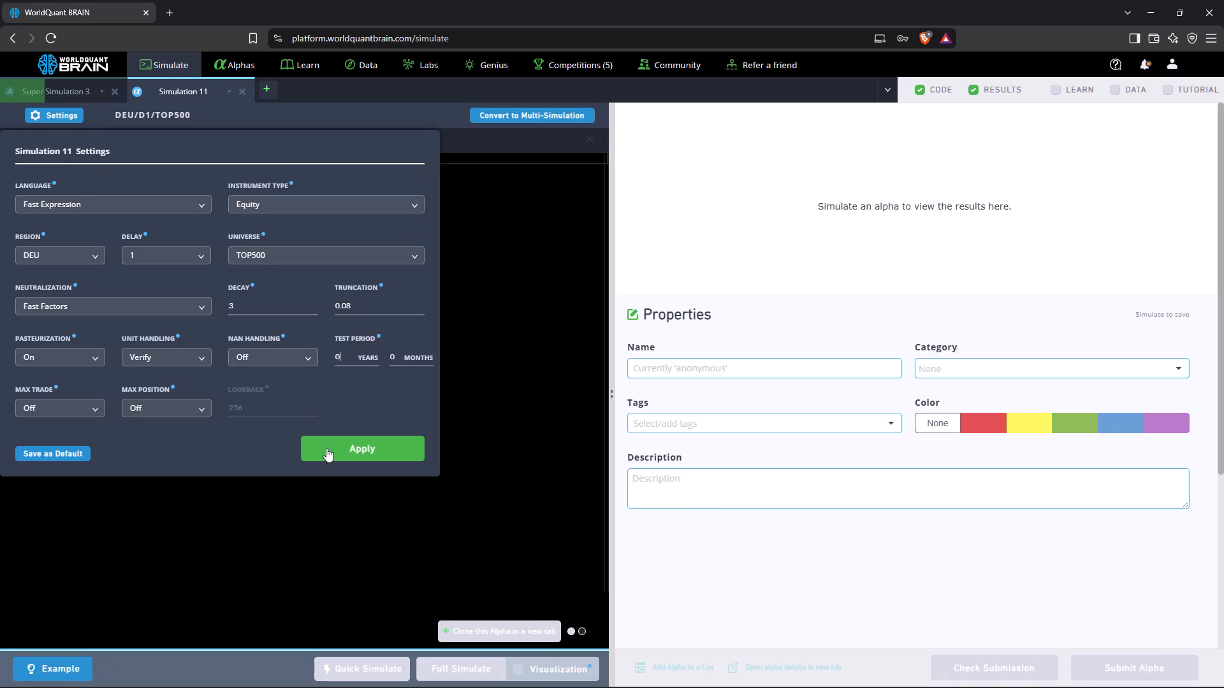
left_click(342, 451)
Paste the copied group_rank expression into the empty simulation editor.
left_click(264, 250)
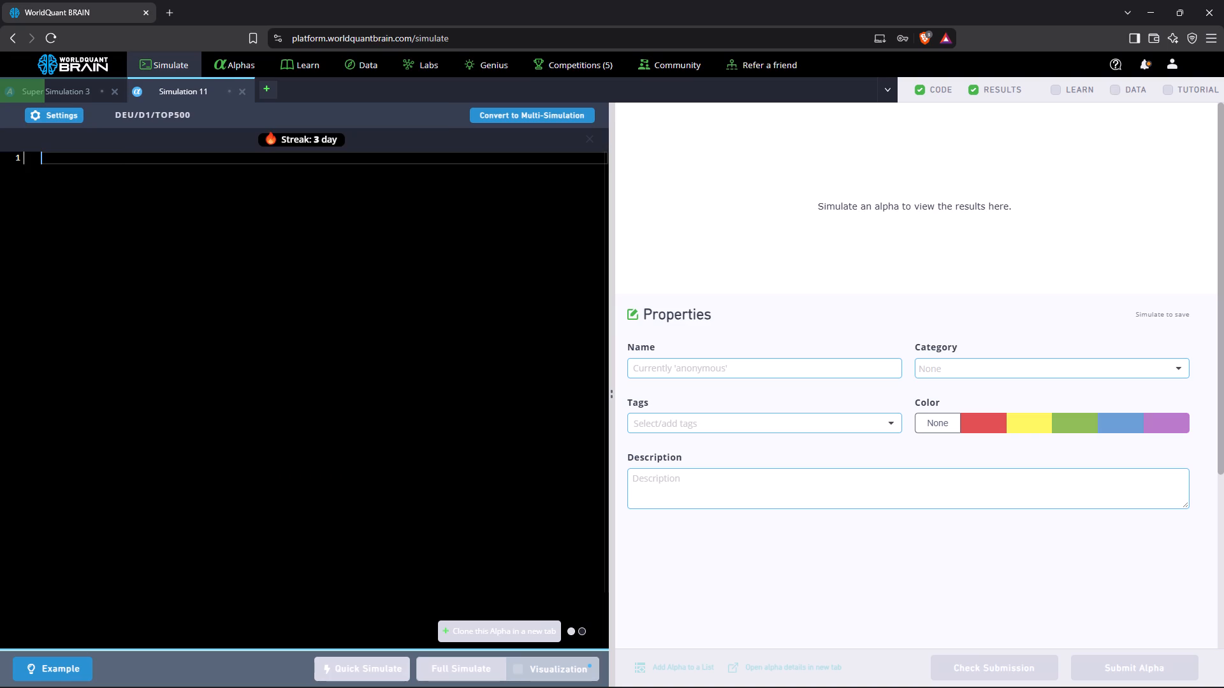
key("ctrl+v")
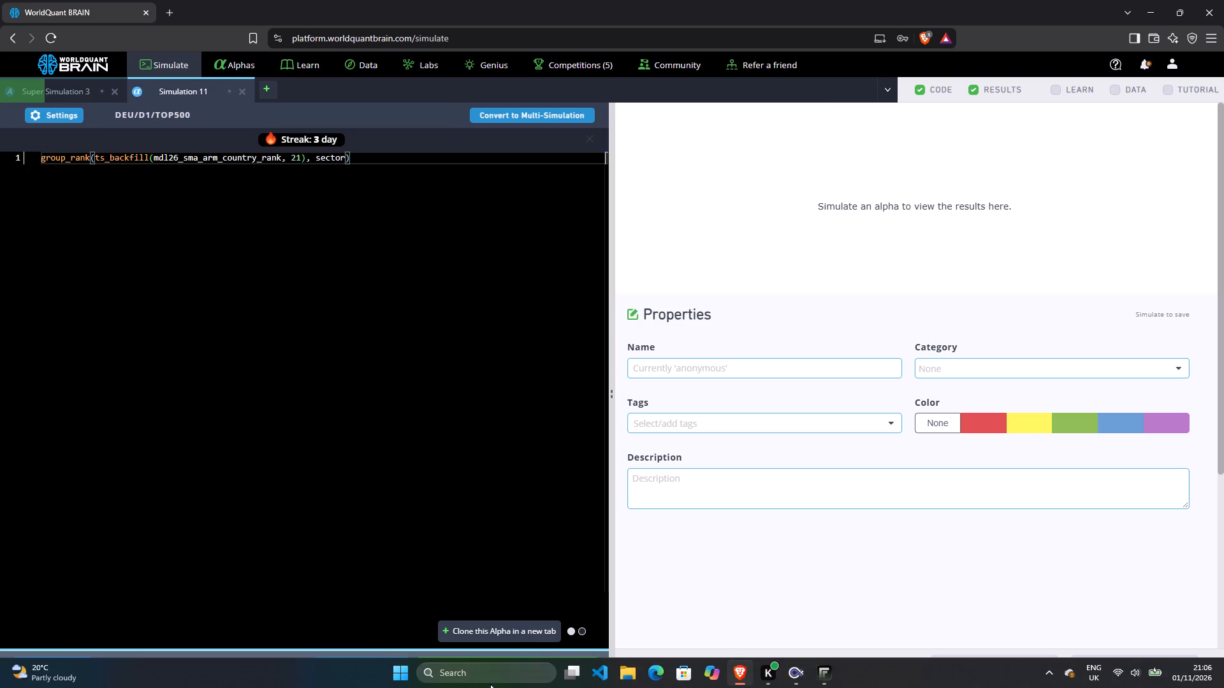
Check the alpha's settings in Alpha Harness, return to BRAIN and apply Statistical neutralization to the DEU simulation.
left_click(798, 670)
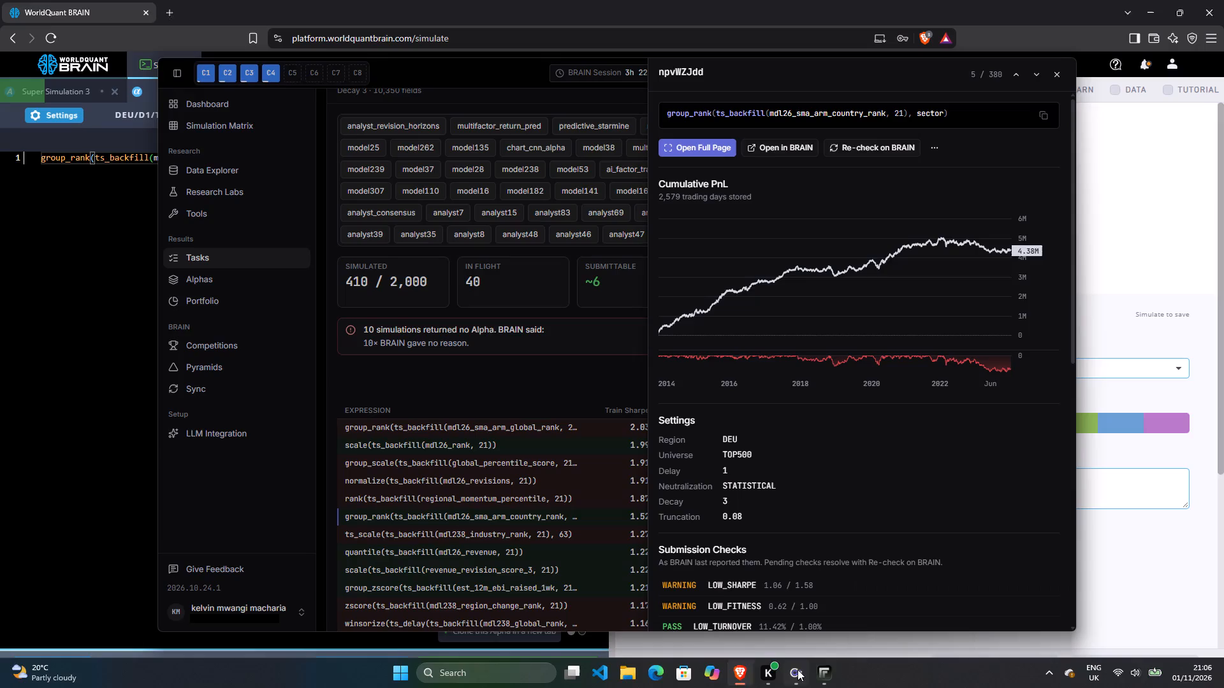
scroll(825, 202, "down", 1)
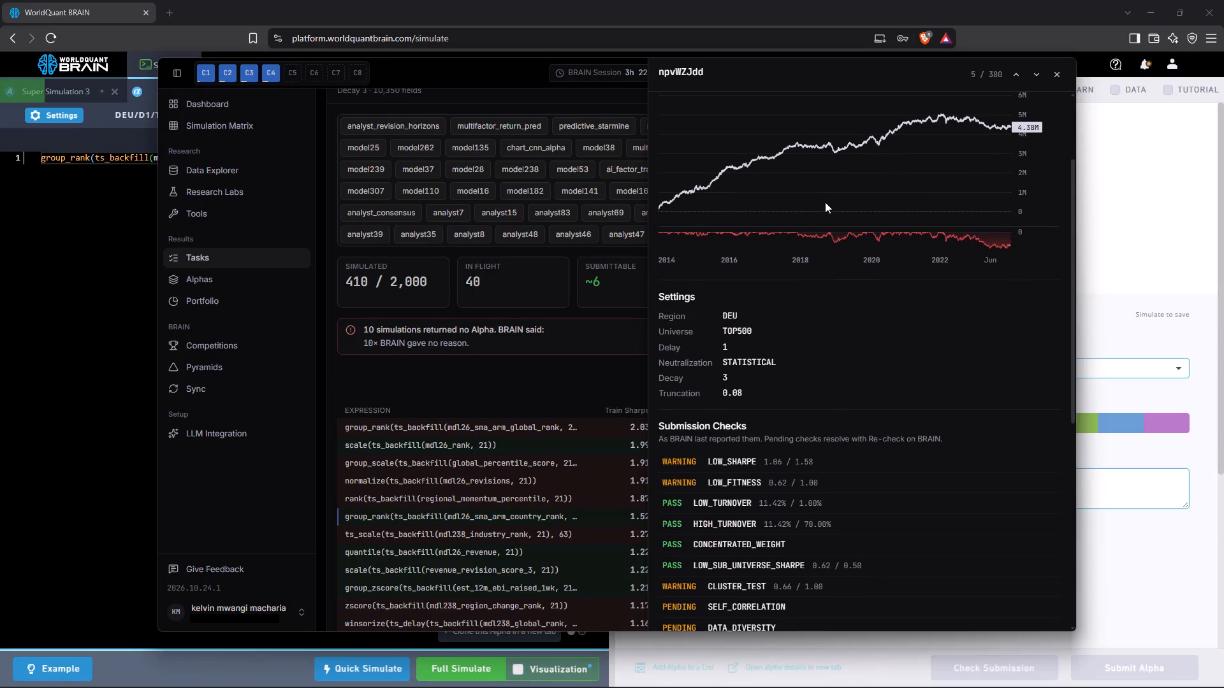
scroll(825, 202, "down", 1)
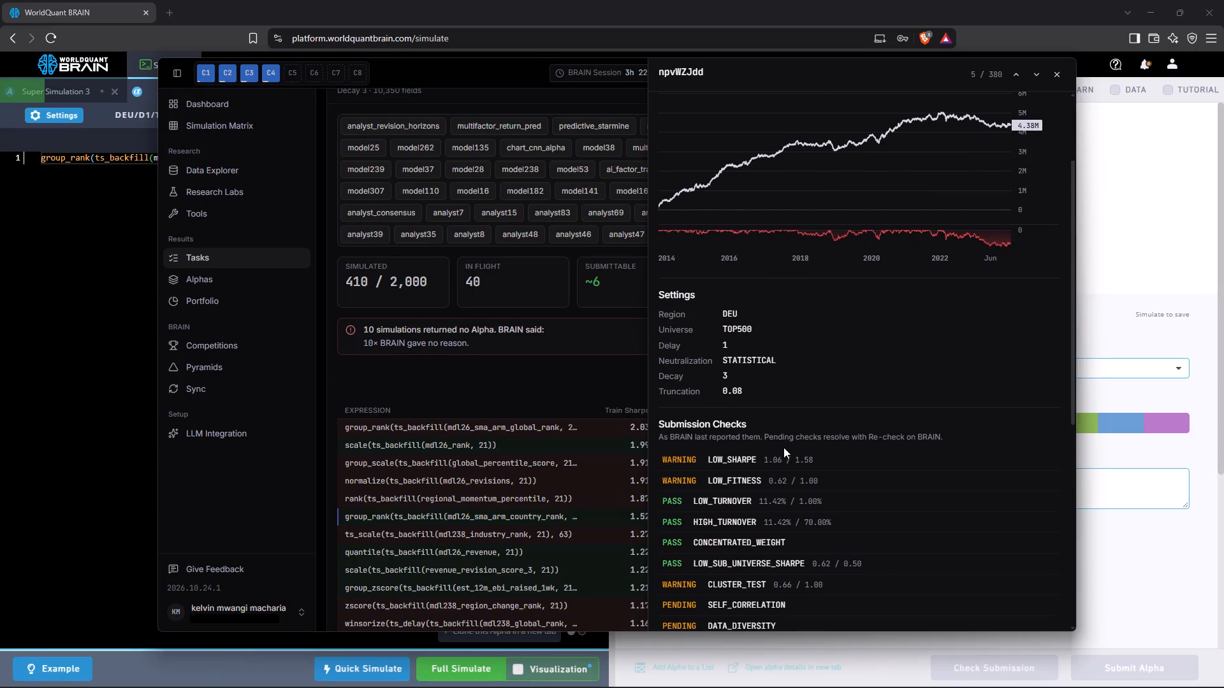
left_click(59, 107)
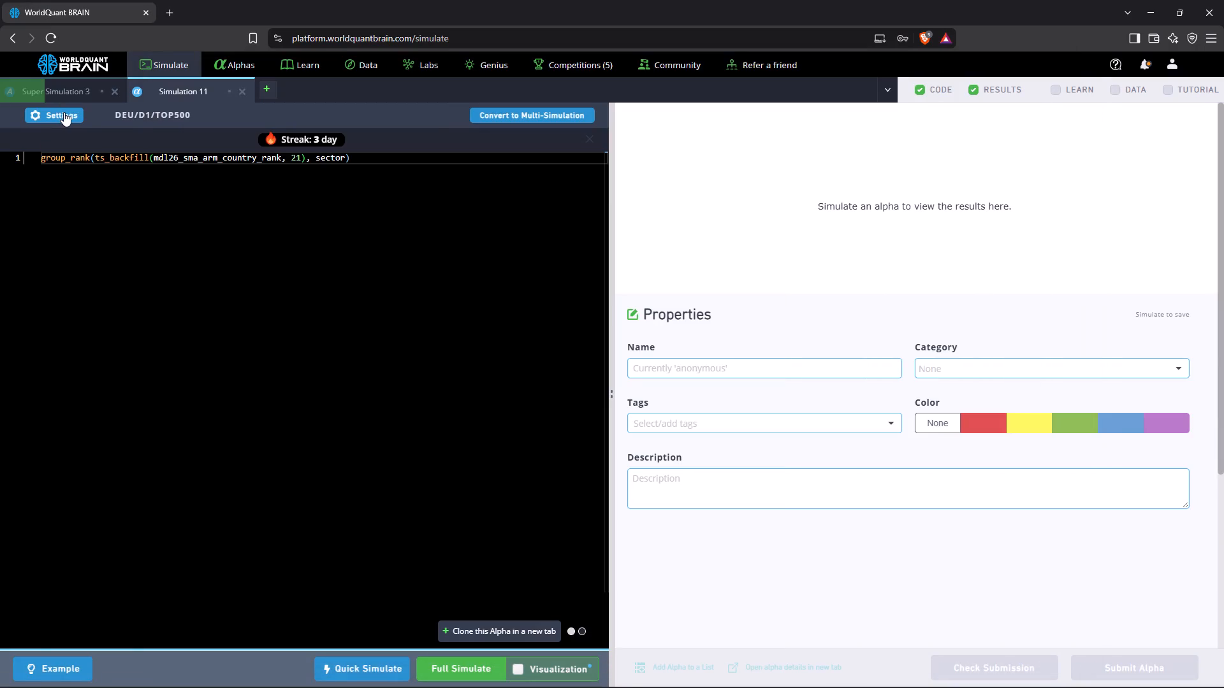
left_click(64, 112)
left_click(48, 306)
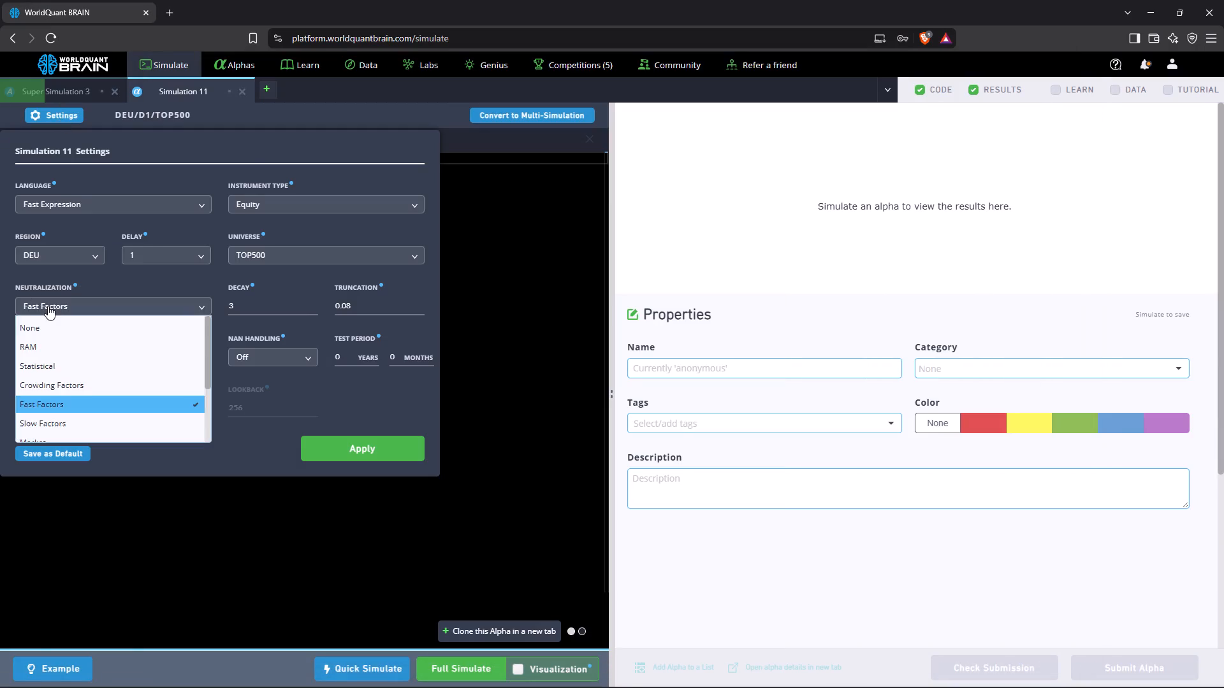
left_click(48, 372)
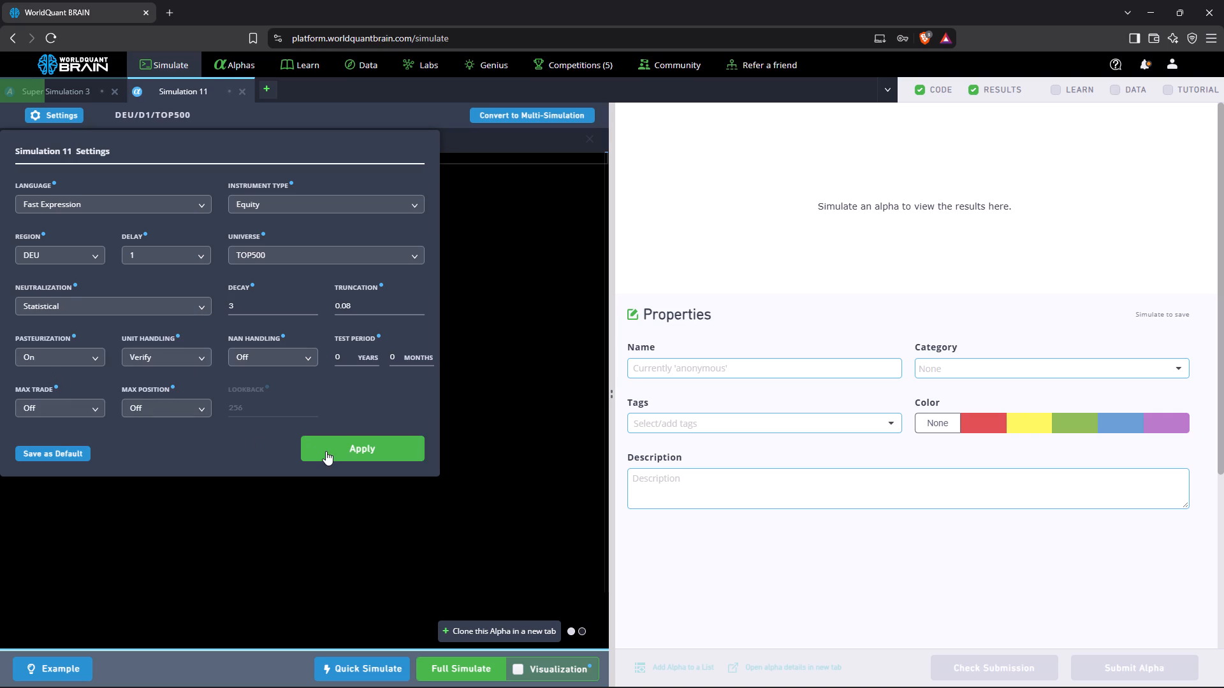
left_click(326, 451)
Run a full simulation of the DEU group_rank alpha.
left_click(457, 665)
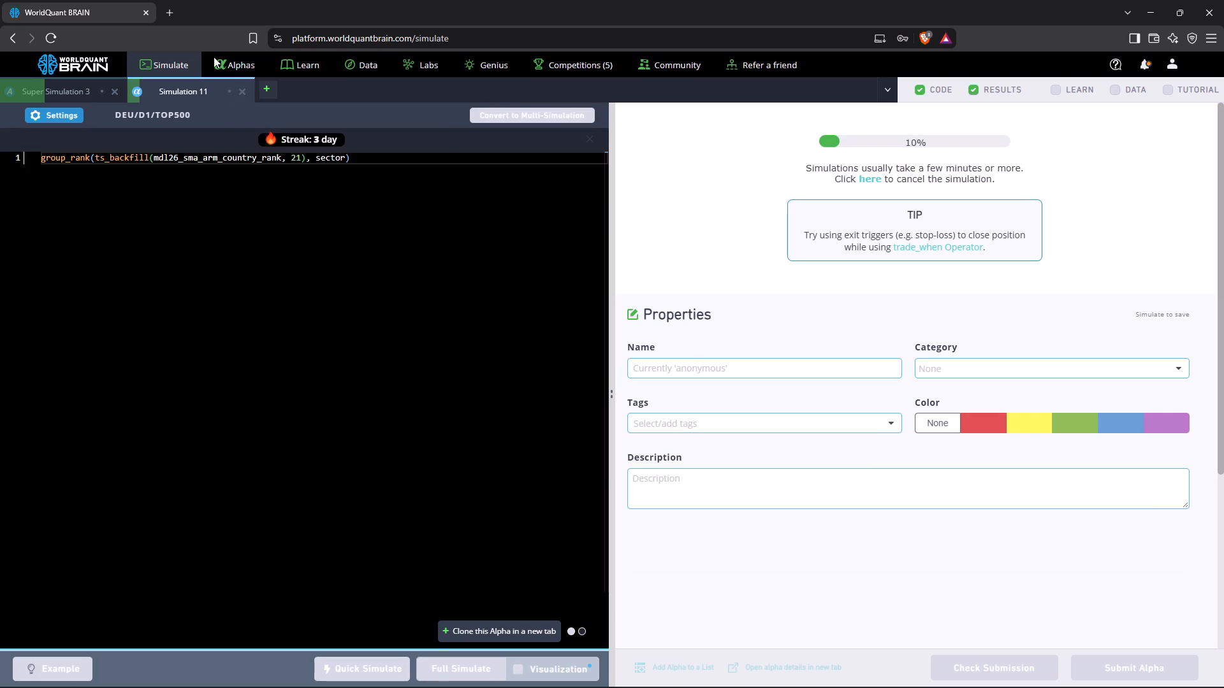
Open Claude in a new browser tab and return to the BRAIN simulation.
left_click(171, 9)
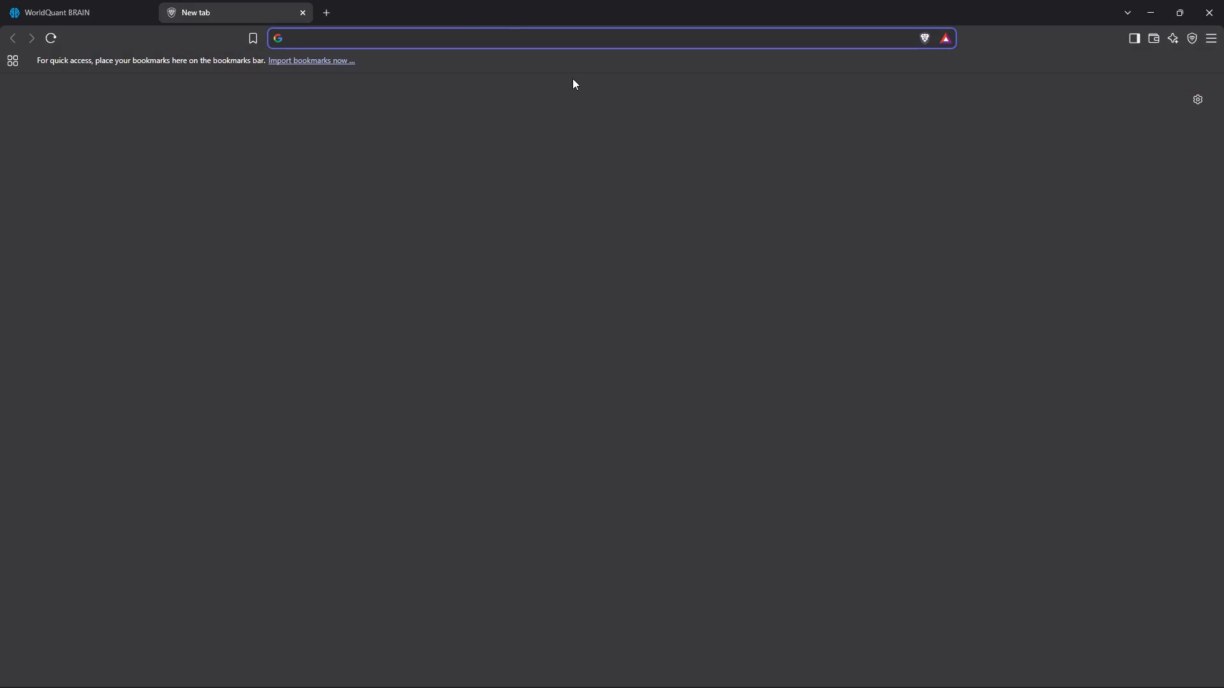
left_click(736, 118)
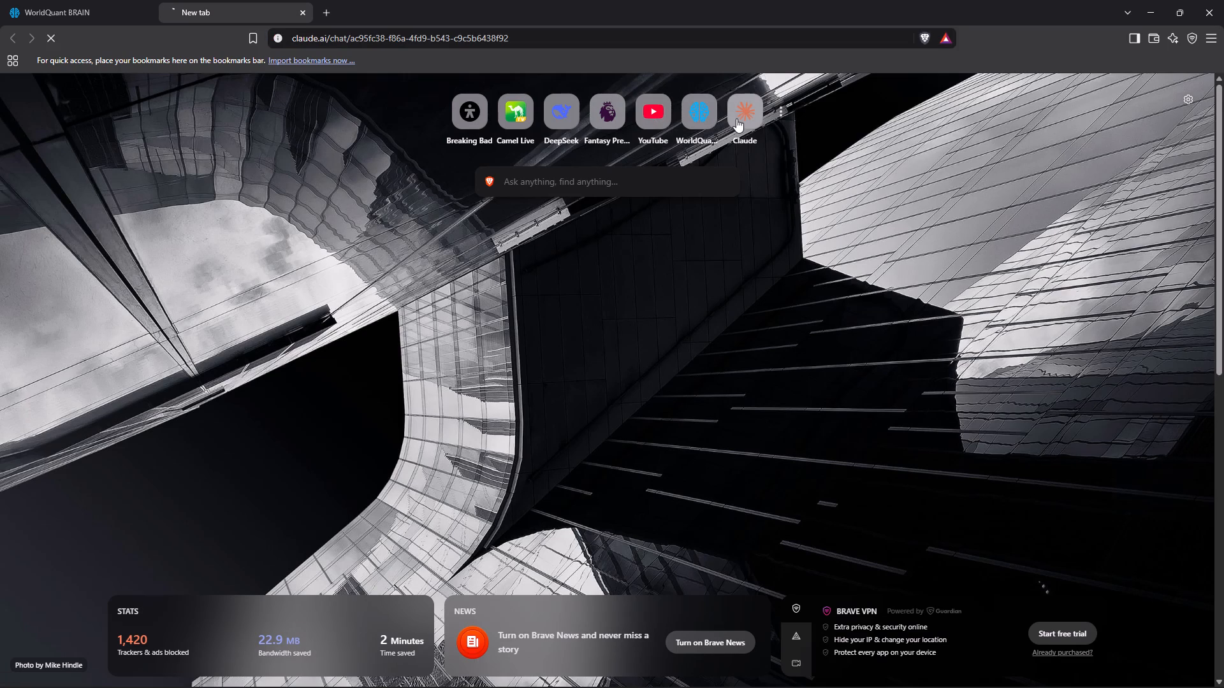
left_click(107, 12)
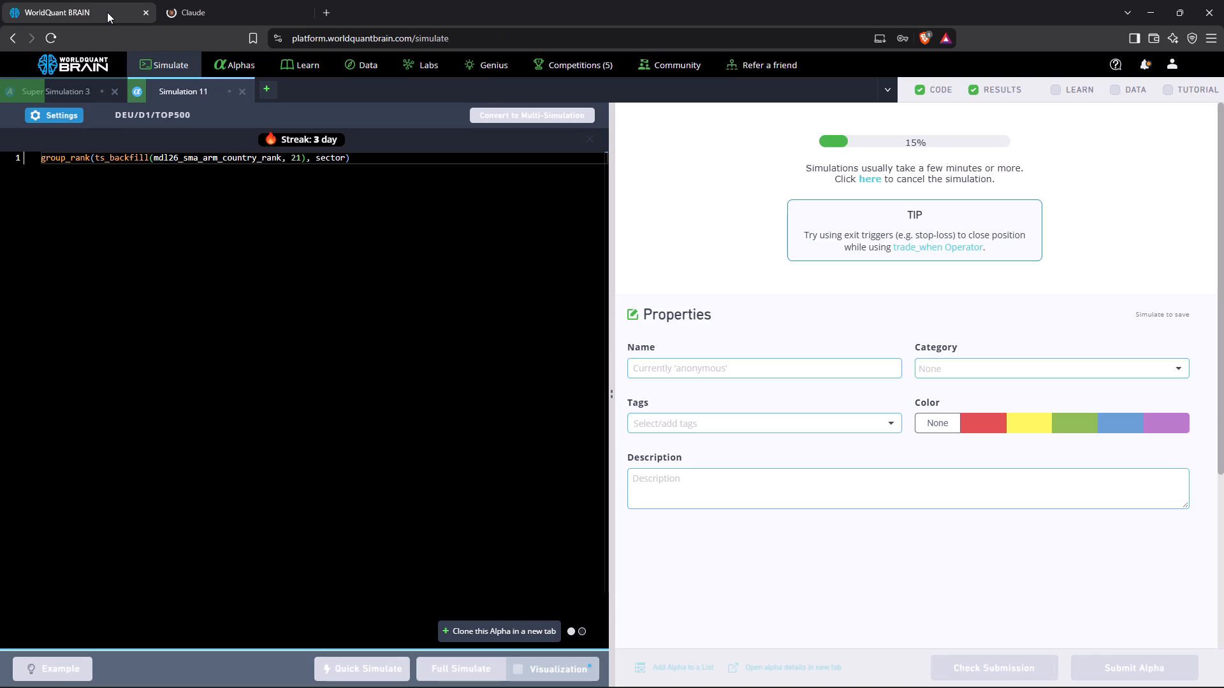
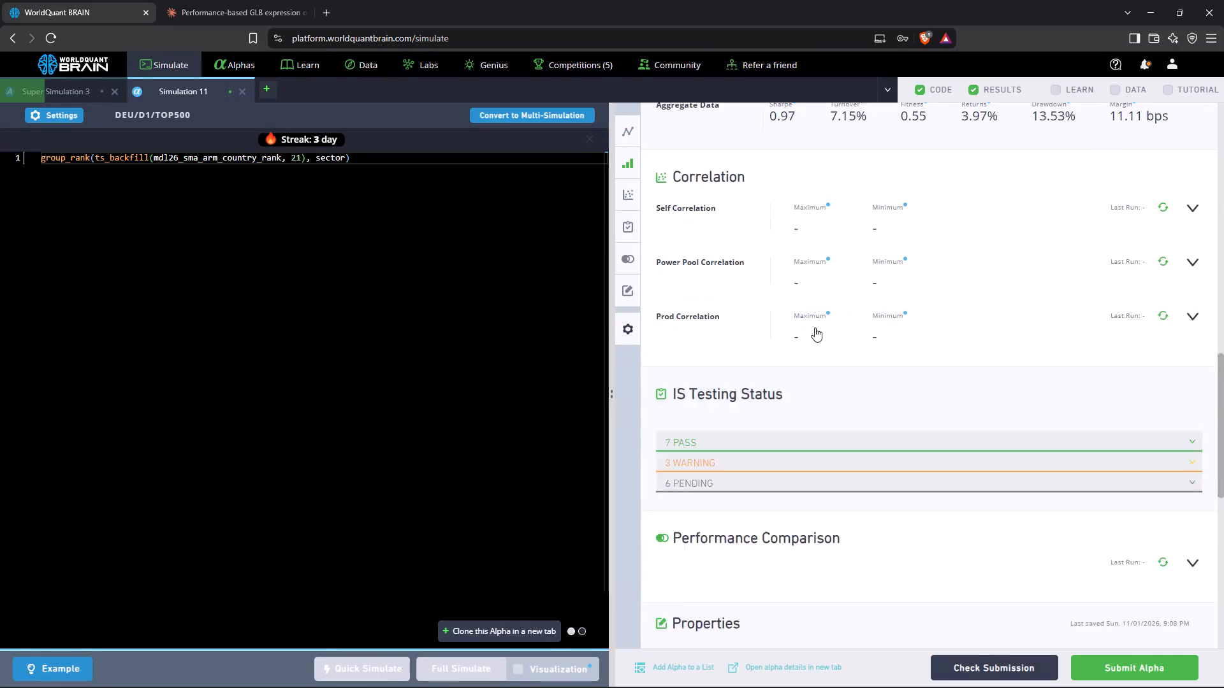
Expand the warnings under IS Testing Status to review which checks the DEU alpha misses.
left_click(702, 322)
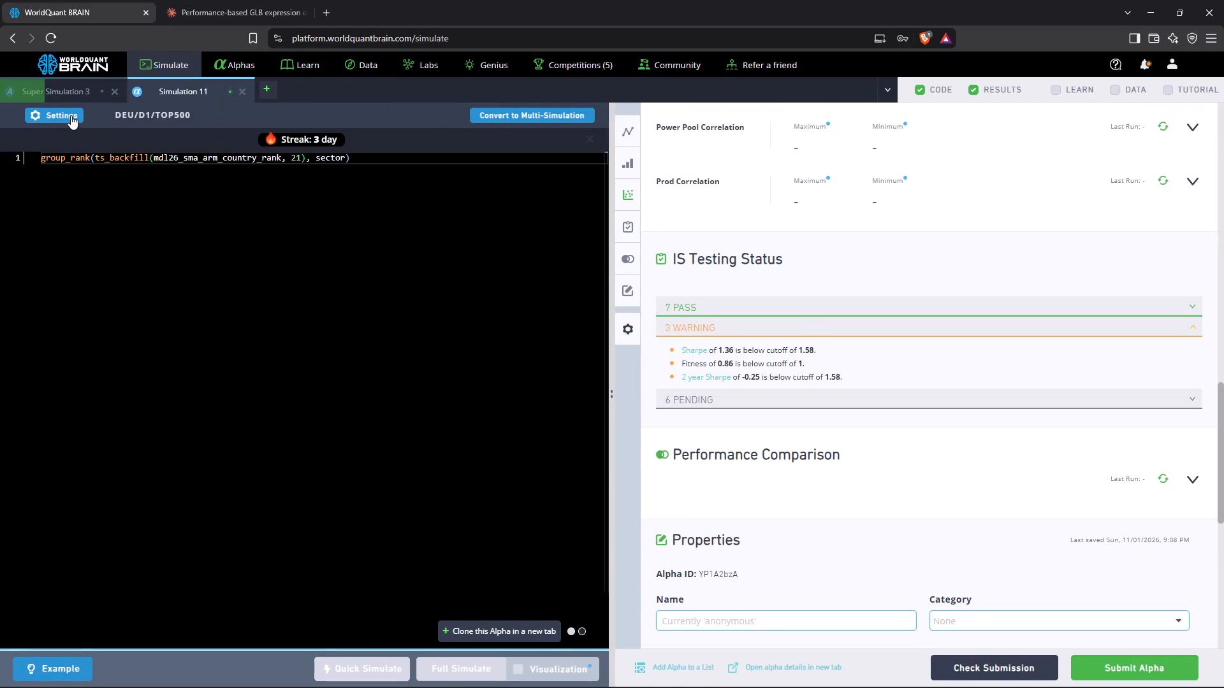
Change the DEU simulation's neutralization to Fast Factors and apply the settings.
left_click(71, 115)
left_click(167, 302)
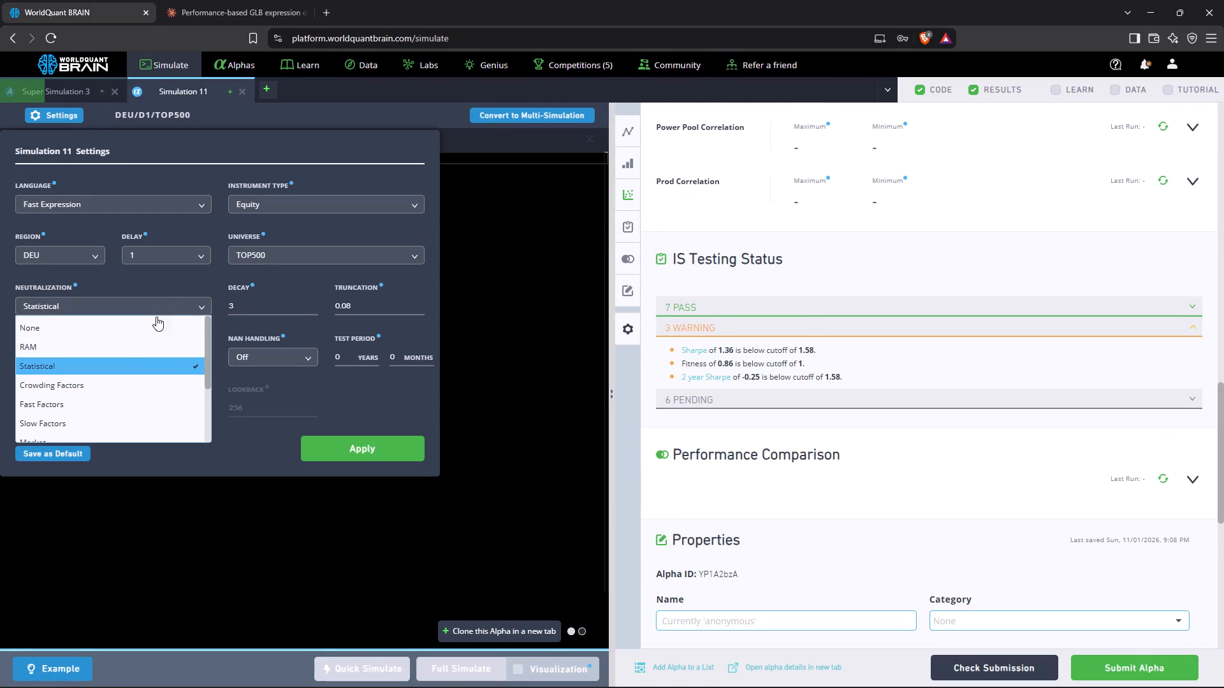
scroll(111, 383, "down", 1)
left_click(98, 386)
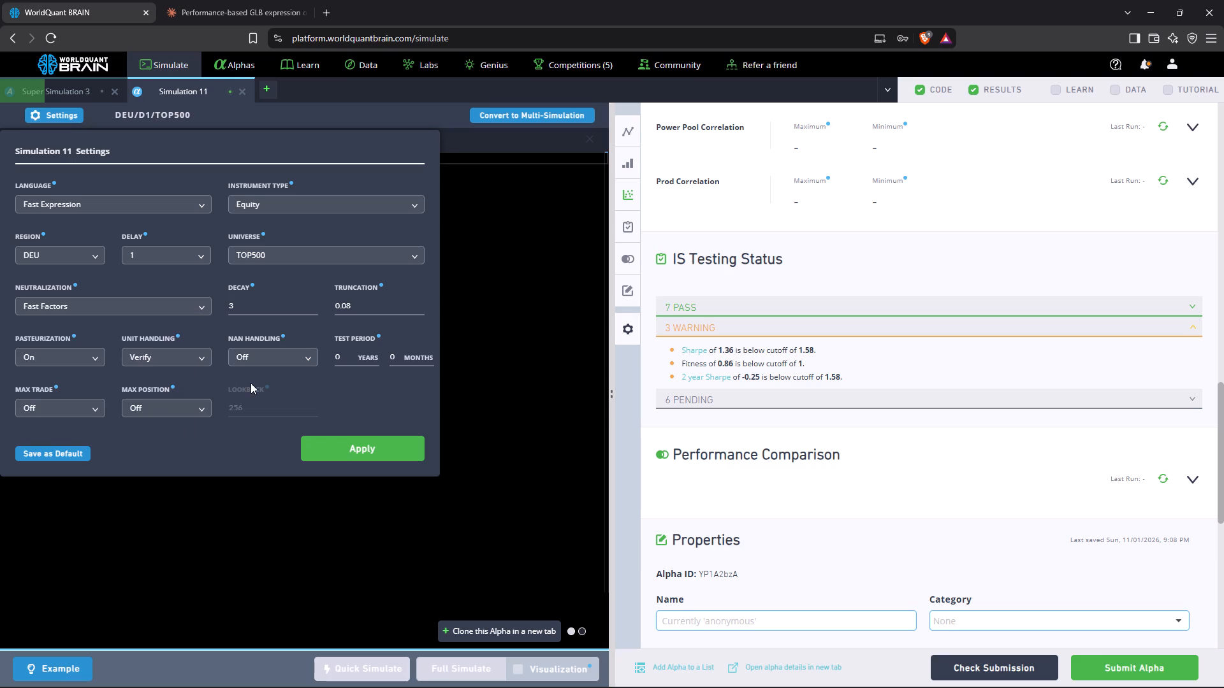
left_click(335, 443)
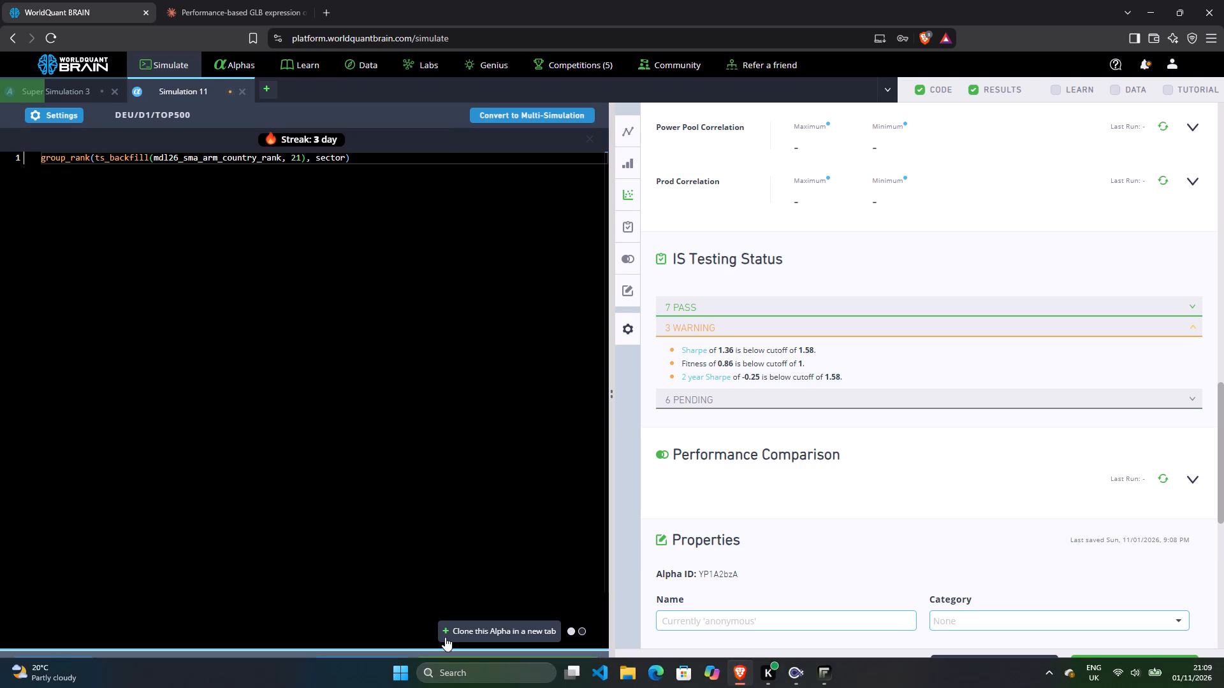
Run a full simulation of the DEU group_rank alpha with the updated settings.
left_click(437, 678)
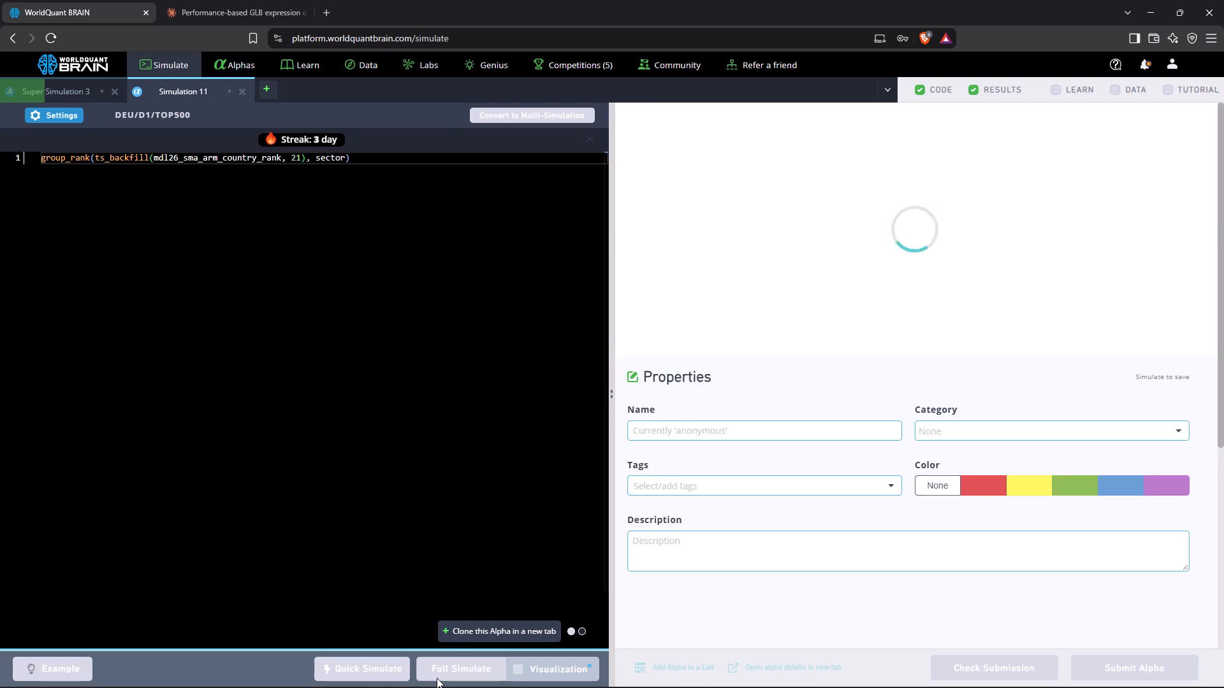
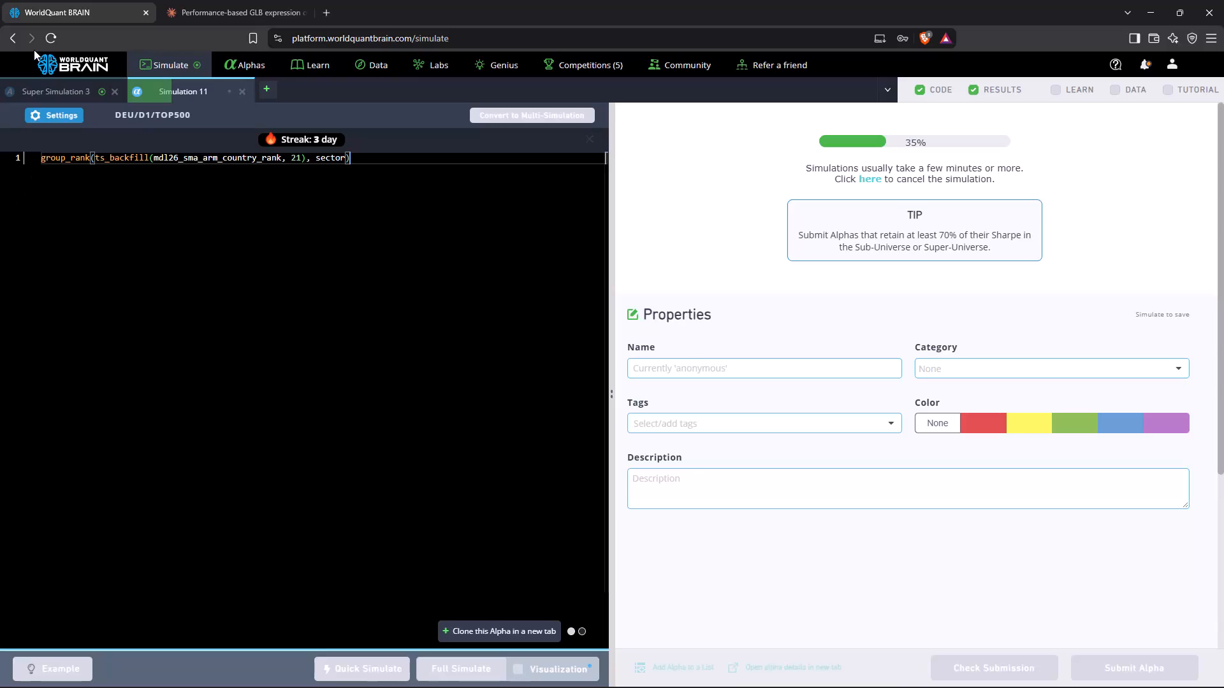
Return to the GLB MINVOL1M super simulation and compute its production correlation, expanding the distribution chart.
left_click(40, 87)
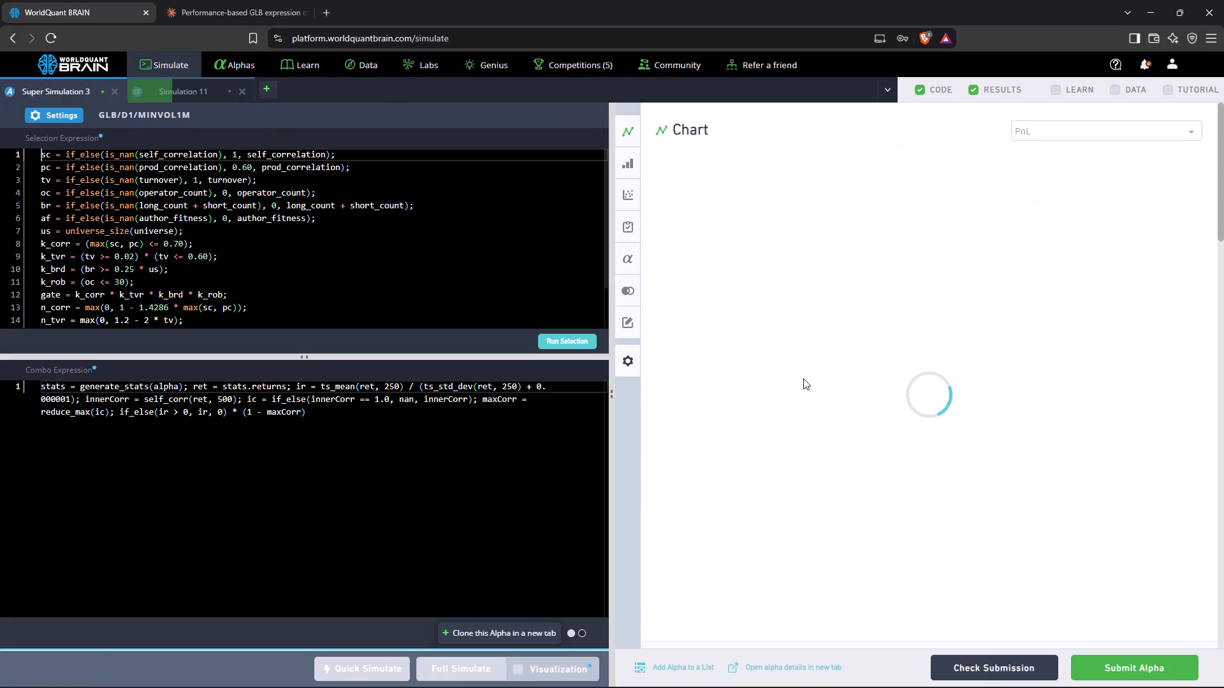
scroll(803, 378, "down", 8)
scroll(803, 378, "up", 1)
scroll(803, 378, "down", 3)
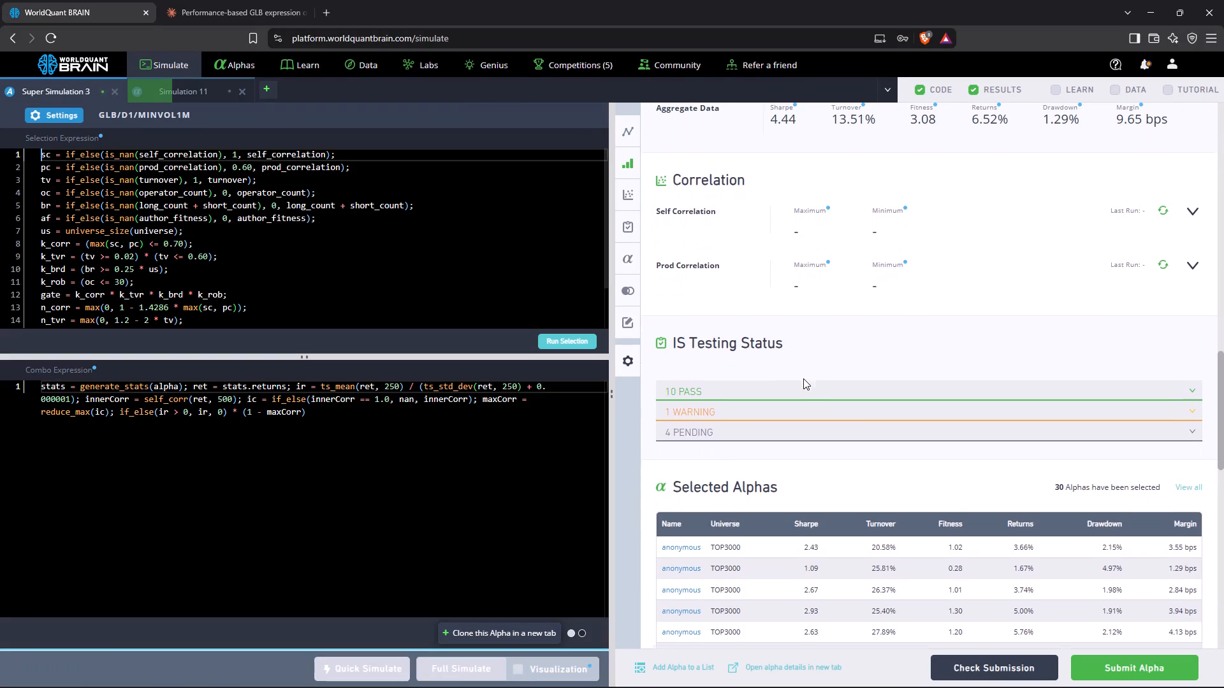
left_click(1188, 263)
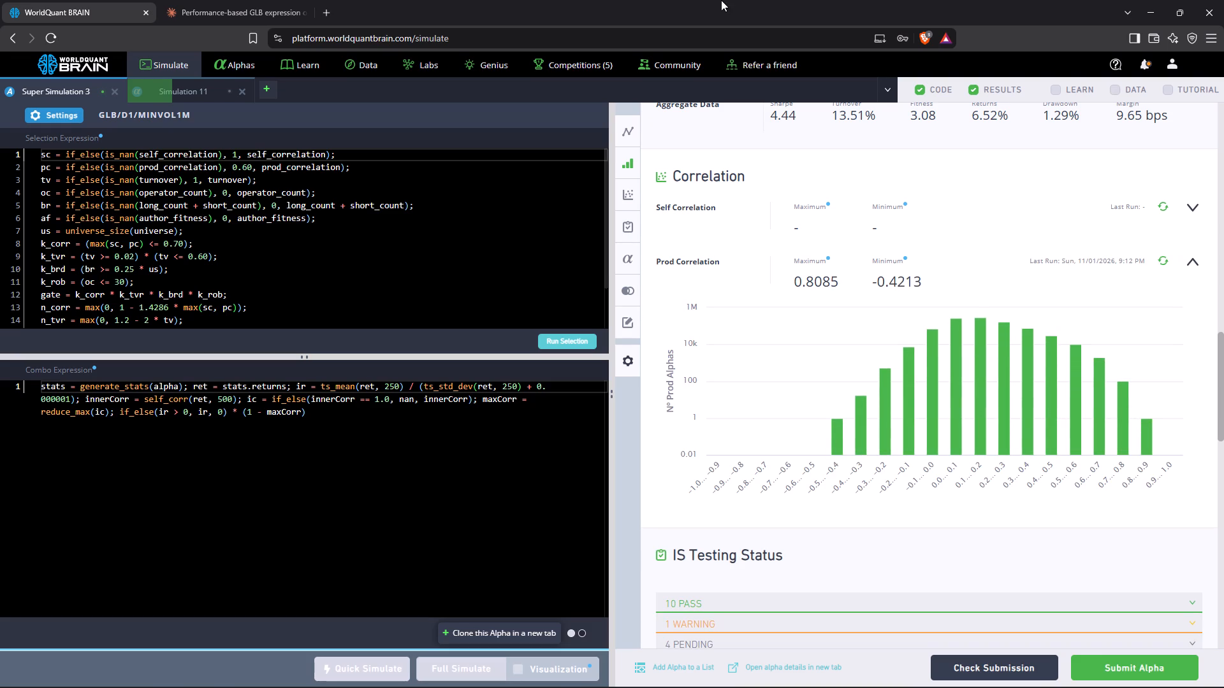
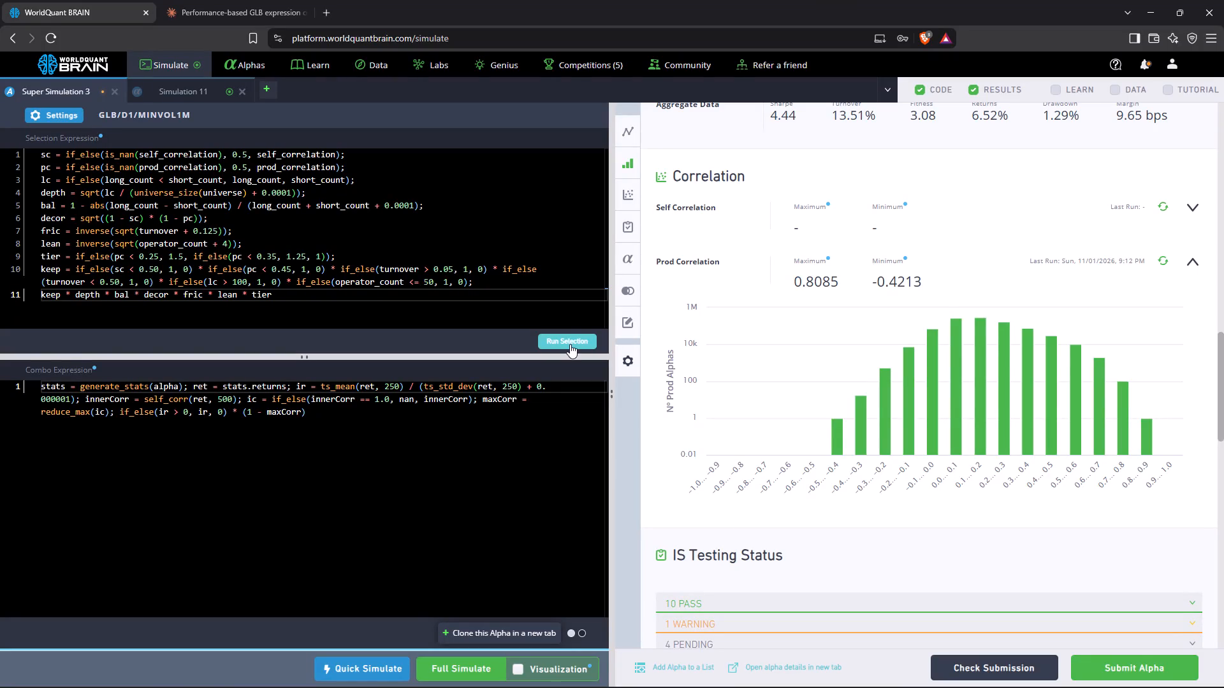
Run the selection expression of the GLB MINVOL1M super simulation.
left_click(570, 344)
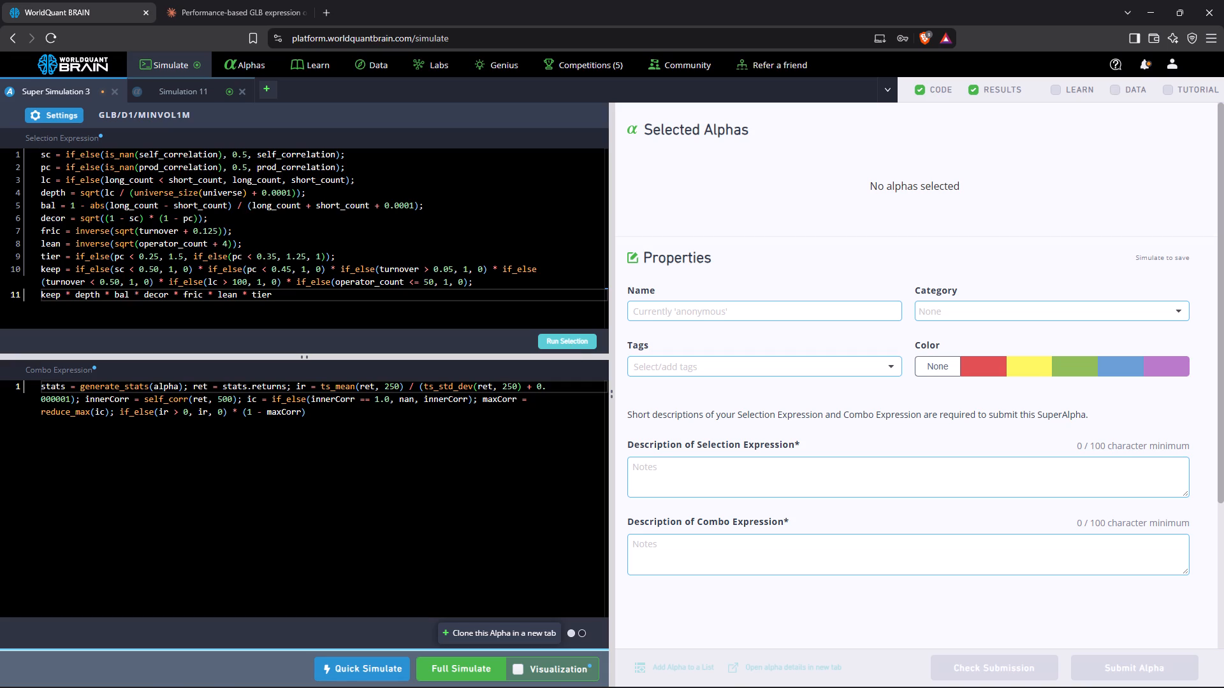
In the super simulation's settings, set the selection handling to Non-Nan and the neutralization to RAM.
left_click(61, 109)
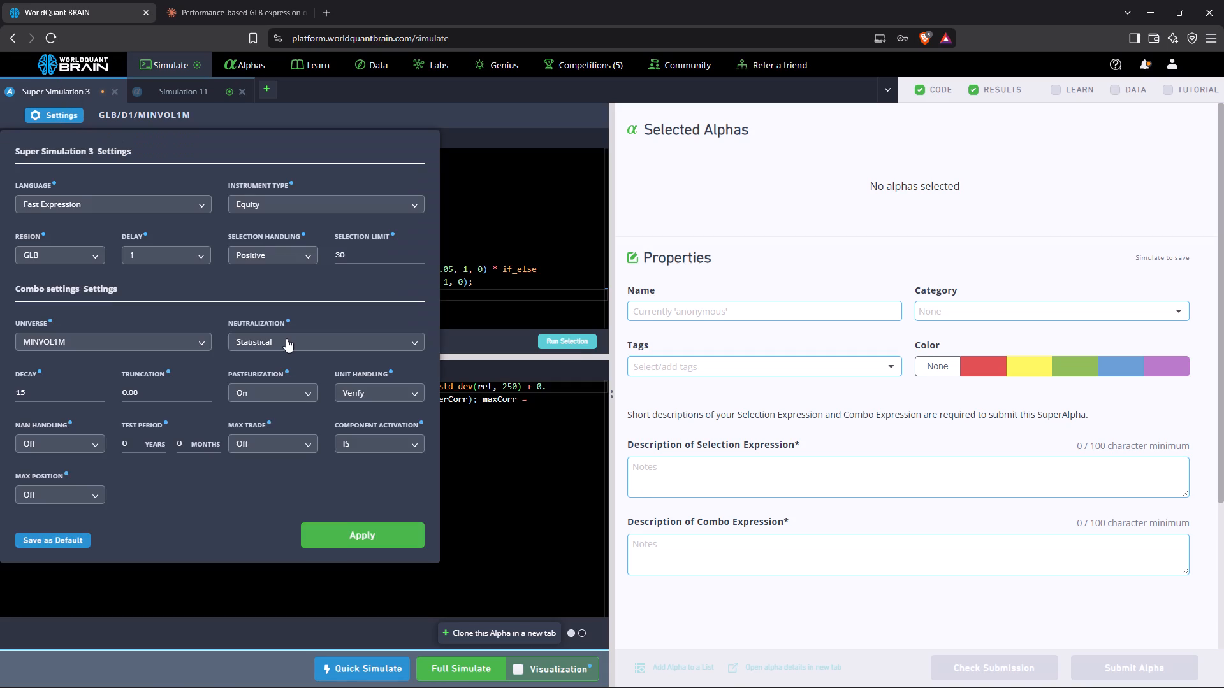
left_click(286, 338)
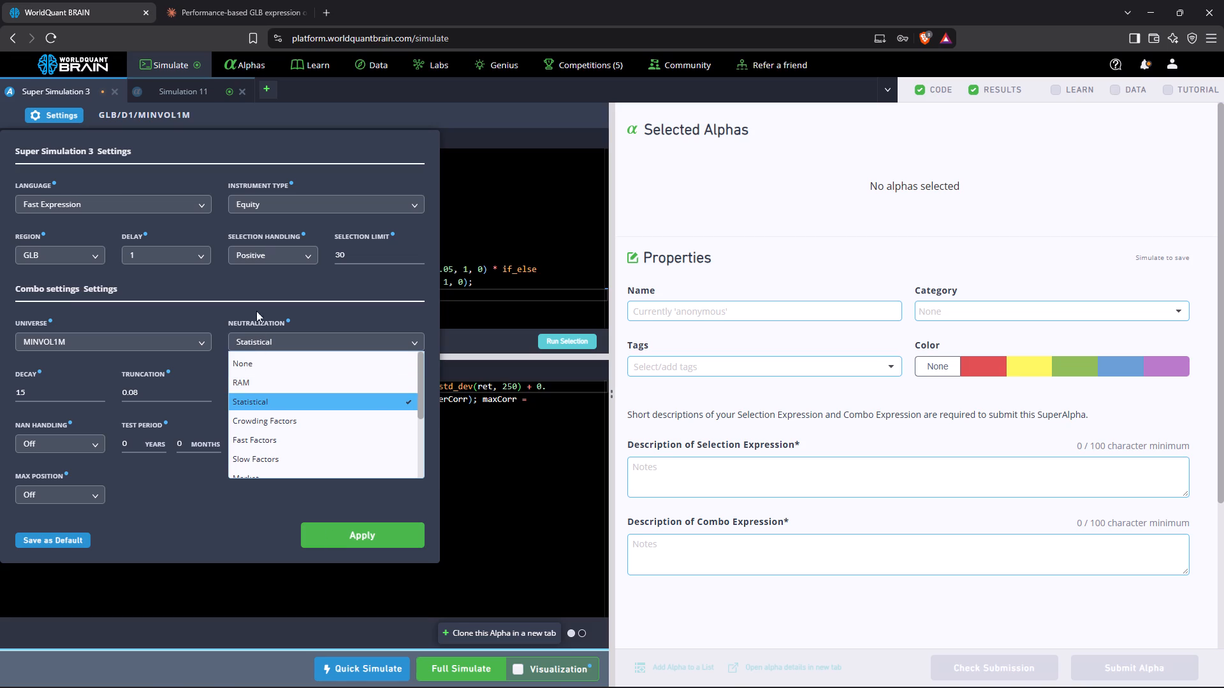
left_click(240, 250)
left_click(257, 321)
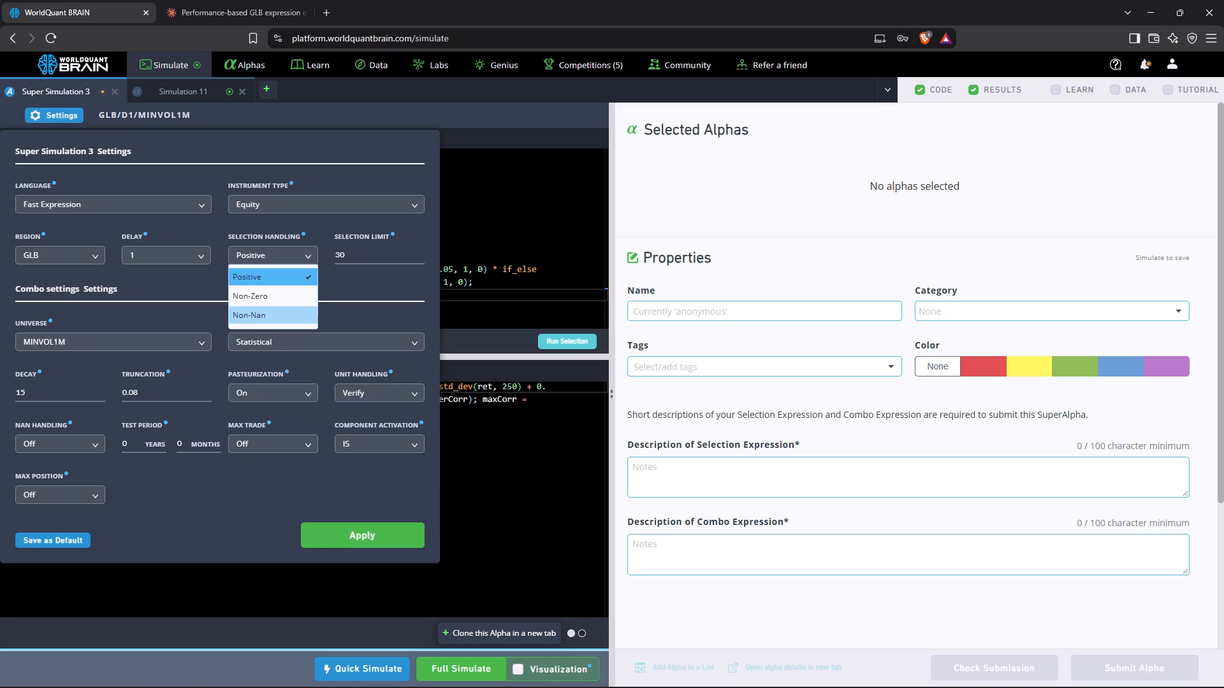
left_click(277, 352)
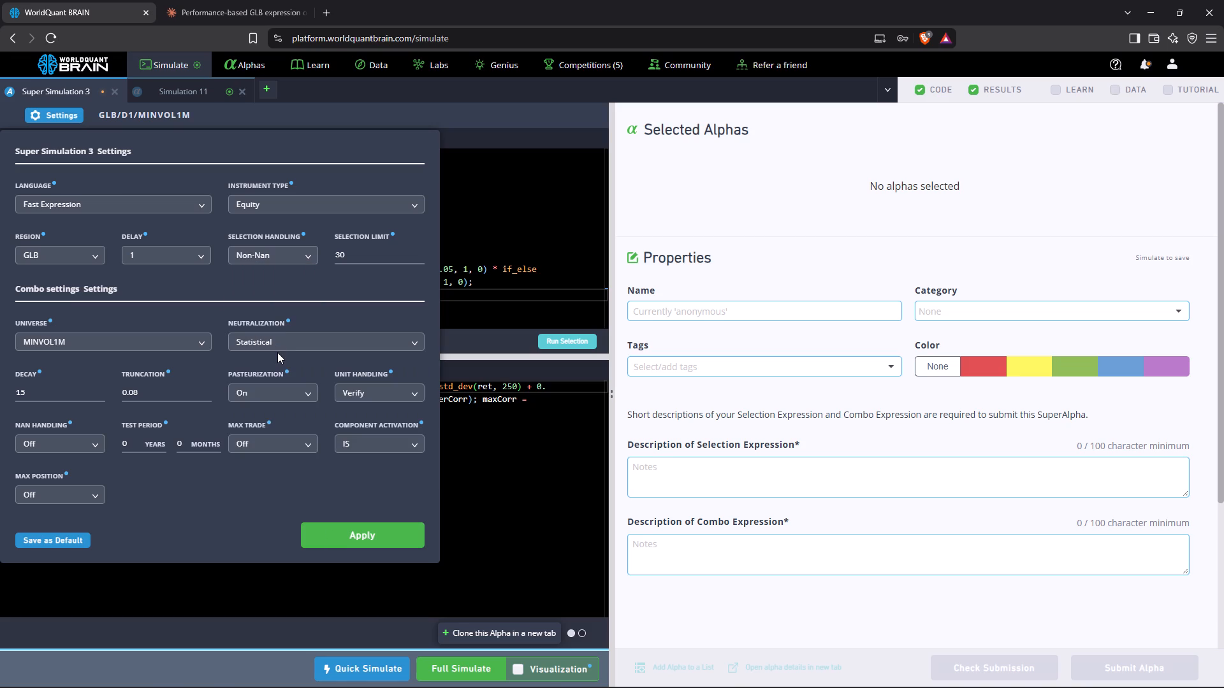
left_click(264, 344)
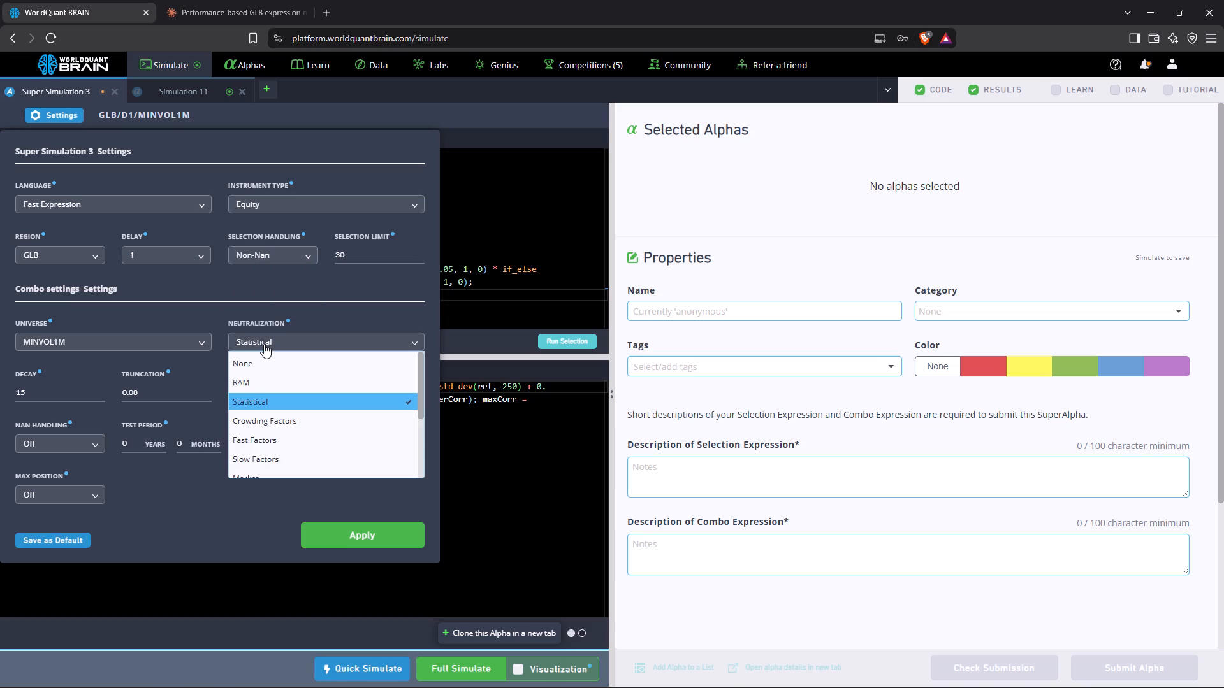
left_click(259, 374)
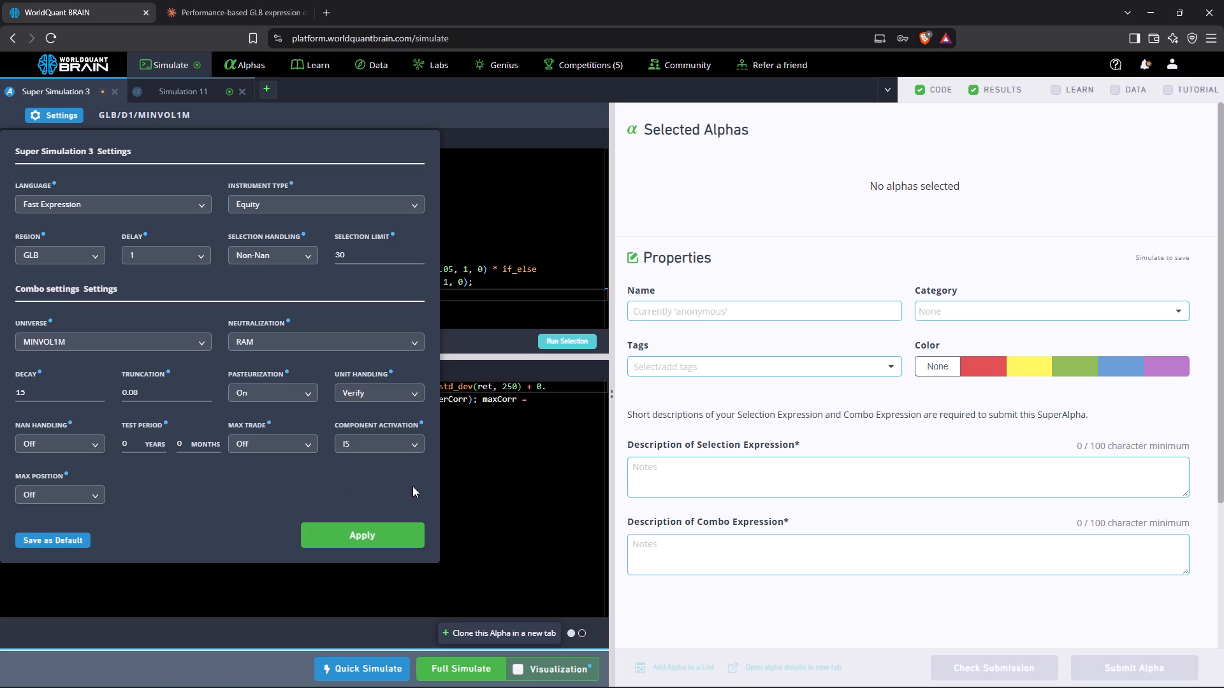
Apply the GLB MINVOL1M super alpha's settings, rerun its alpha selection and start a full simulation.
left_click(416, 538)
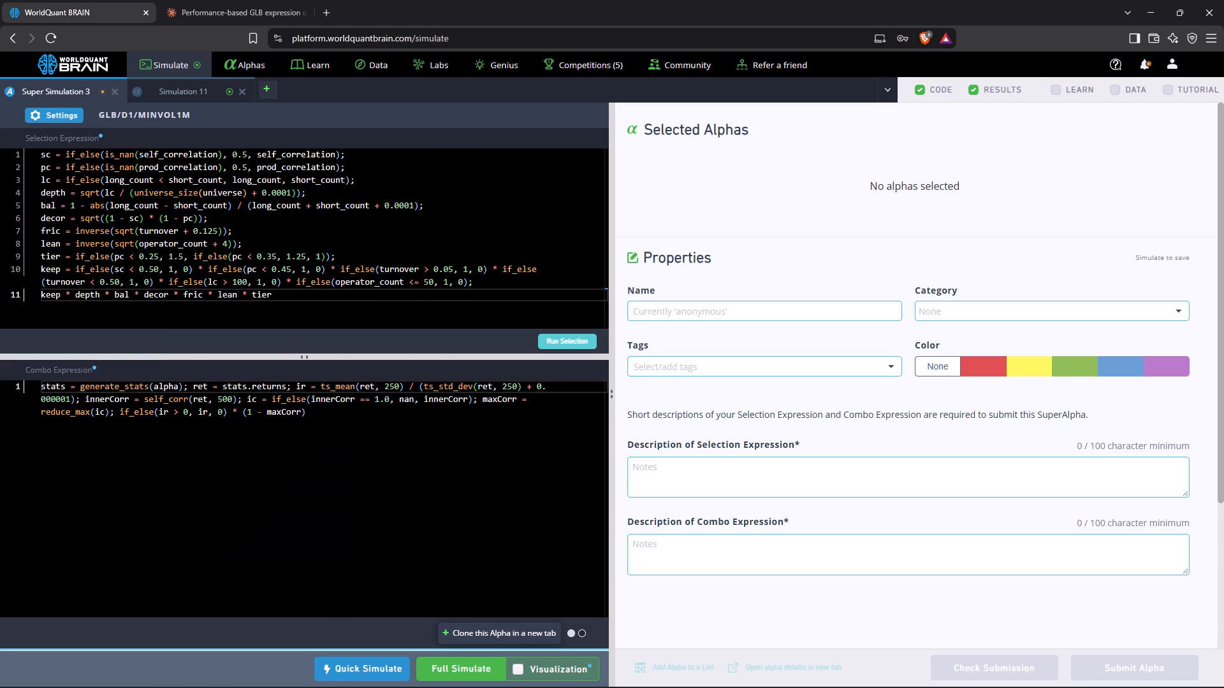
left_click(554, 345)
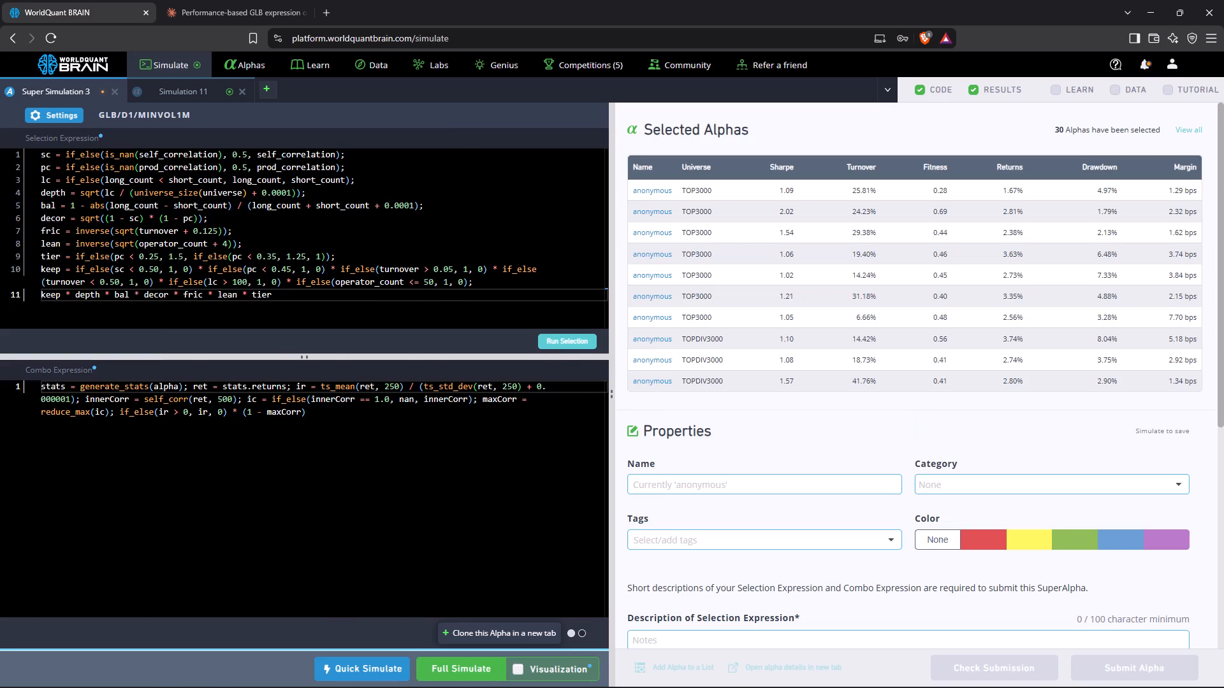
left_click(476, 671)
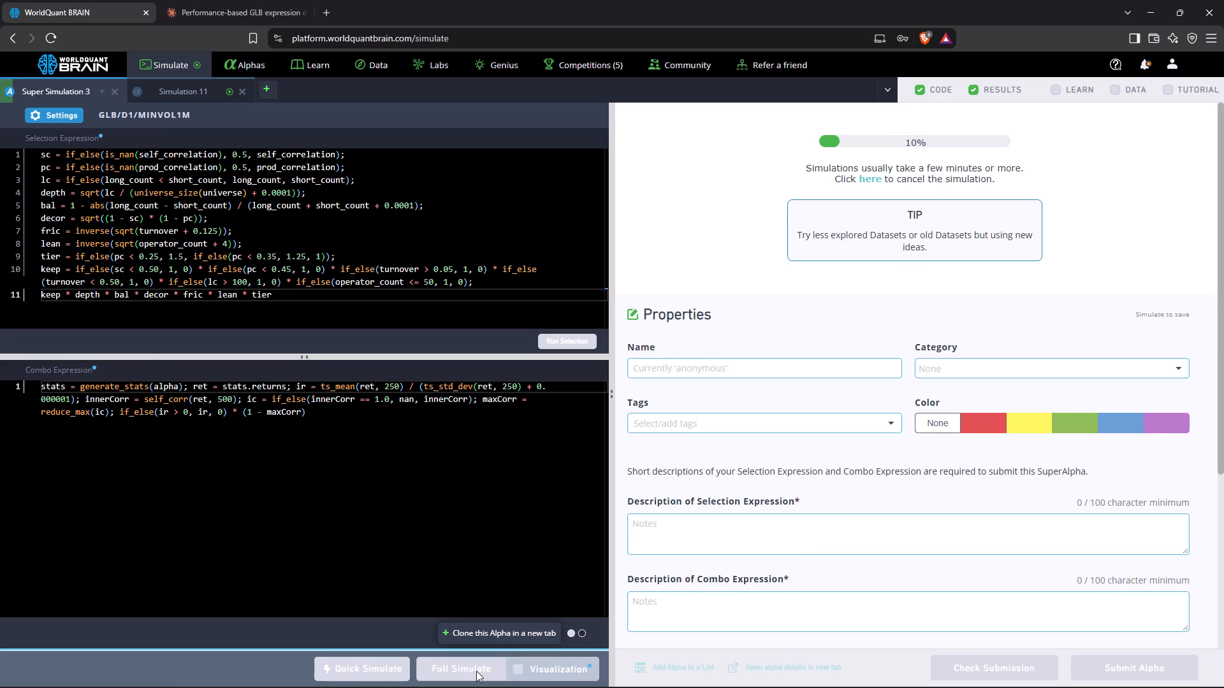
Switch to the DEU group_rank simulation and review its IS summary and the warning and pending checks in its testing status.
left_click_drag(179, 110, 171, 97)
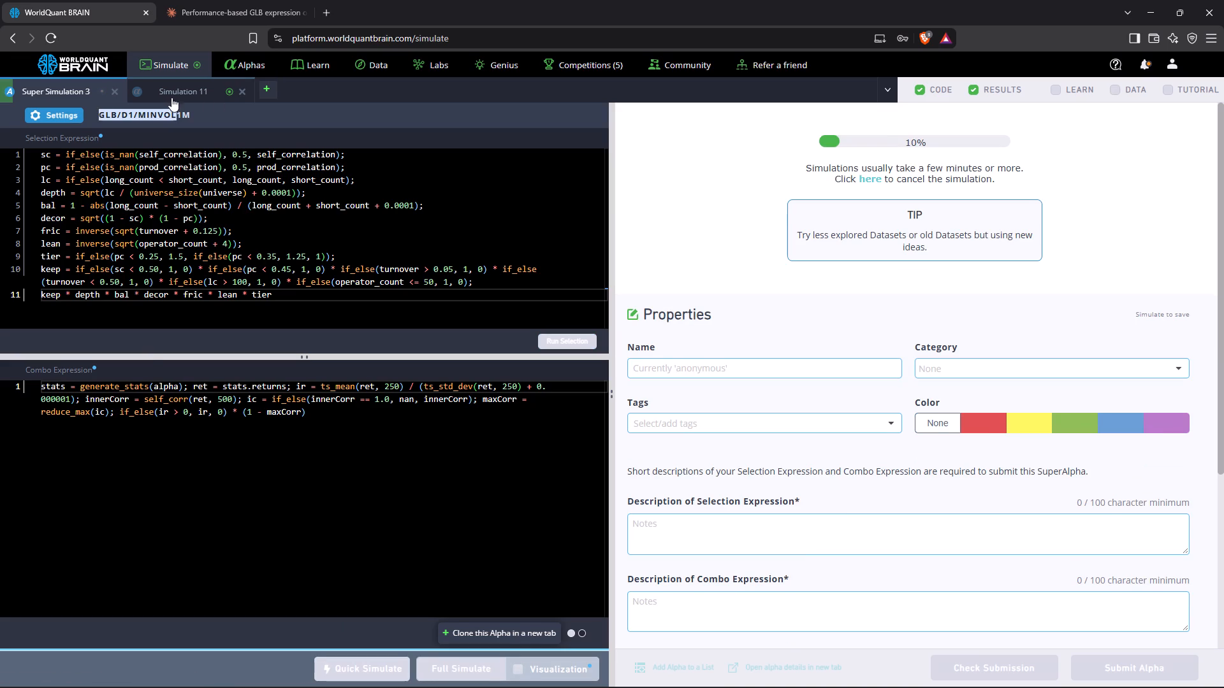
left_click_drag(171, 97, 170, 96)
left_click(170, 96)
scroll(911, 309, "down", 5)
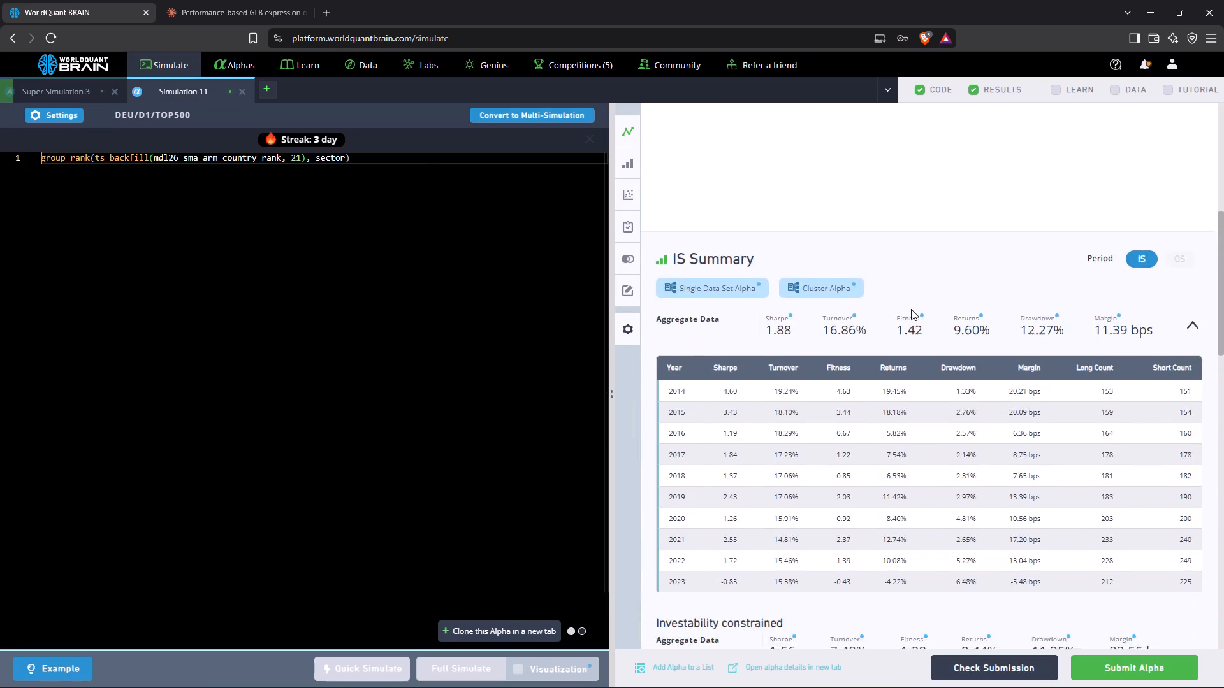
scroll(911, 309, "down", 6)
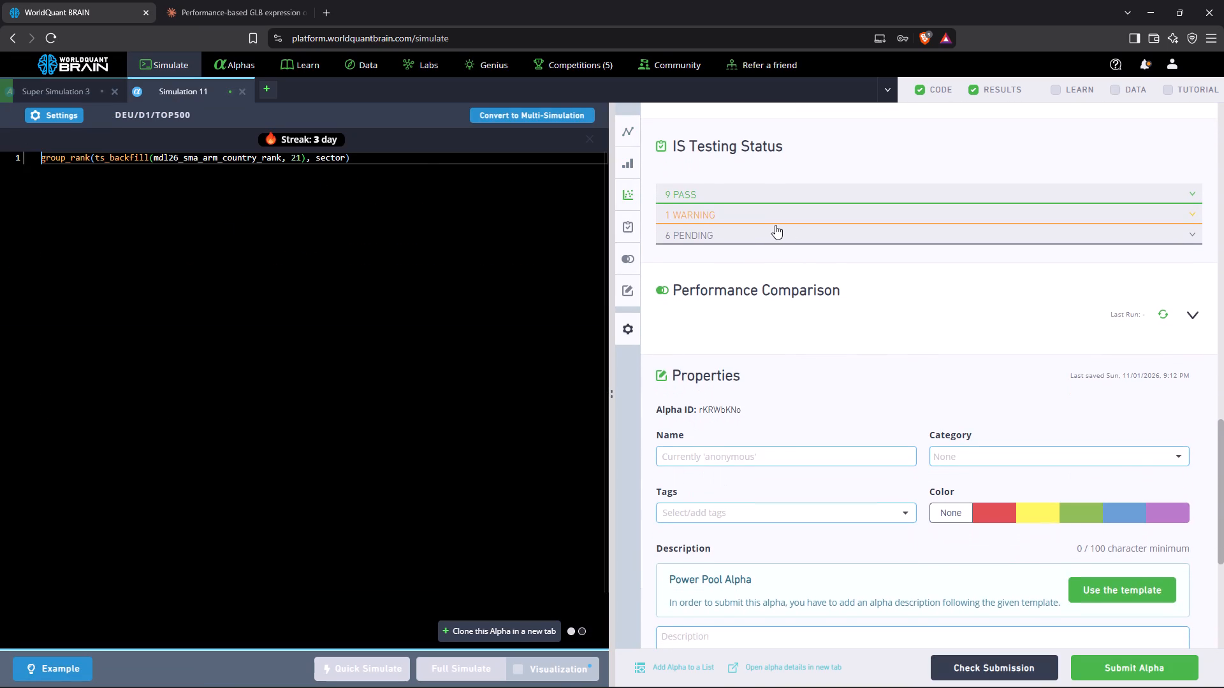
left_click(775, 225)
left_click(770, 222)
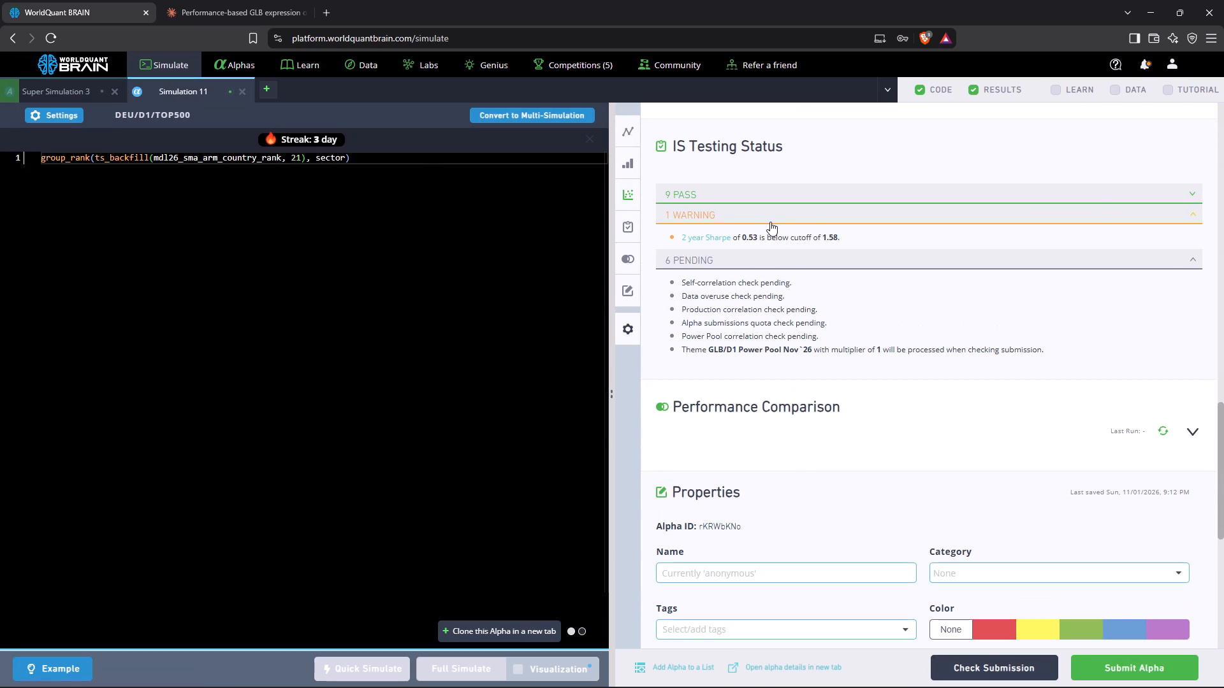
Compute the DEU alpha's production correlation and expand its distribution chart.
scroll(1099, 198, "up", 2)
left_click(1195, 186)
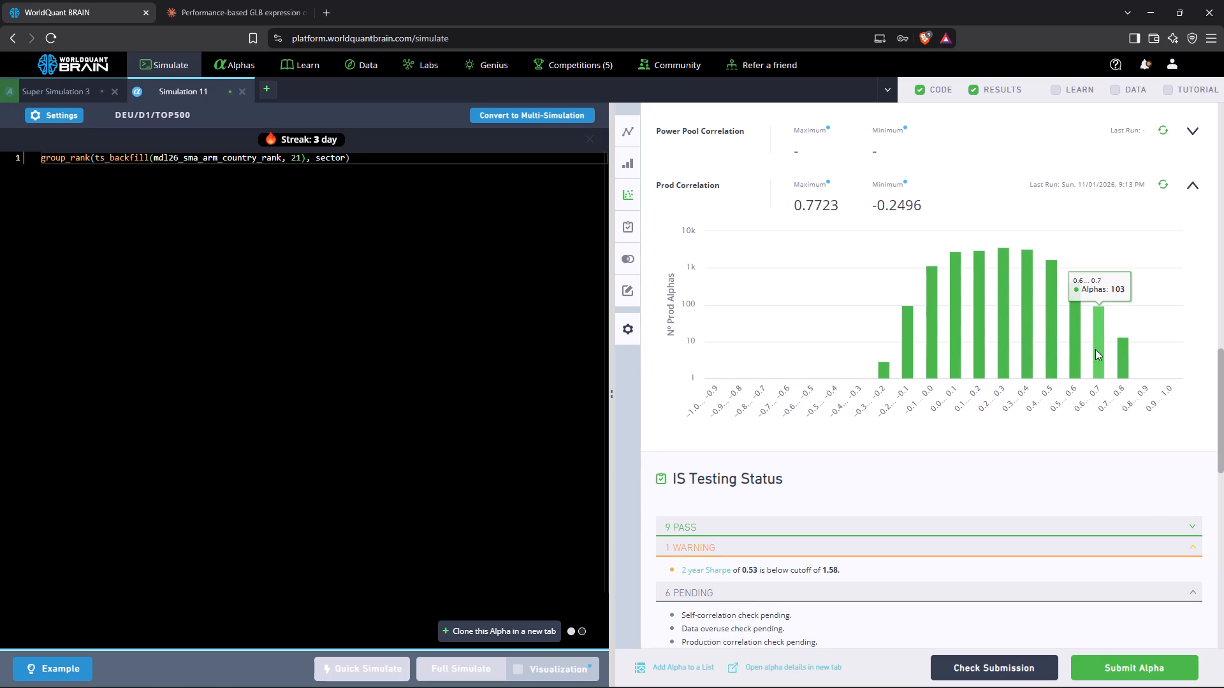
Set the DEU group_rank alpha's neutralization to Market and start a full simulation.
left_click(75, 121)
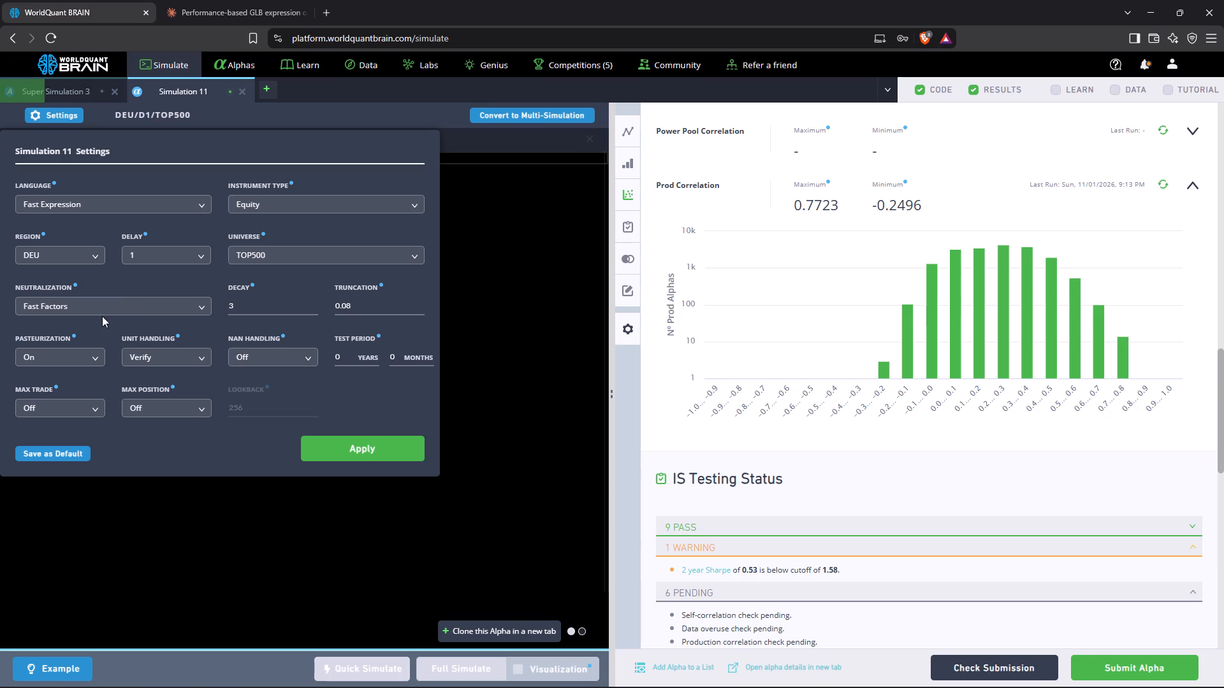
left_click(87, 311)
scroll(76, 368, "down", 1)
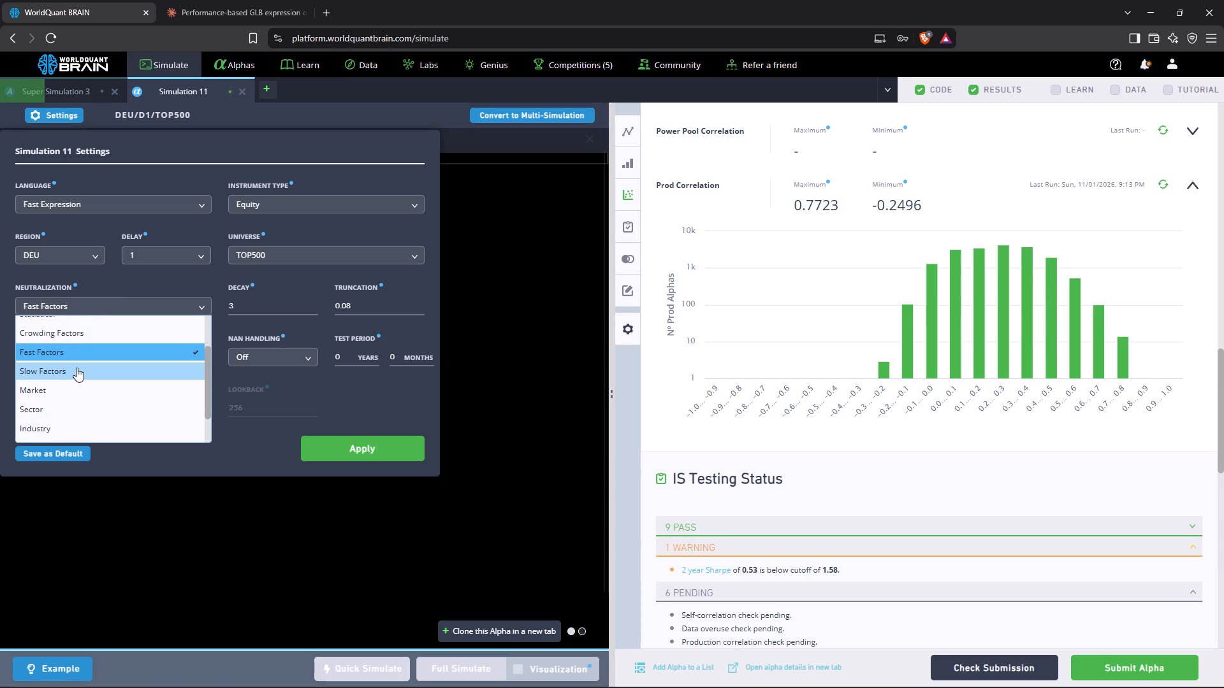
left_click(58, 392)
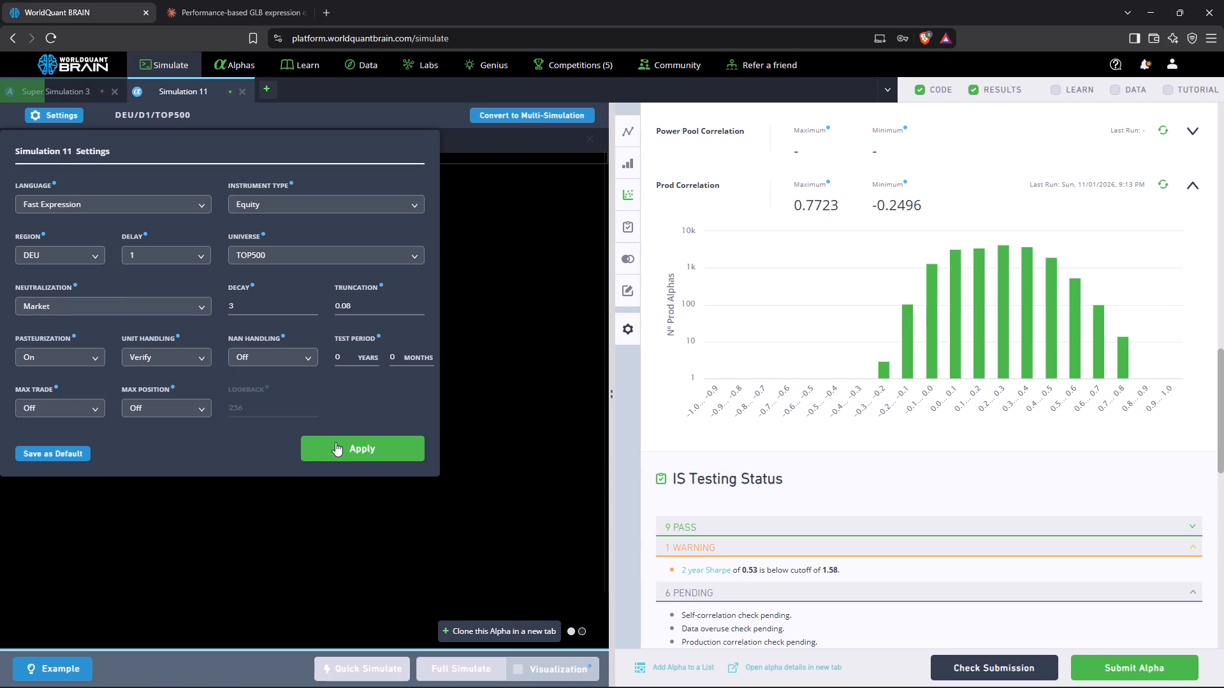
left_click(339, 444)
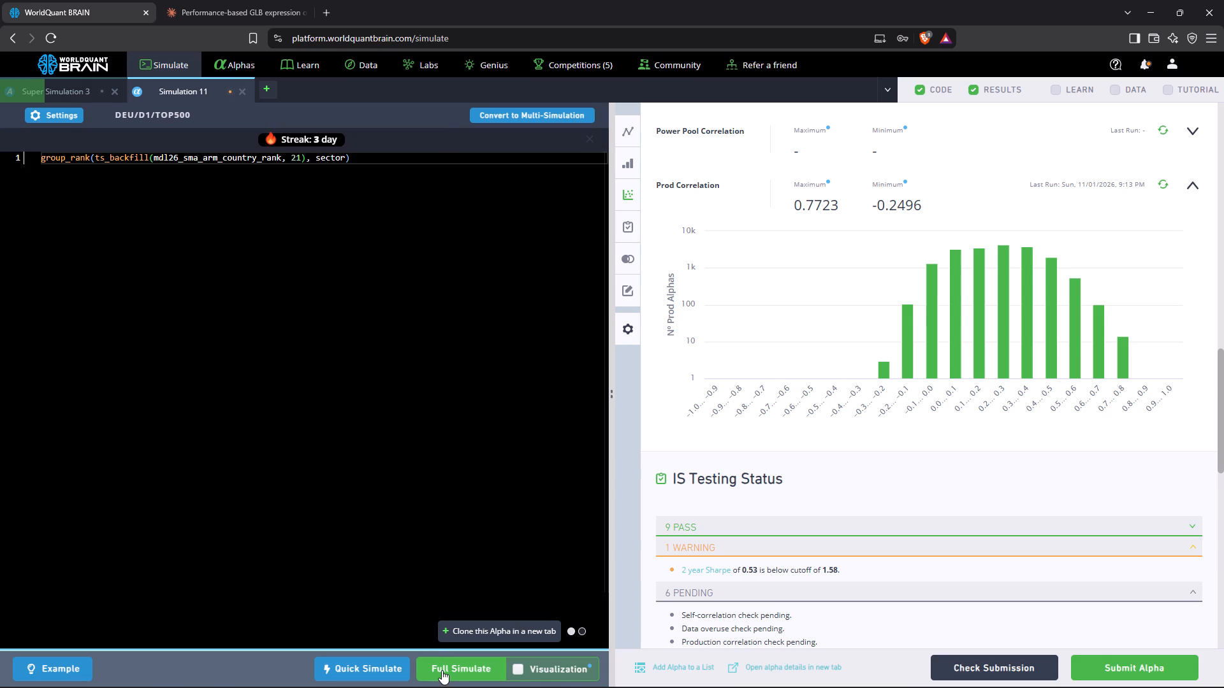
left_click(442, 670)
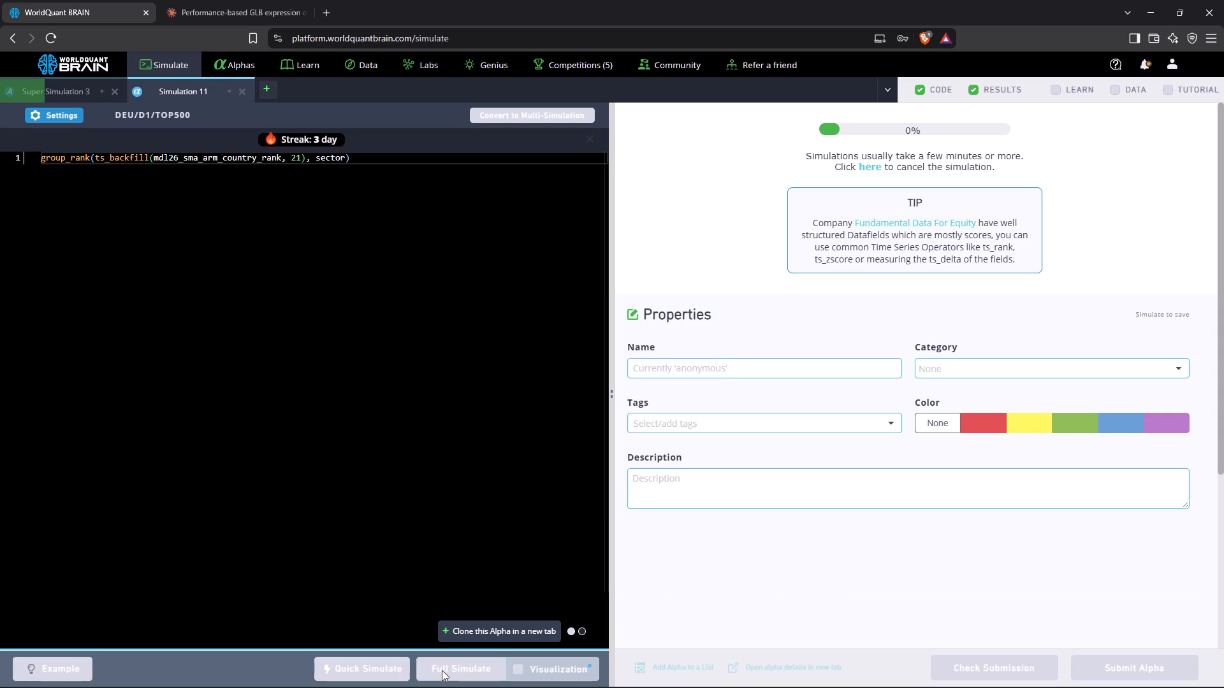
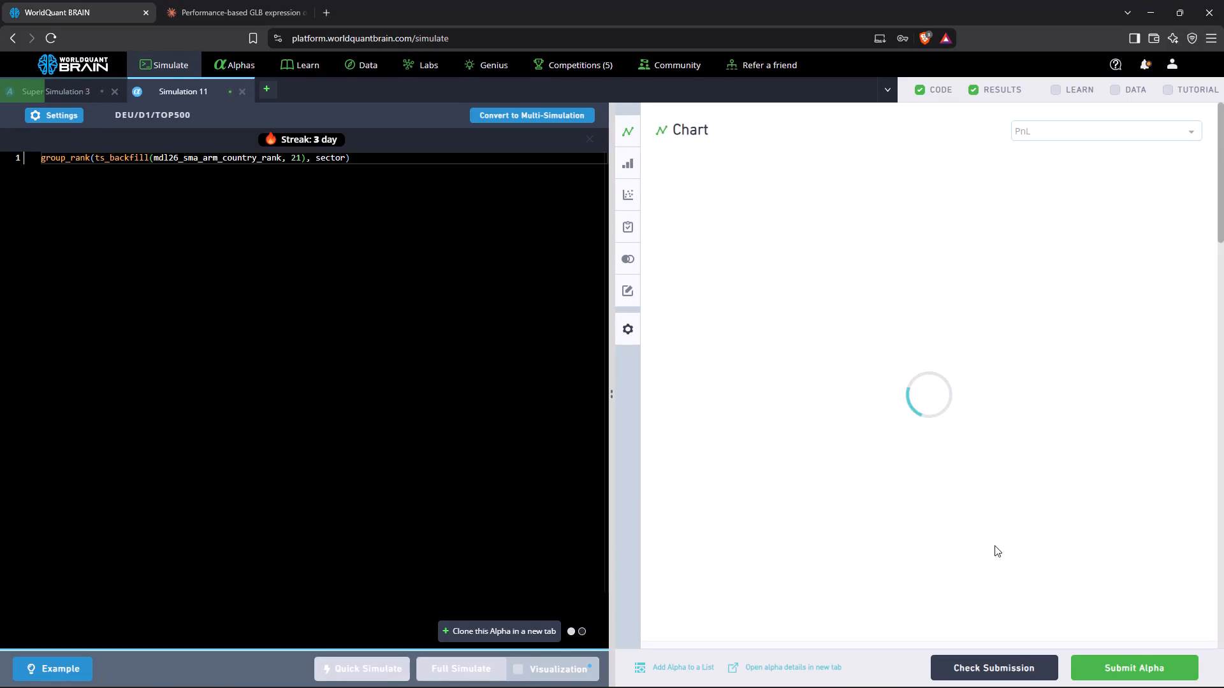
Review the Market-neutralized DEU alpha's results and compute its production correlation with the distribution chart.
scroll(994, 545, "down", 7)
scroll(994, 545, "up", 5)
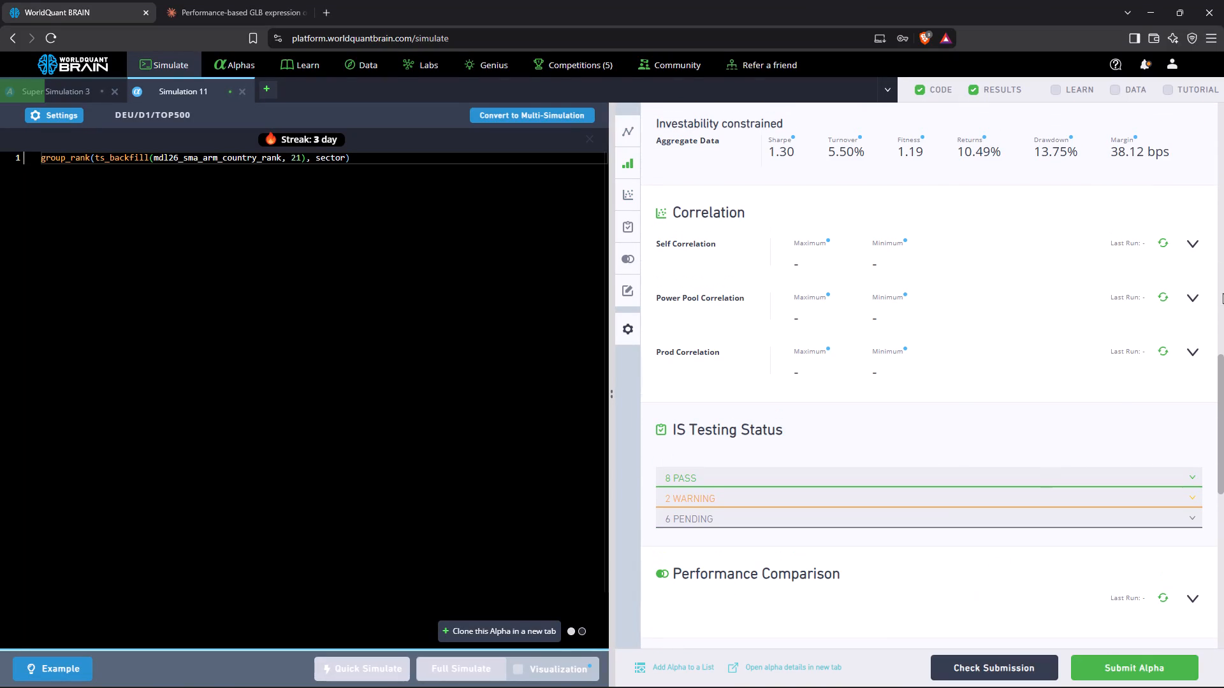
left_click(1185, 352)
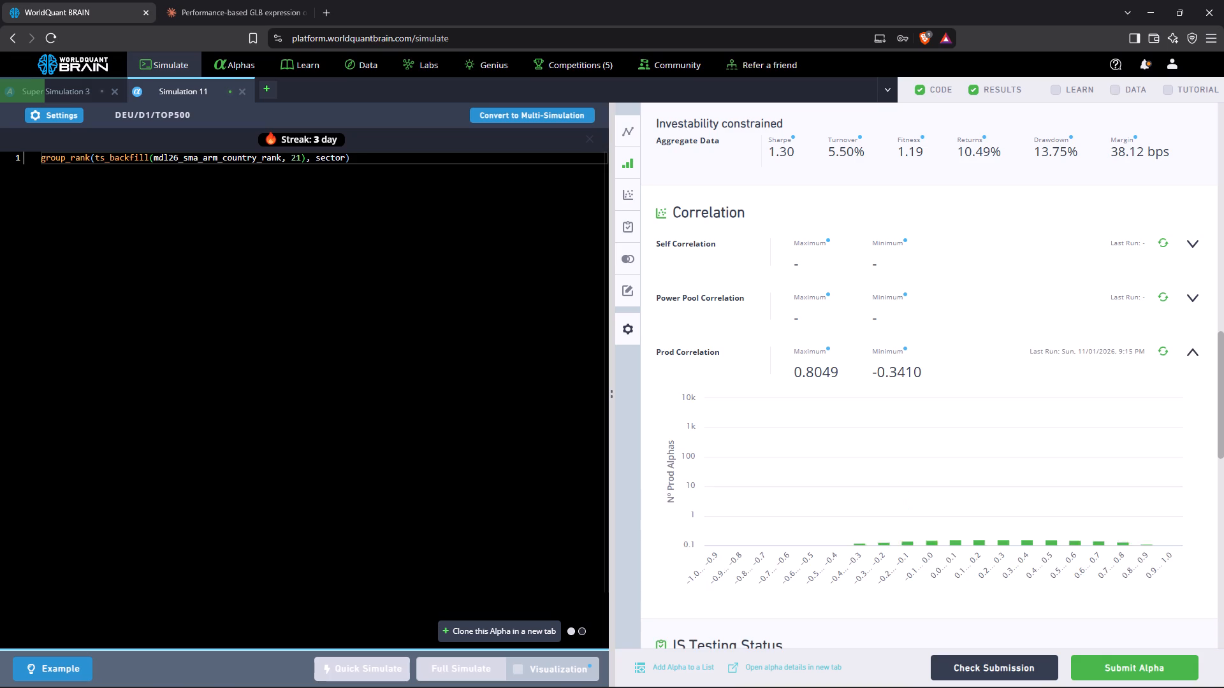
left_click(36, 120)
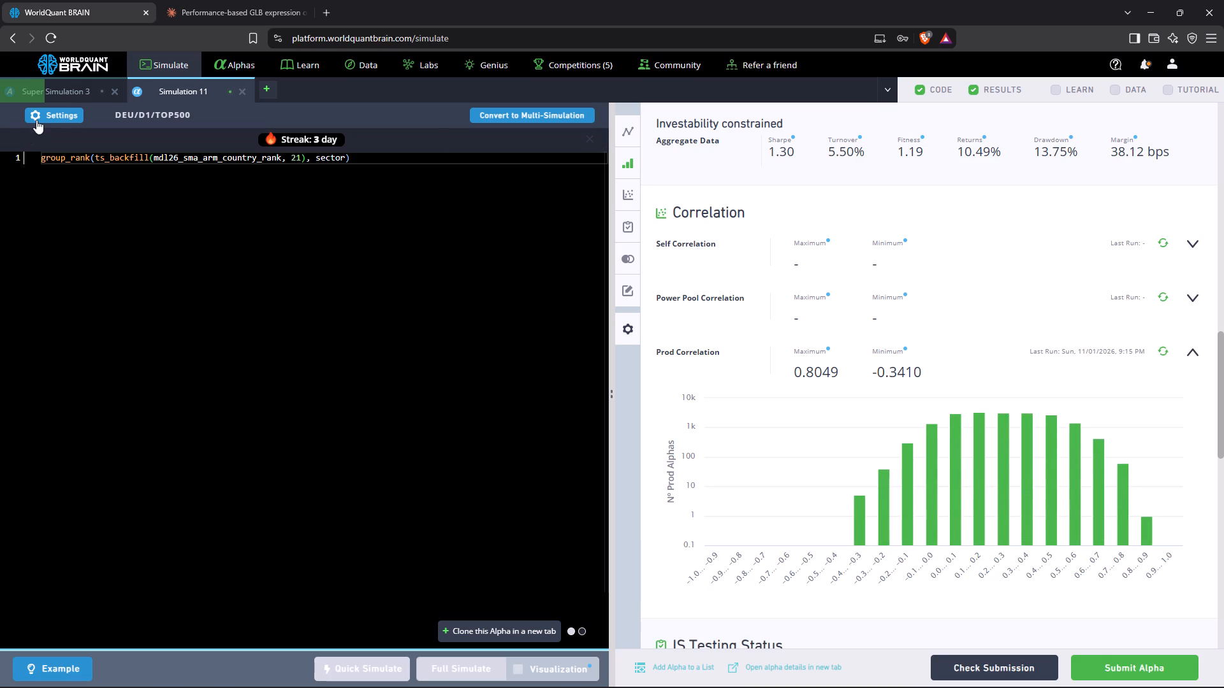
left_click(71, 297)
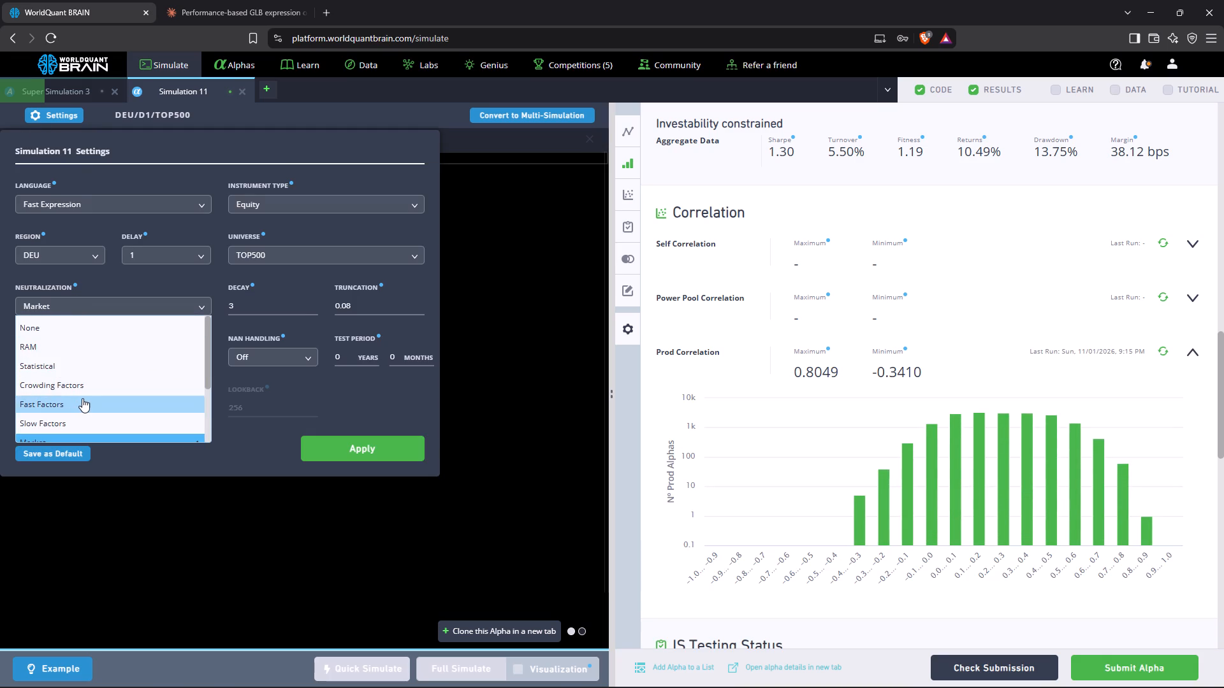
scroll(83, 398, "down", 2)
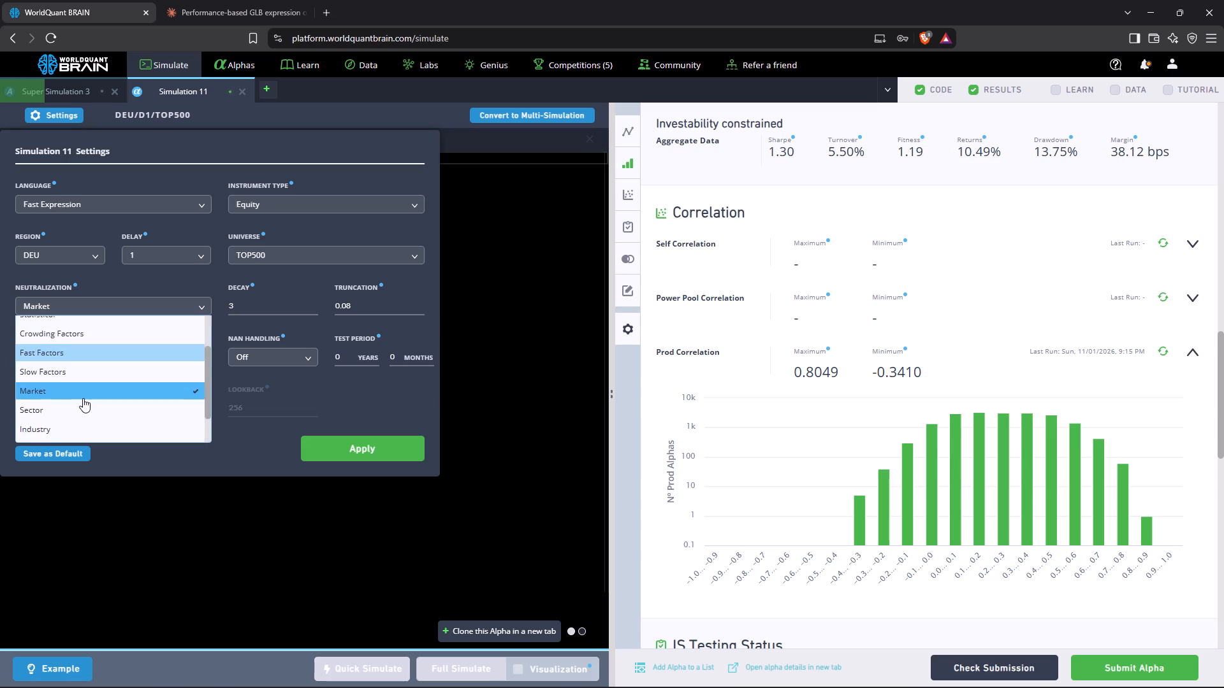
scroll(83, 398, "down", 2)
scroll(83, 398, "up", 4)
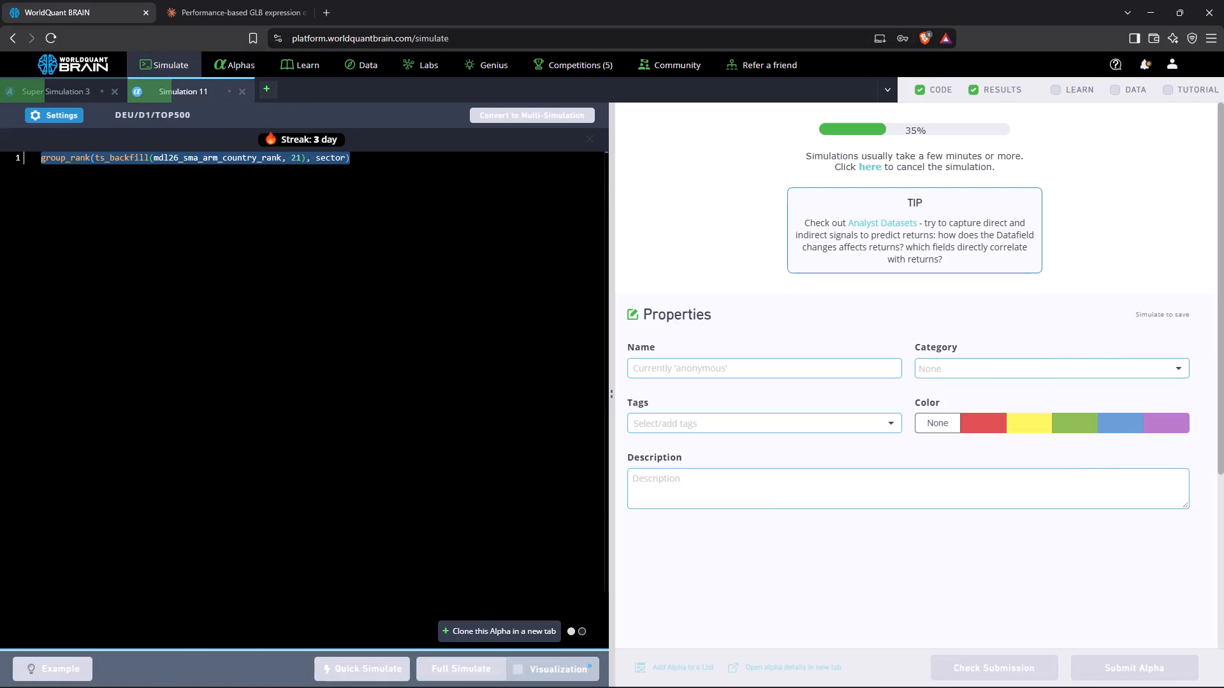
key("ctrl+v")
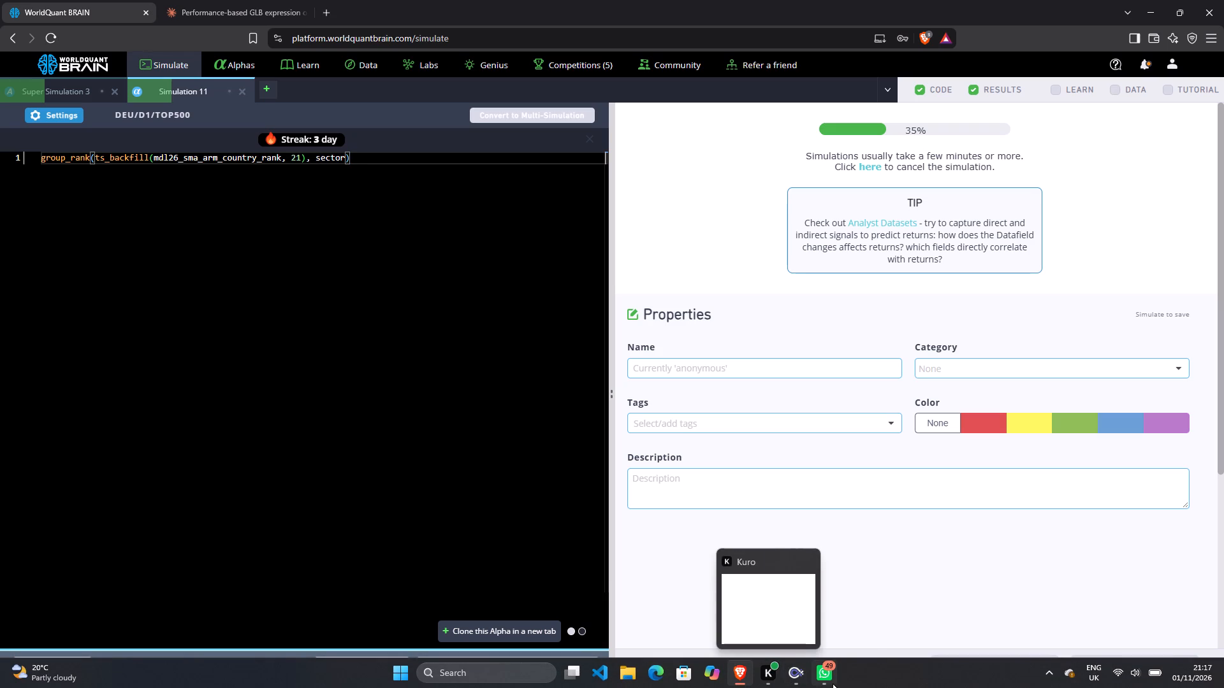
Back in Alpha Harness, open the group_zscore alpha on est_12m_ebi_raised_1wk and check its submission checks and production correlation.
left_click(790, 677)
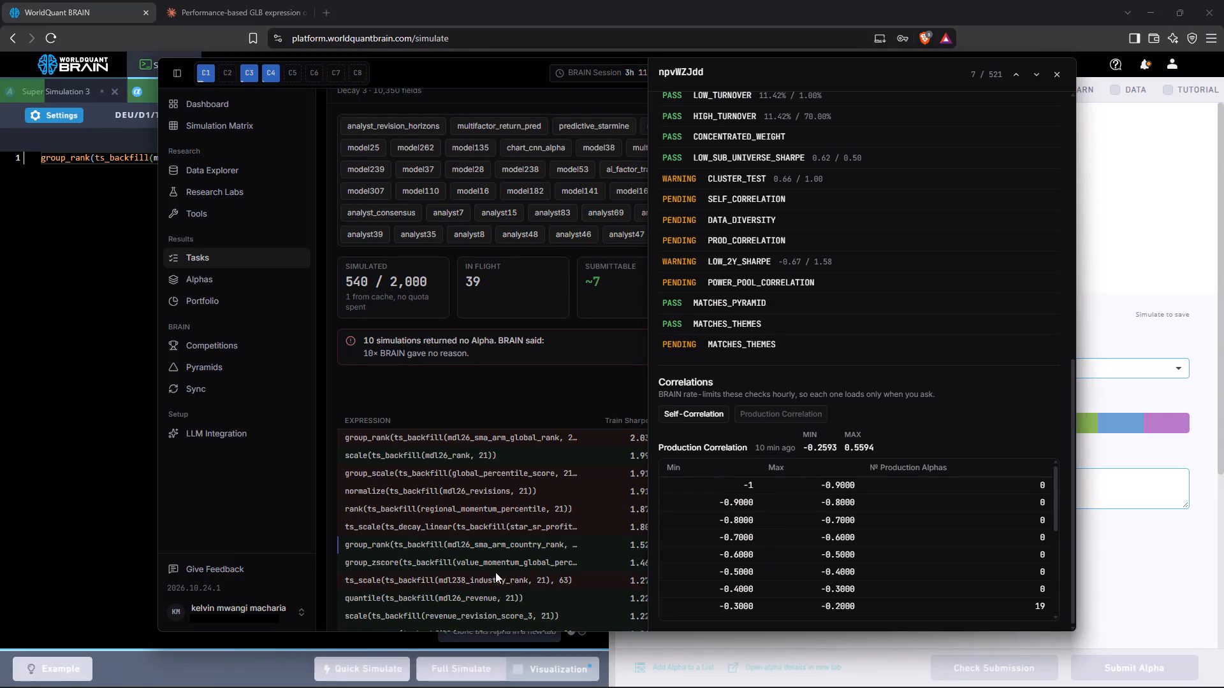
scroll(510, 424, "down", 2)
scroll(535, 518, "down", 3)
left_click(438, 400)
scroll(438, 400, "down", 1)
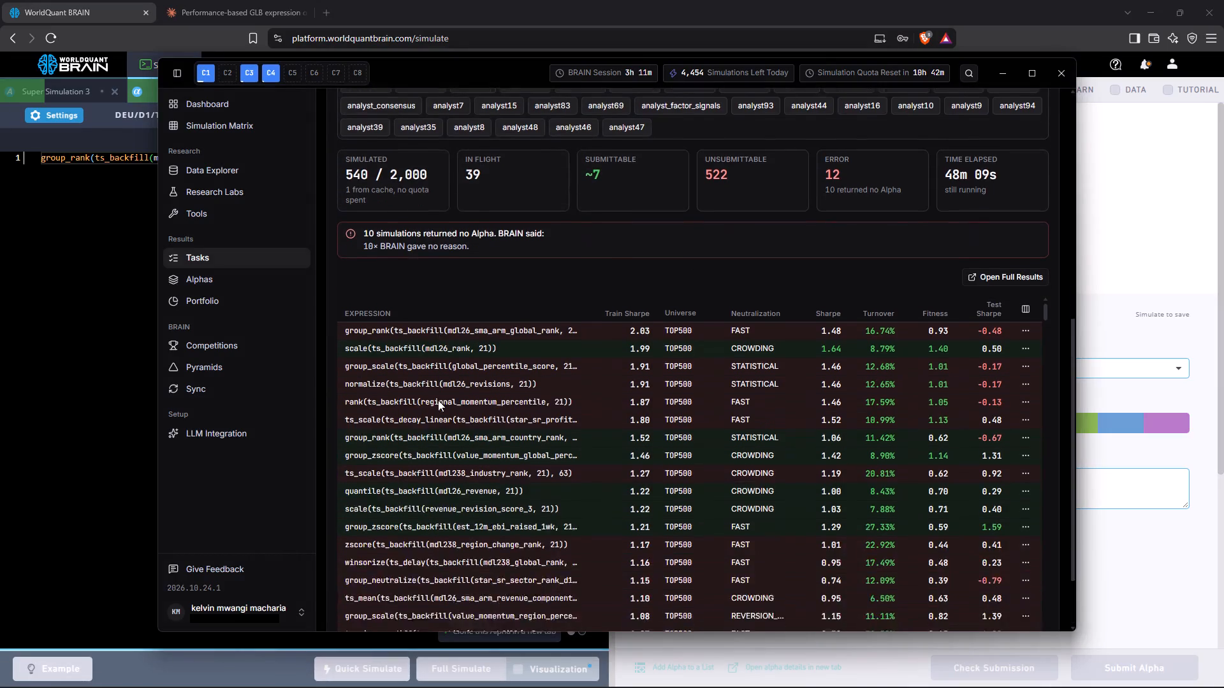
scroll(438, 400, "down", 2)
left_click(422, 443)
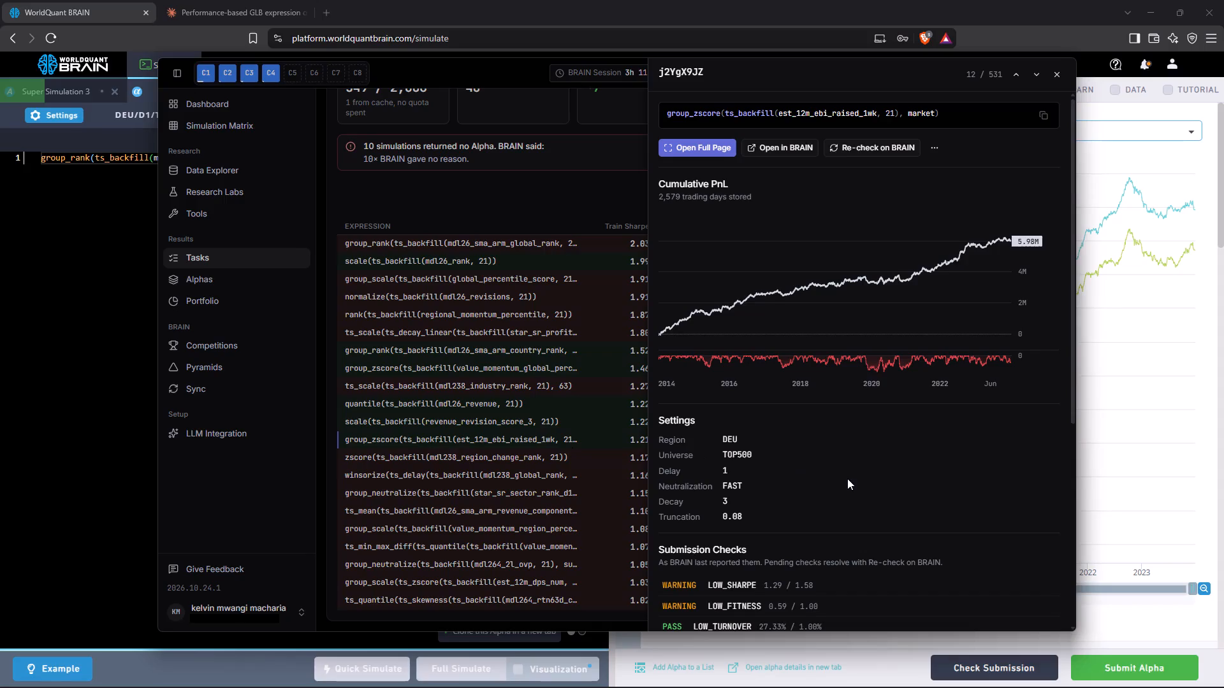
scroll(924, 489, "down", 3)
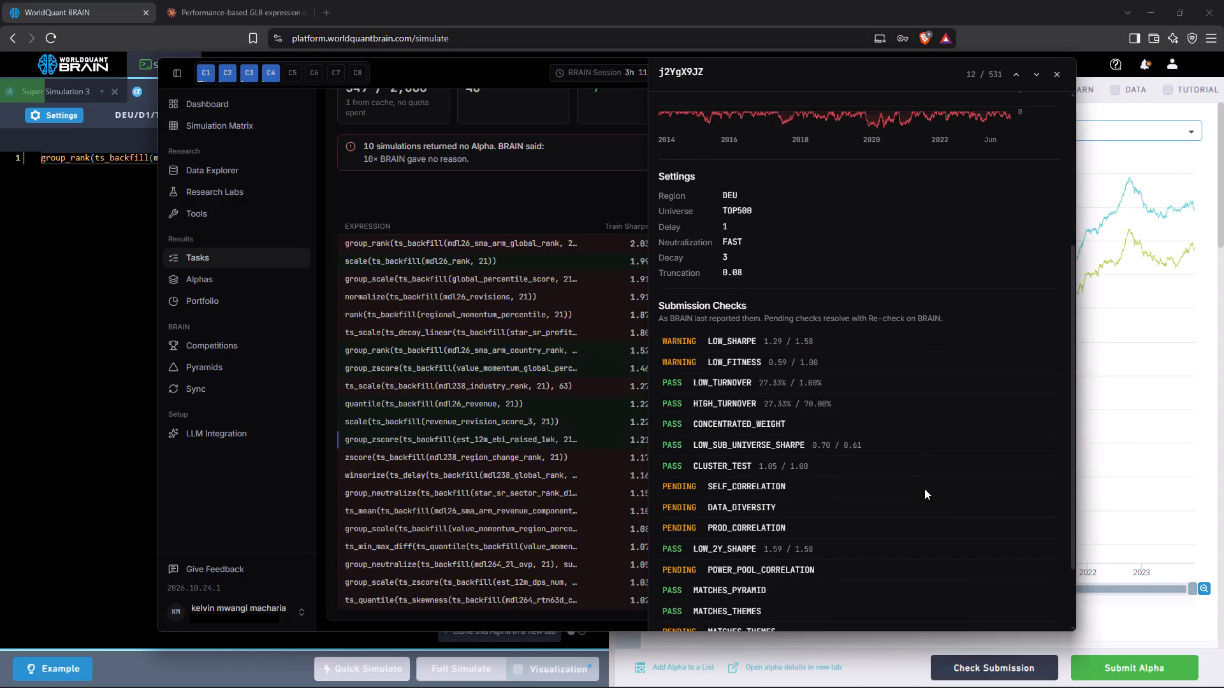
scroll(924, 489, "down", 4)
left_click(815, 606)
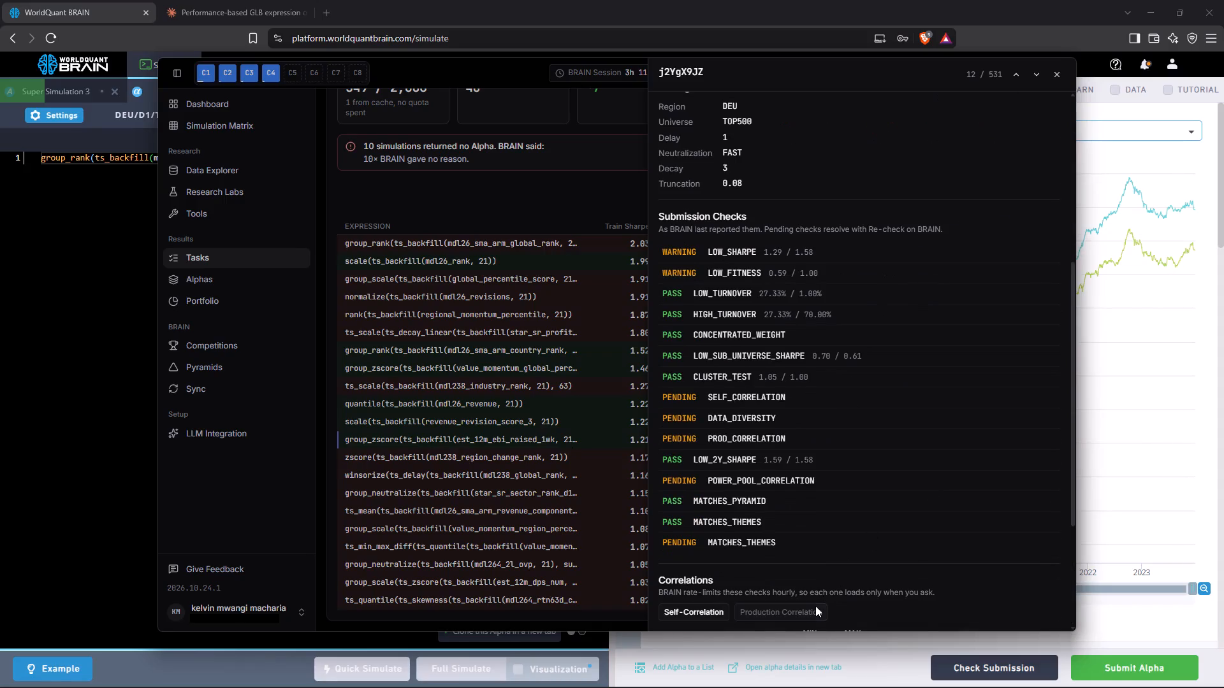
scroll(815, 606, "down", 1)
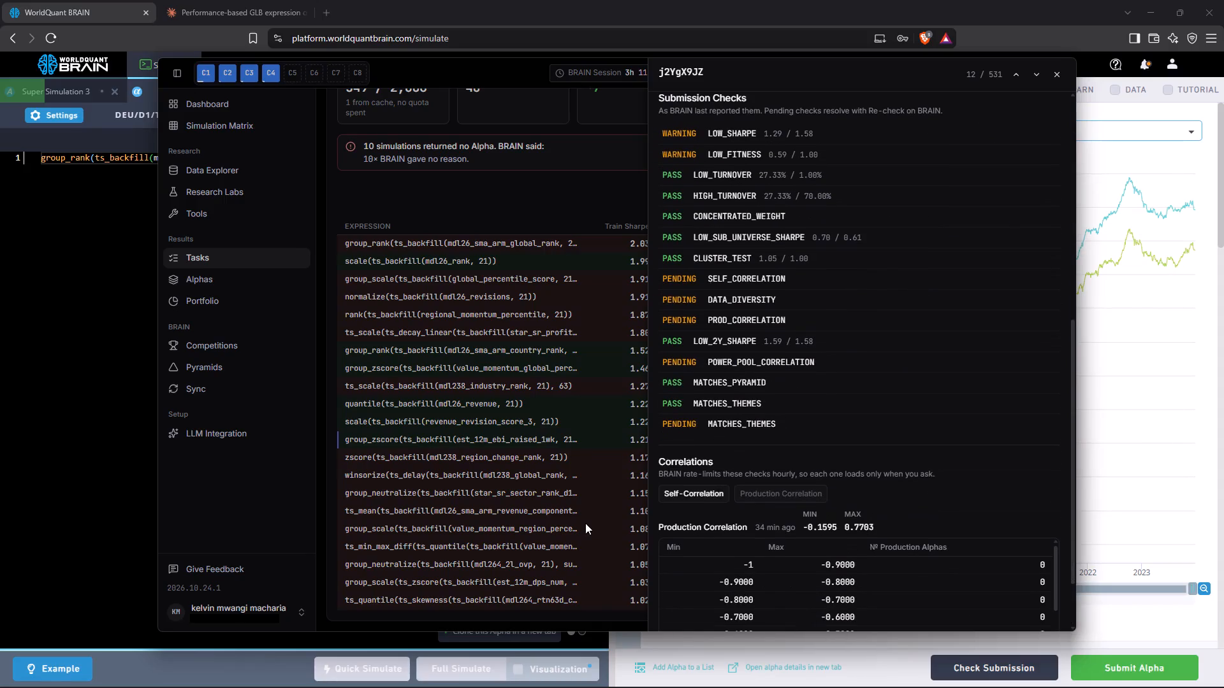
Open the scale(ts_backfill(revenue_revision_score_3, 21)) alpha in the task results and check its submission checks and production correlation.
left_click(483, 426)
left_click(483, 426)
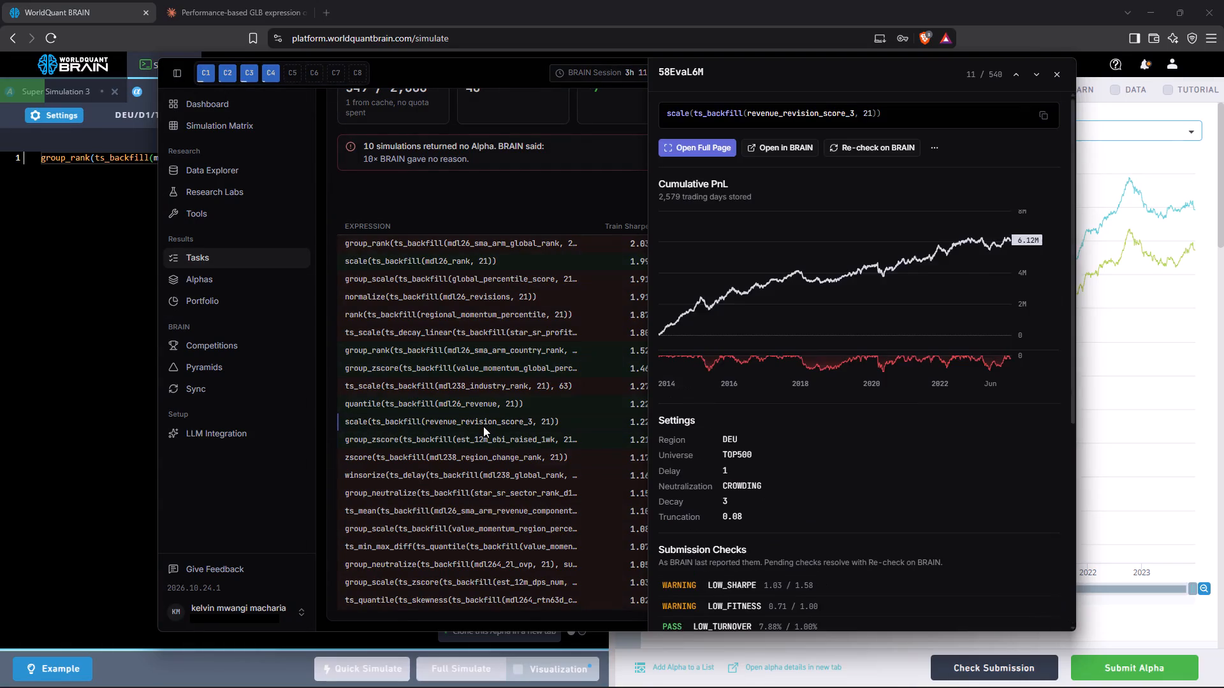
scroll(715, 462, "down", 6)
left_click(748, 608)
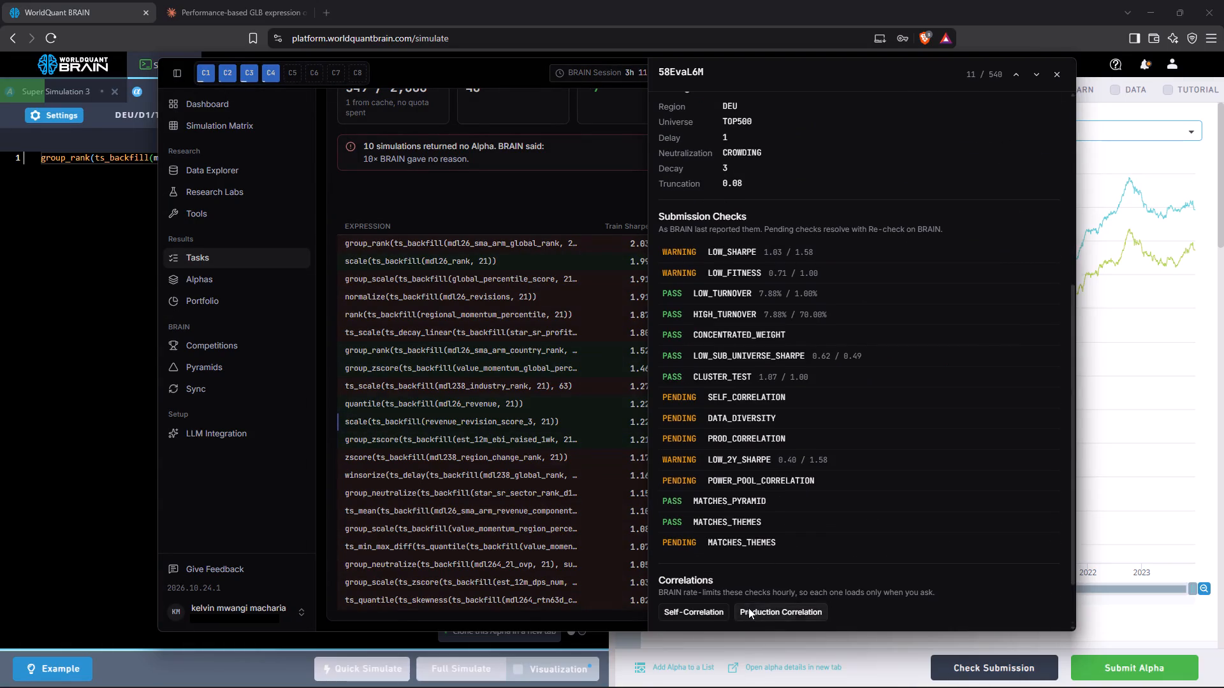
scroll(748, 608, "down", 3)
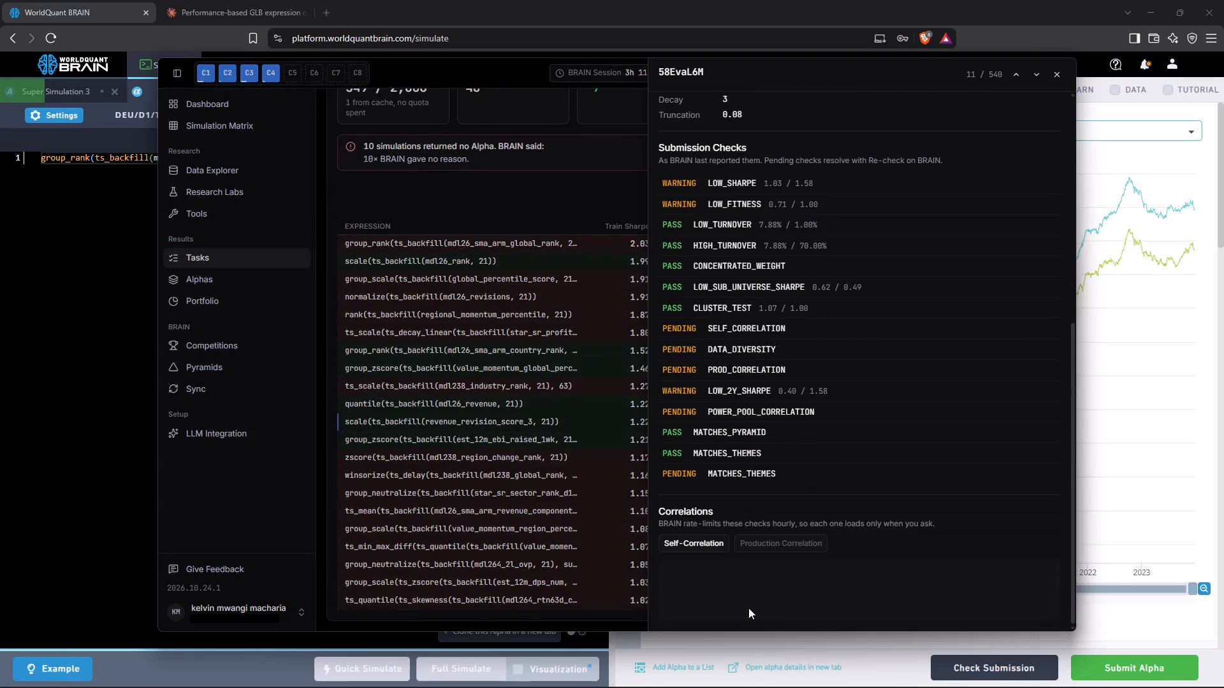
scroll(748, 608, "down", 2)
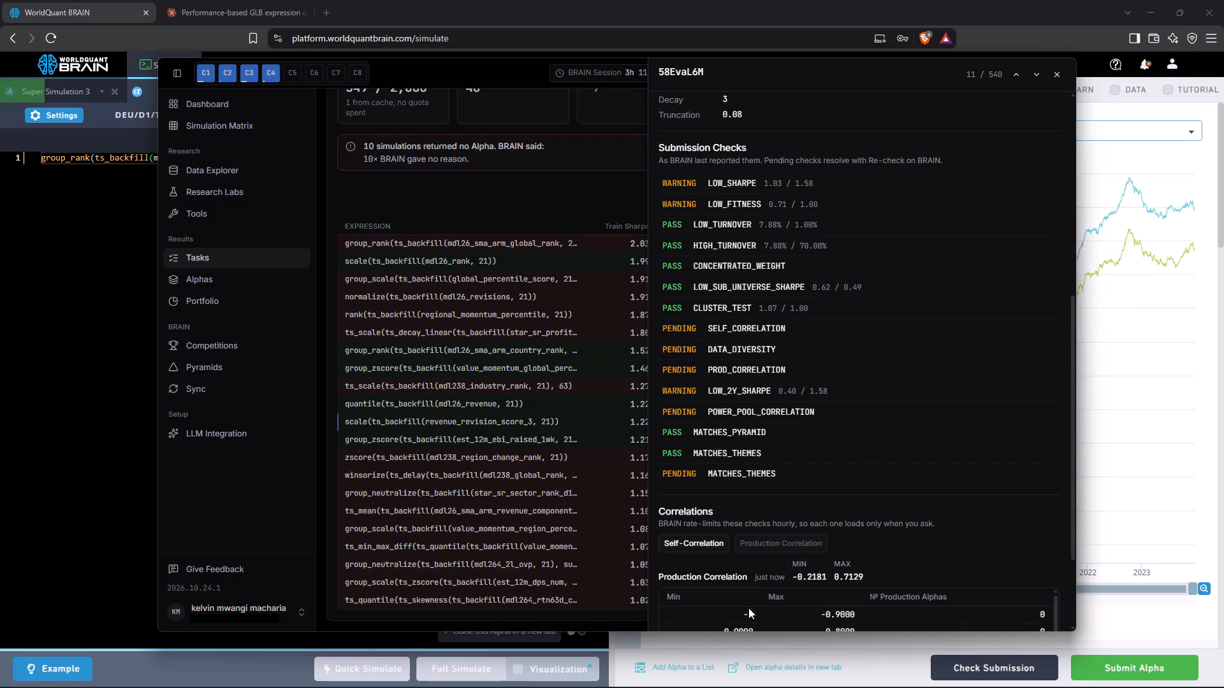
scroll(748, 608, "down", 1)
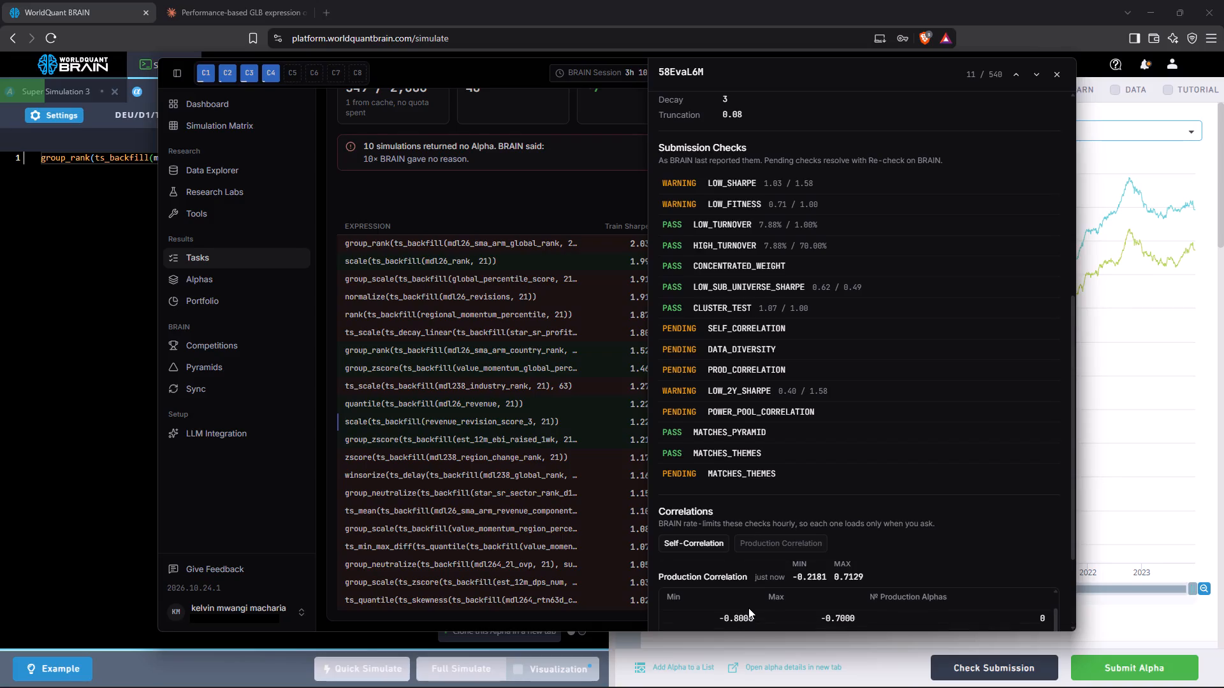
scroll(748, 608, "down", 2)
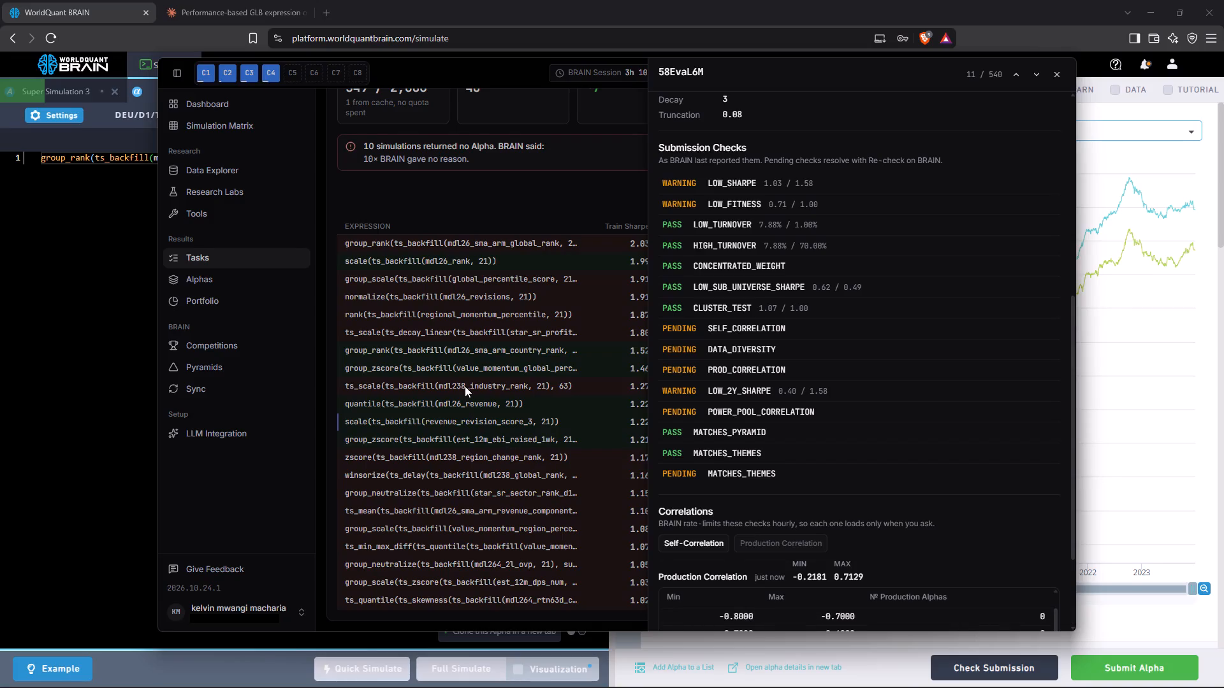
Open the quantile(ts_backfill(mdl26_revenue, 21)) alpha and check its submission checks and production correlation.
left_click(435, 401)
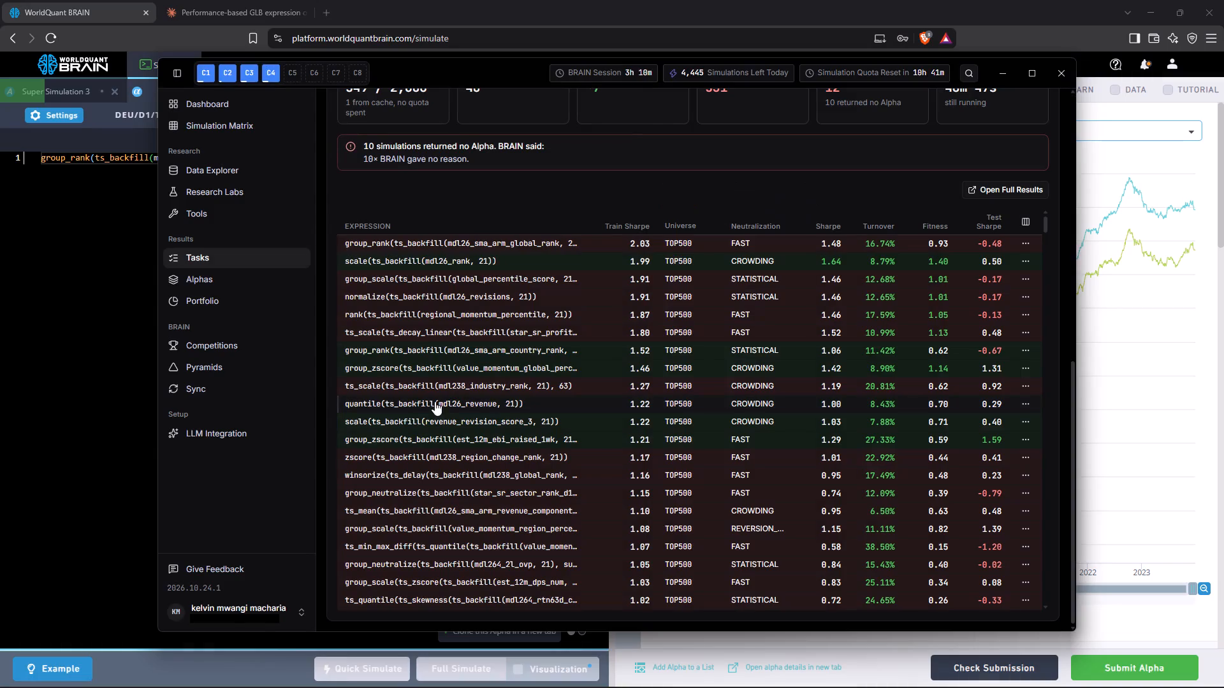
left_click(435, 401)
scroll(730, 496, "down", 5)
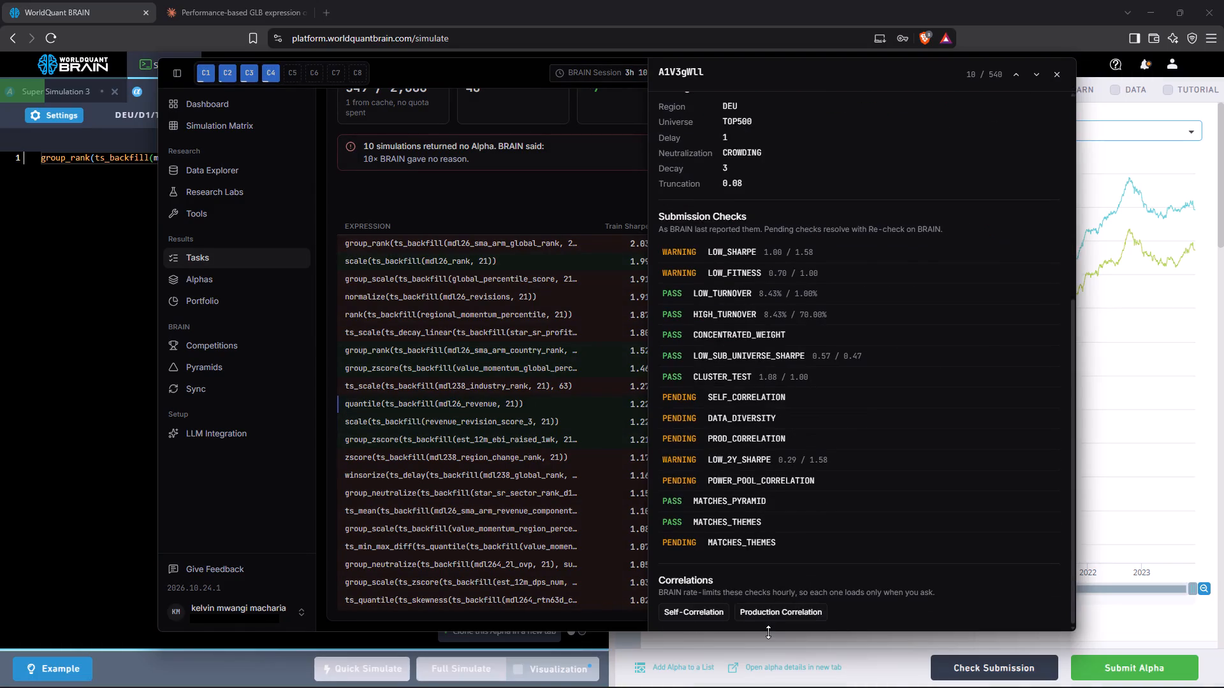
left_click(774, 615)
scroll(774, 615, "down", 3)
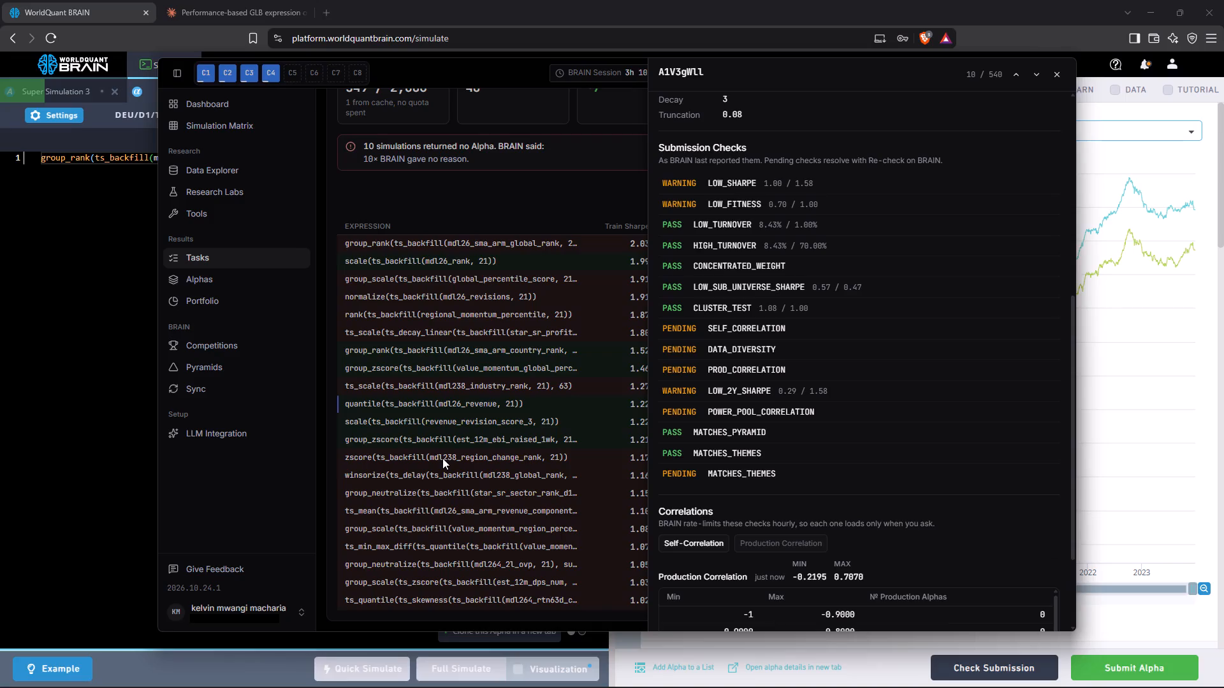
Open the group_zscore alpha on the value_momentum_global field and check its submission checks and production correlation.
left_click(415, 376)
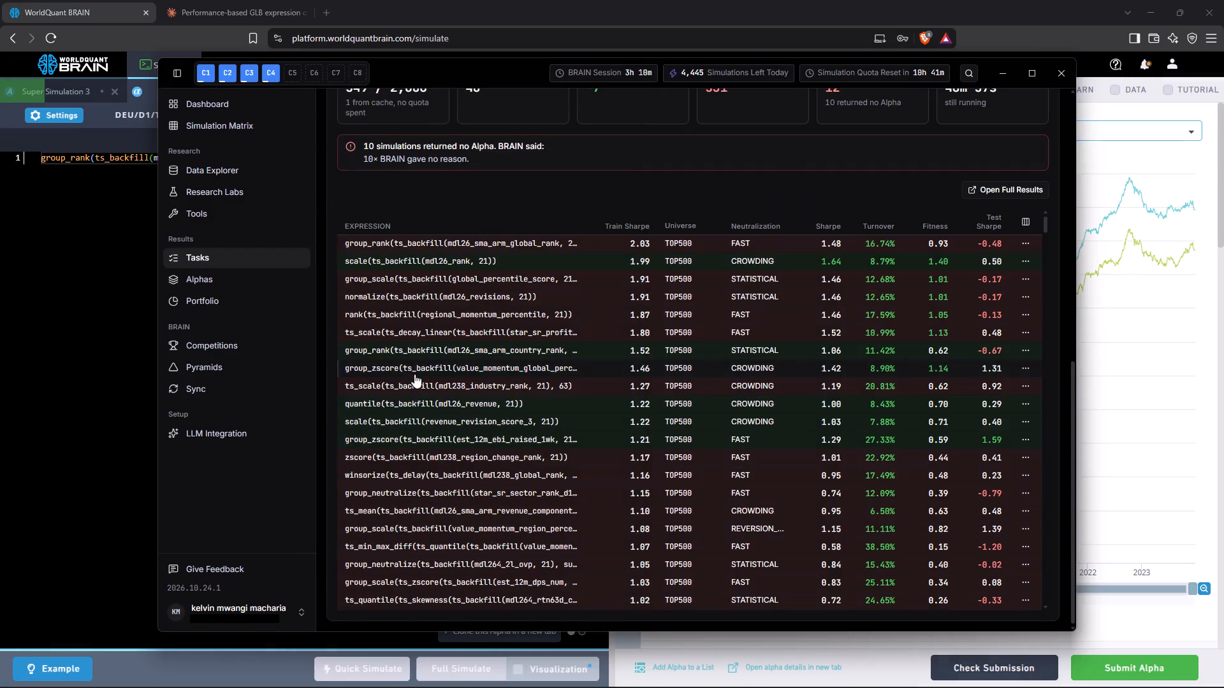
left_click(412, 368)
scroll(764, 485, "down", 3)
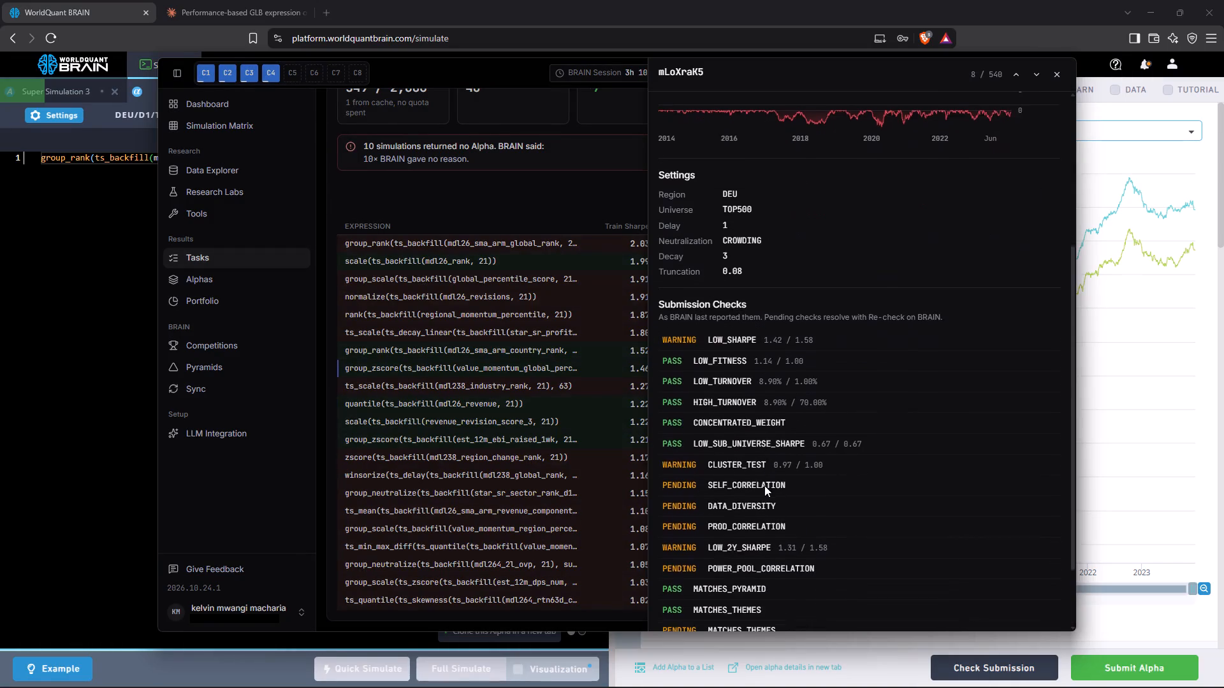
scroll(764, 485, "down", 3)
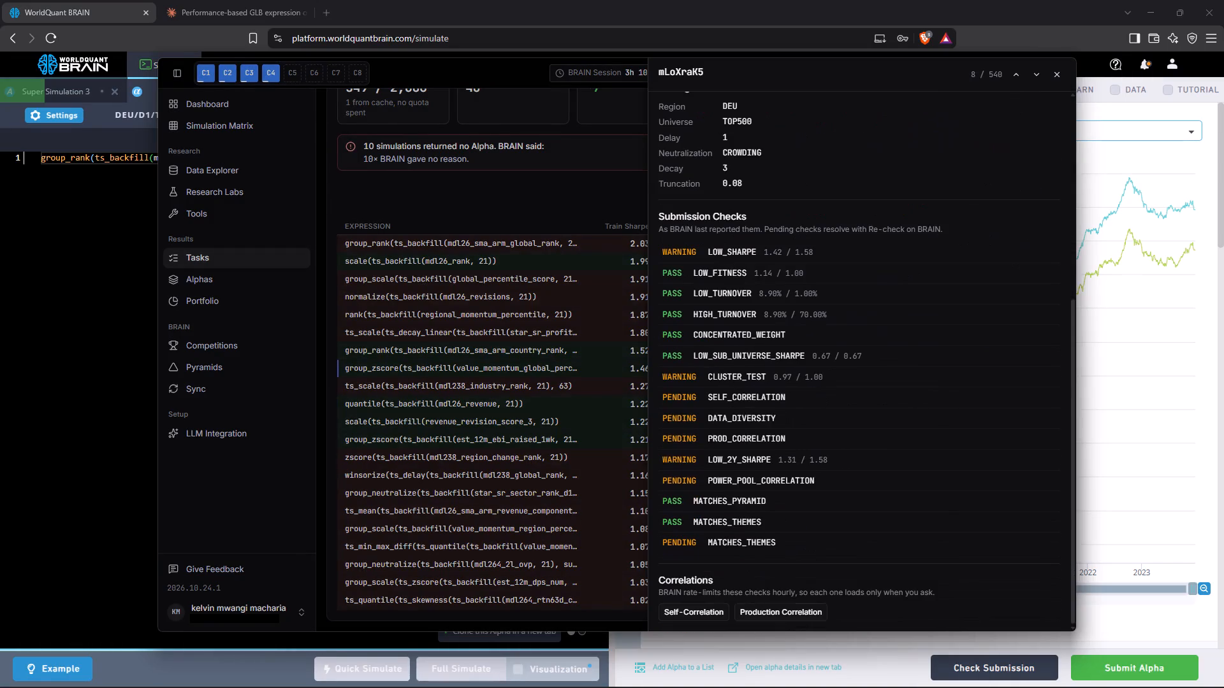
left_click(787, 606)
scroll(787, 606, "down", 4)
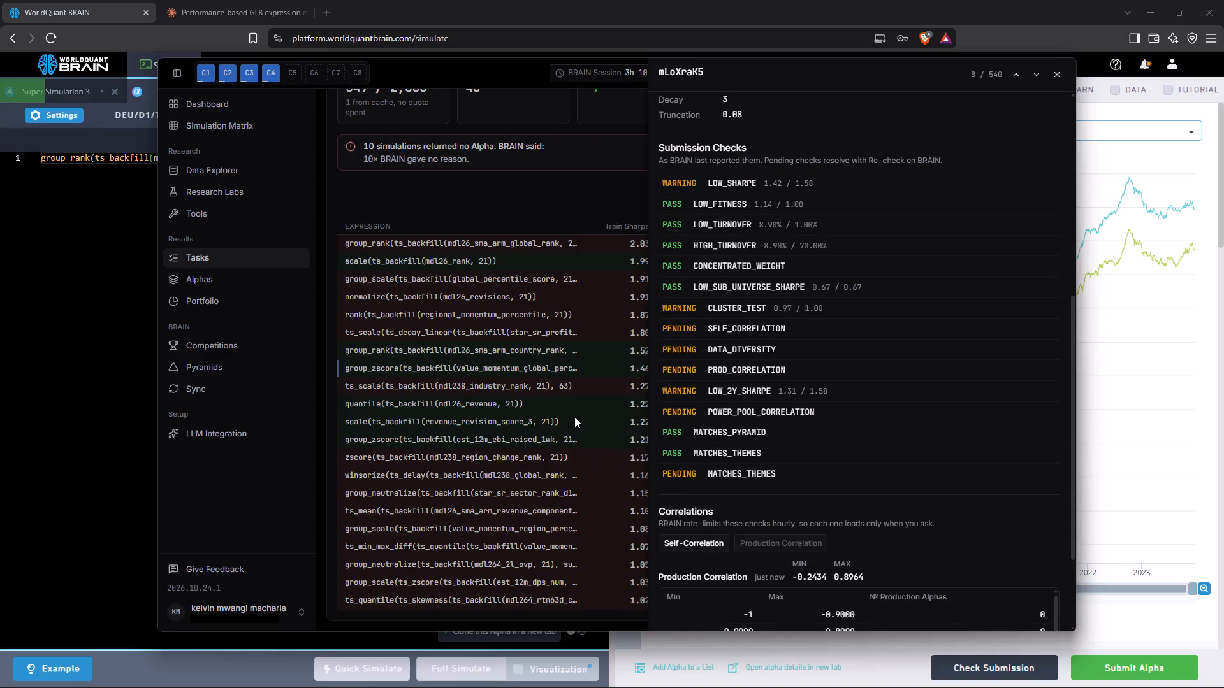
Reopen the group_rank alpha on mdl26_sma_arm_country_rank and review its production correlation, PnL chart, settings and submission checks.
left_click(581, 352)
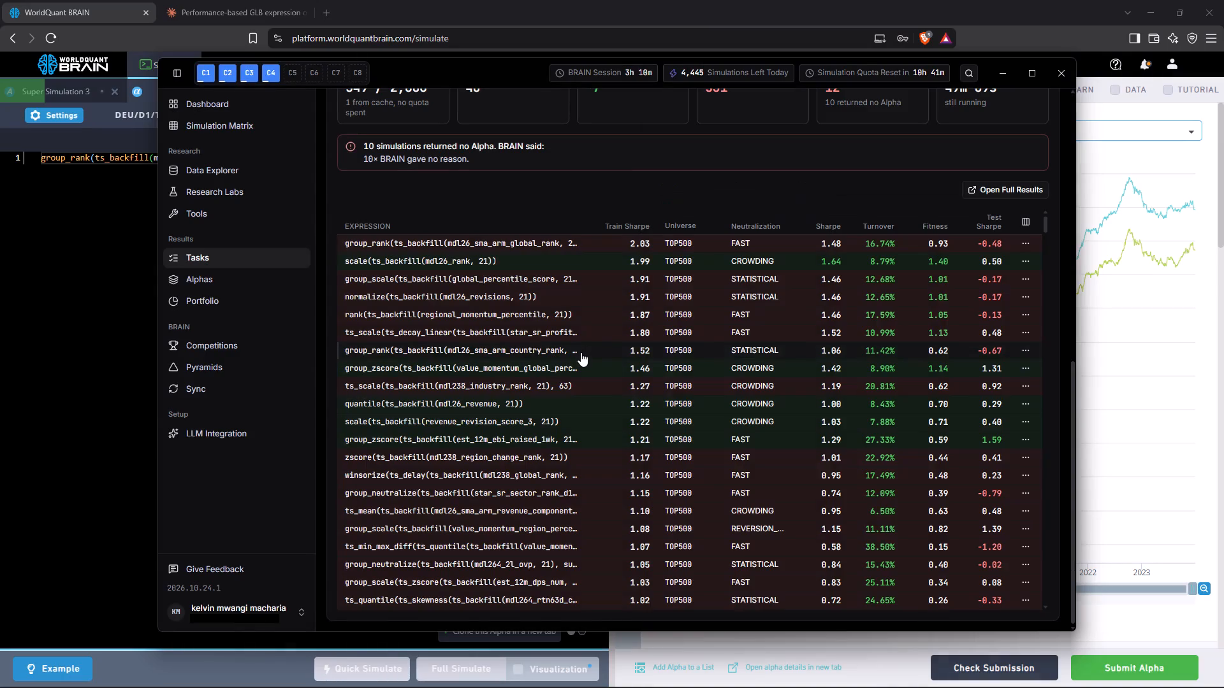
left_click(581, 352)
scroll(890, 368, "down", 6)
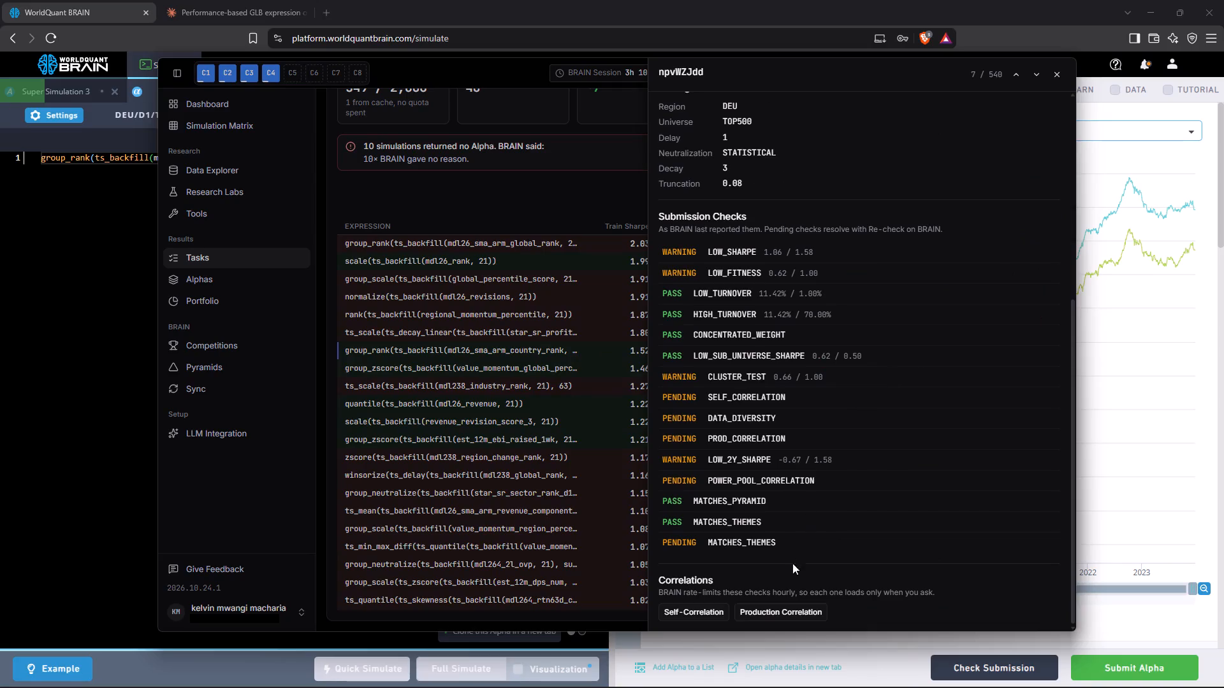
left_click(774, 608)
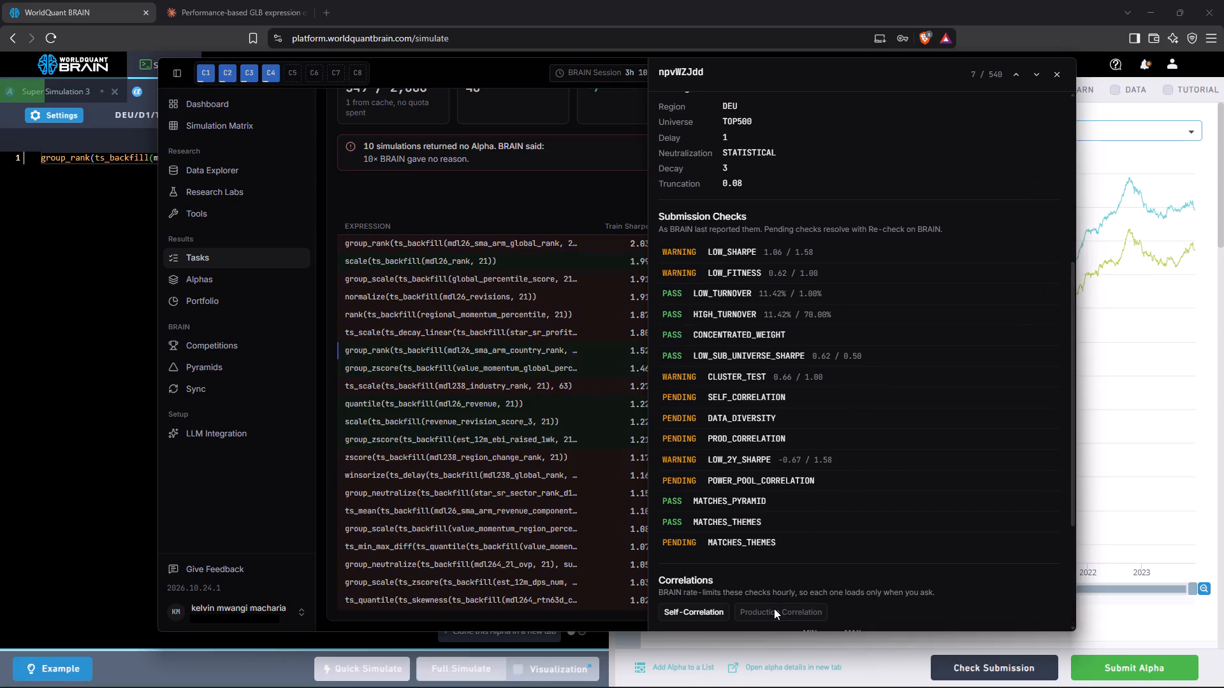
scroll(774, 608, "down", 4)
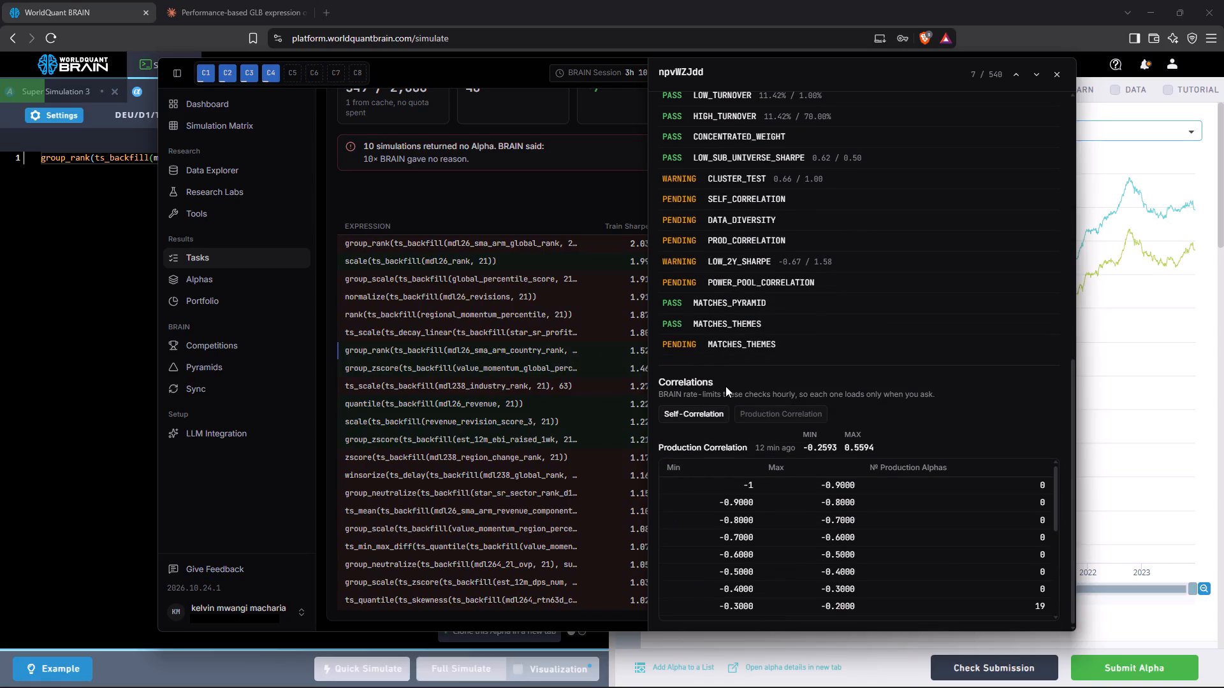
scroll(725, 386, "up", 5)
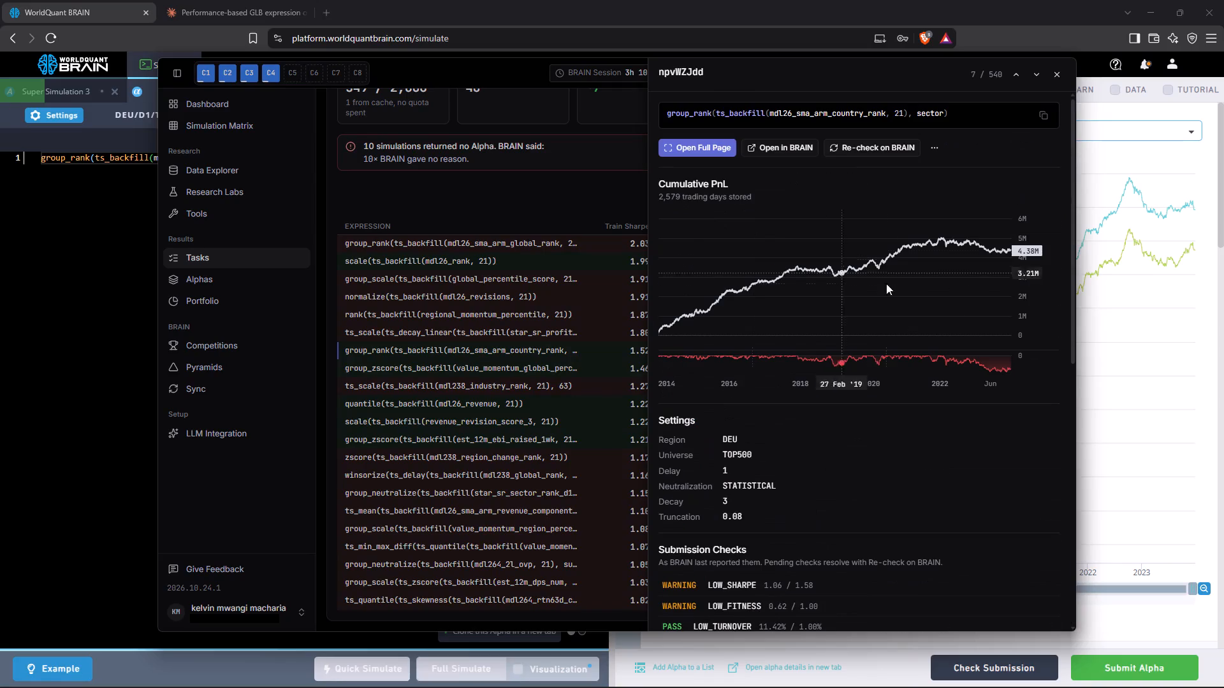
scroll(901, 320, "up", 5)
scroll(901, 320, "down", 6)
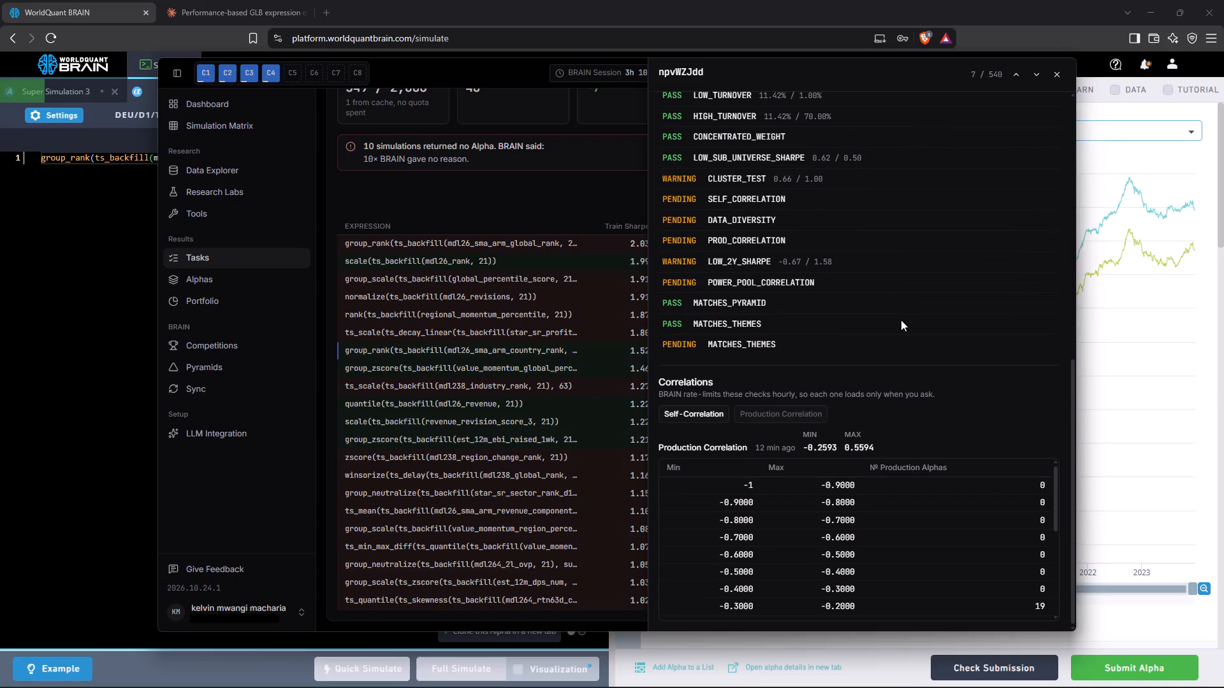
Switch to BRAIN and review Simulation 11's results, the warning under IS Testing Status, and its simulation settings.
left_click(1134, 315)
scroll(1134, 315, "down", 9)
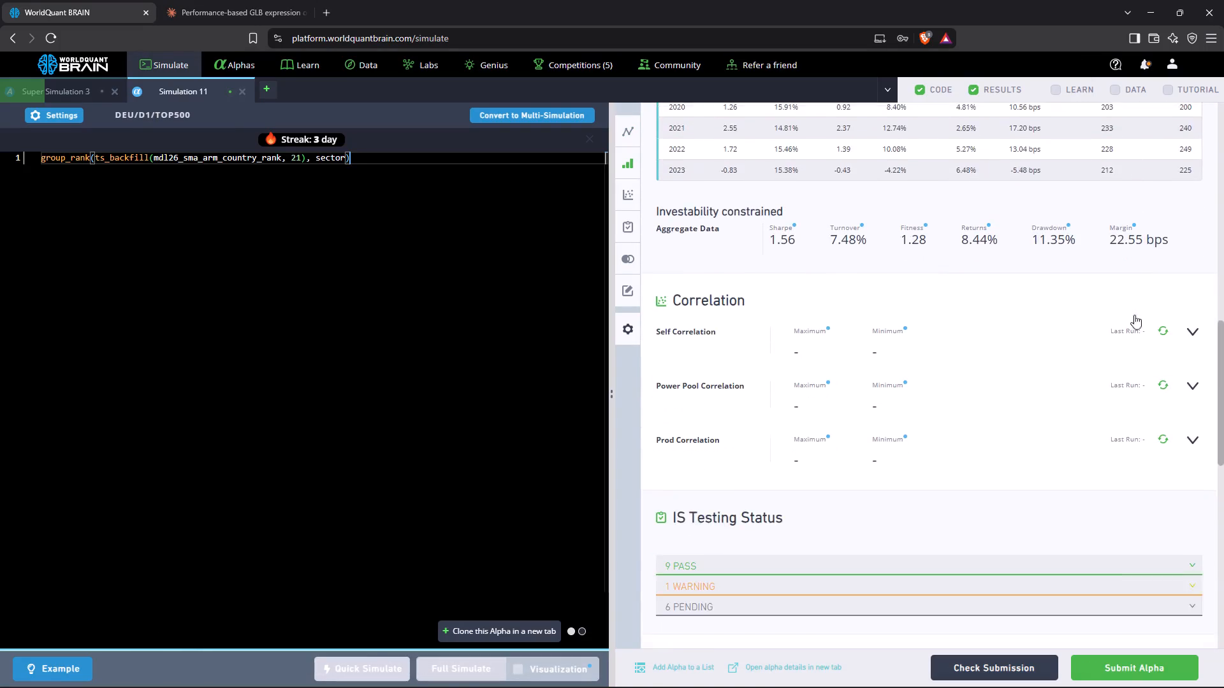
scroll(1134, 315, "down", 2)
left_click(813, 468)
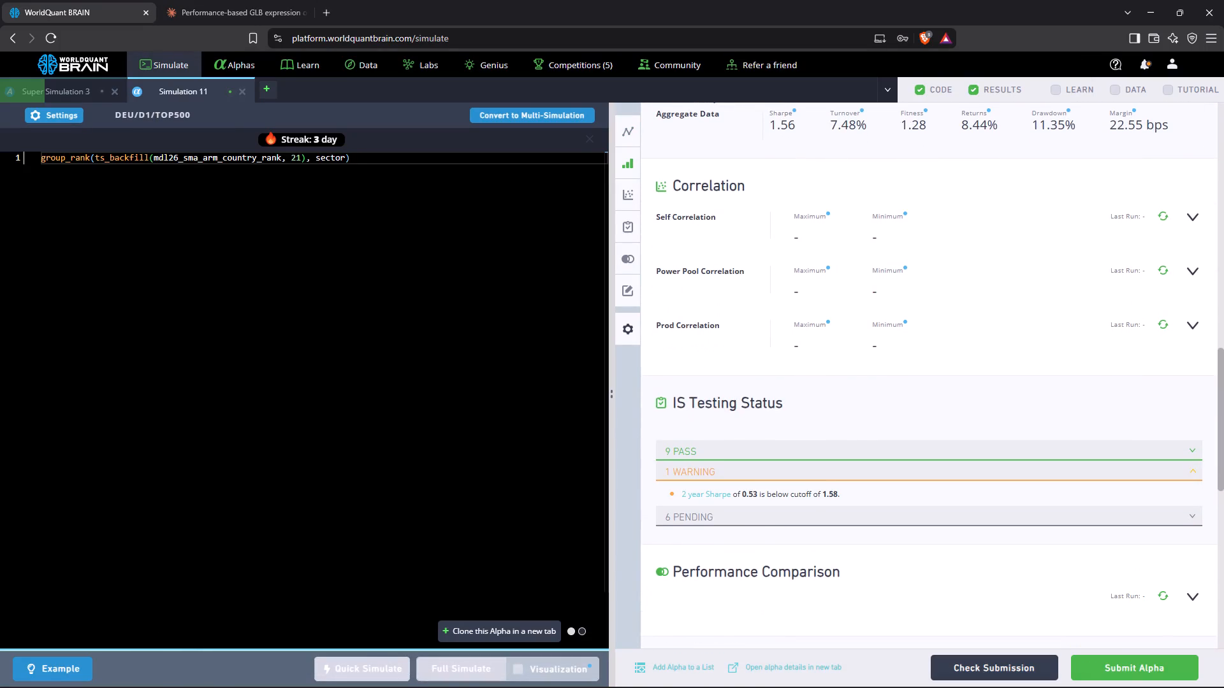
left_click(74, 121)
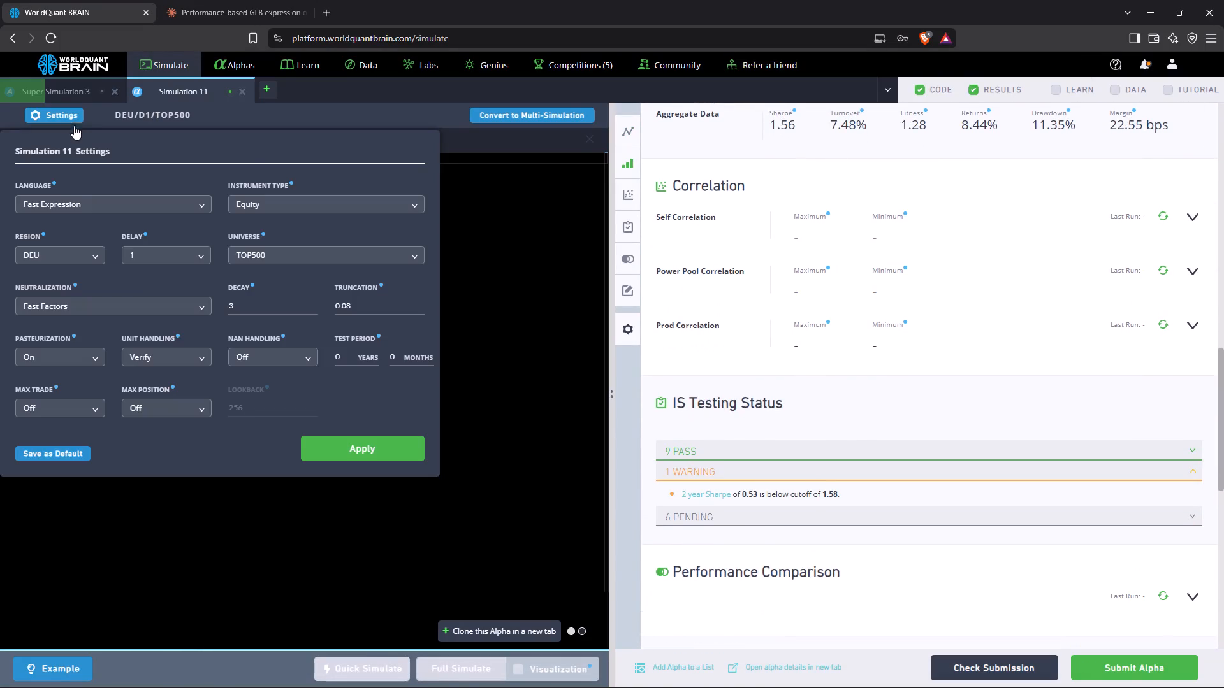
left_click(526, 297)
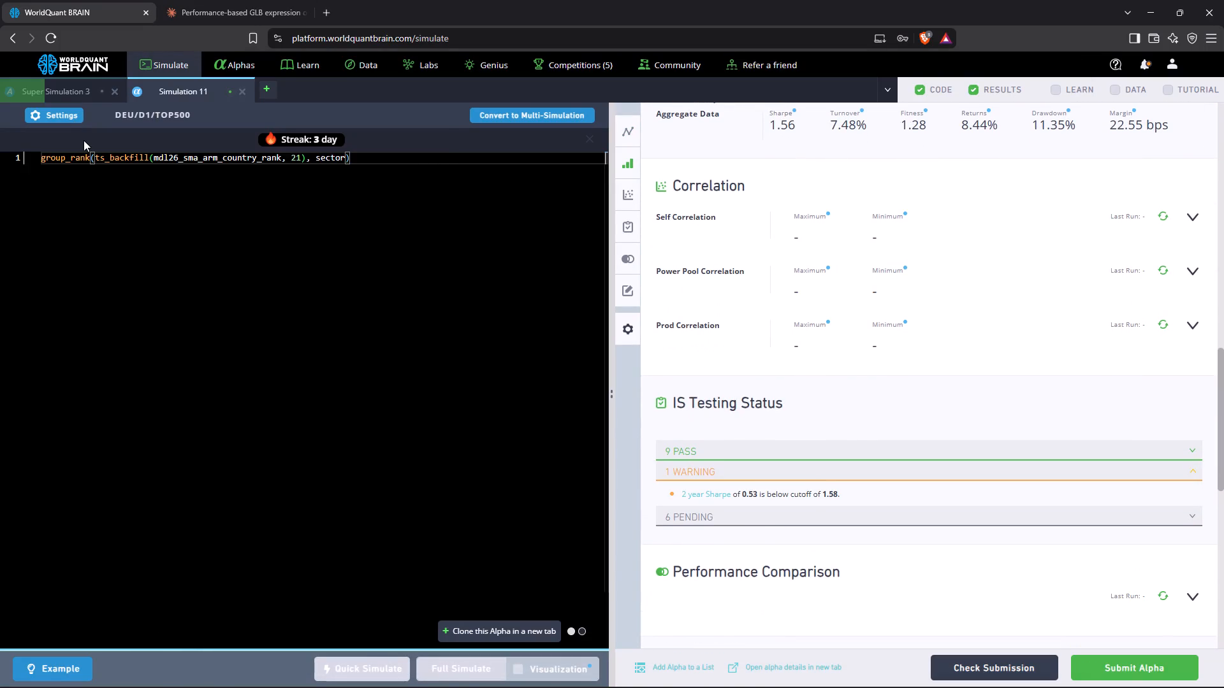
Replace group_rank with group_zscore in the Simulation 11 expression and run a full simulation.
double_click(64, 162)
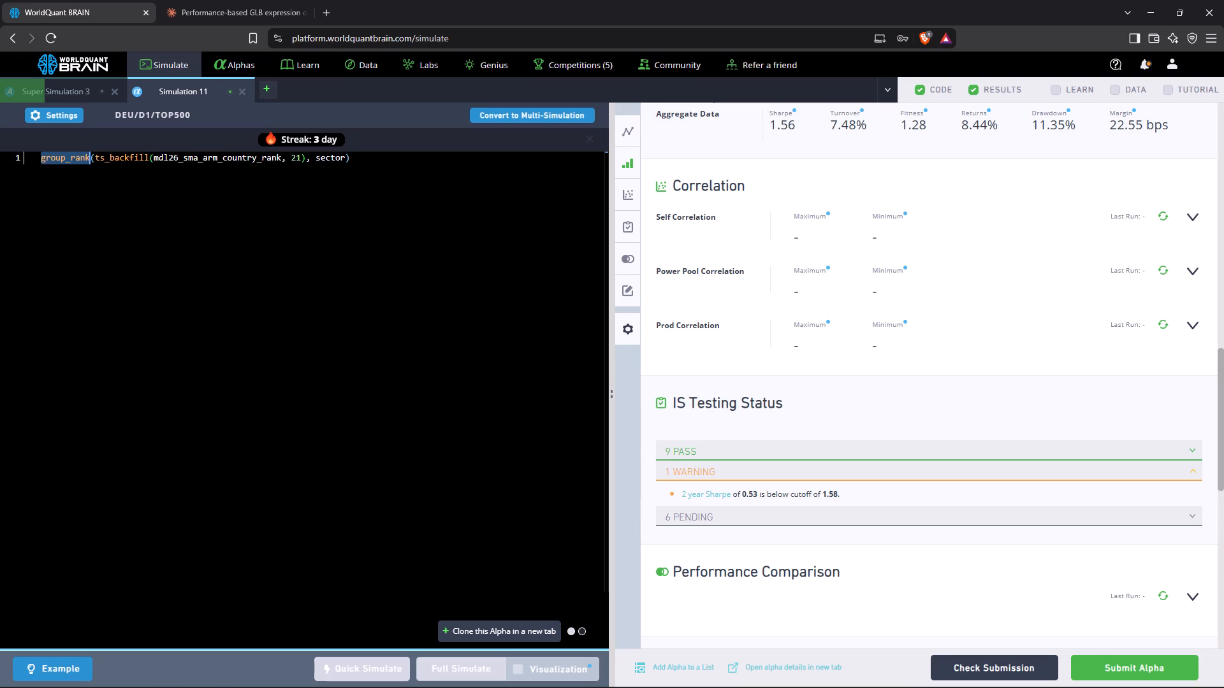
type("gz")
key("Return")
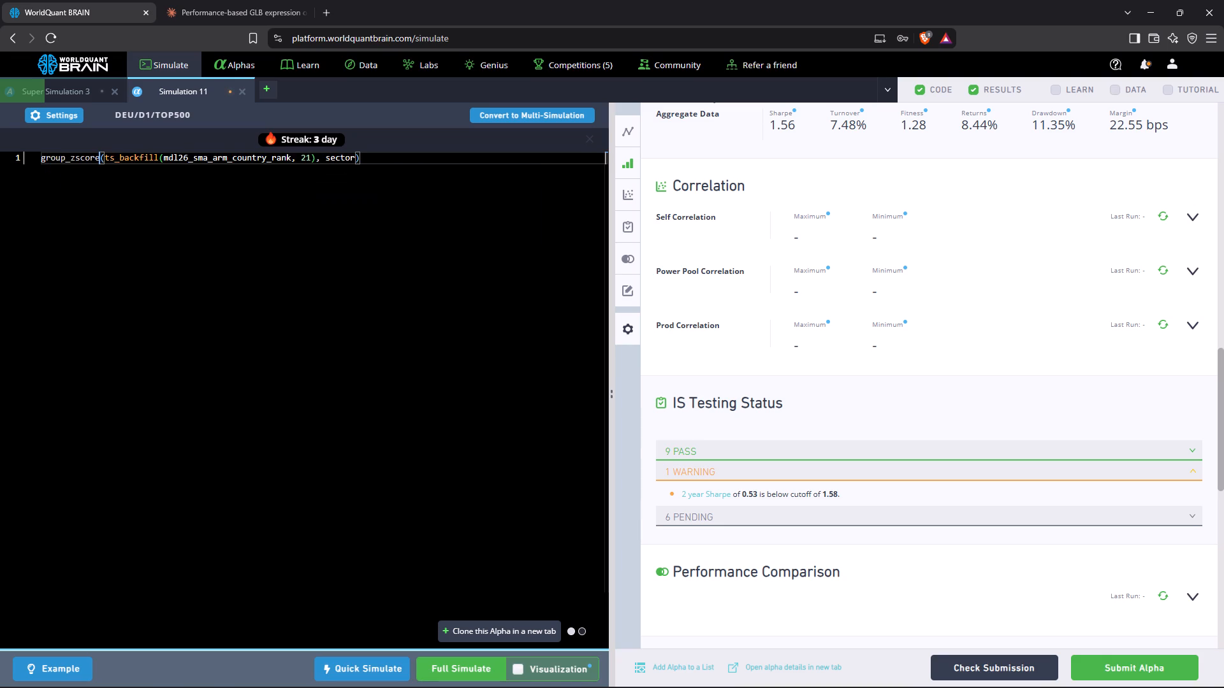
left_click(453, 669)
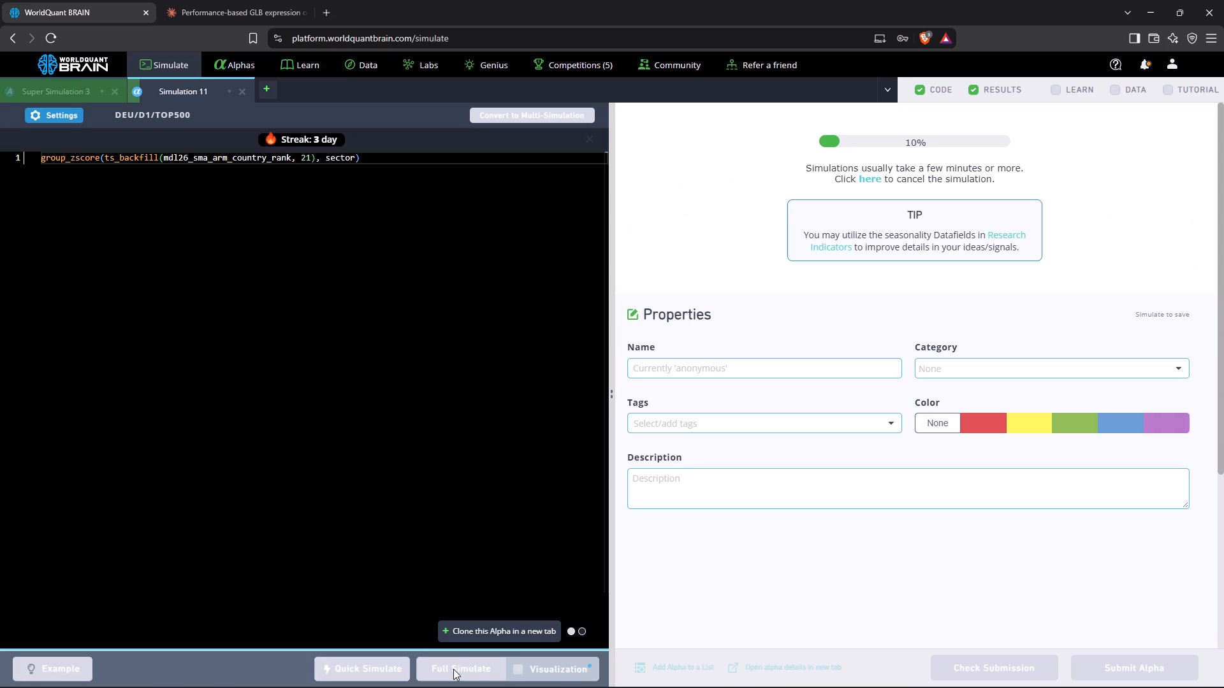
Open Super Simulation 3, run its Prod Correlation check, and review its regional results, testing status and simulation settings.
left_click(58, 97)
scroll(858, 288, "down", 8)
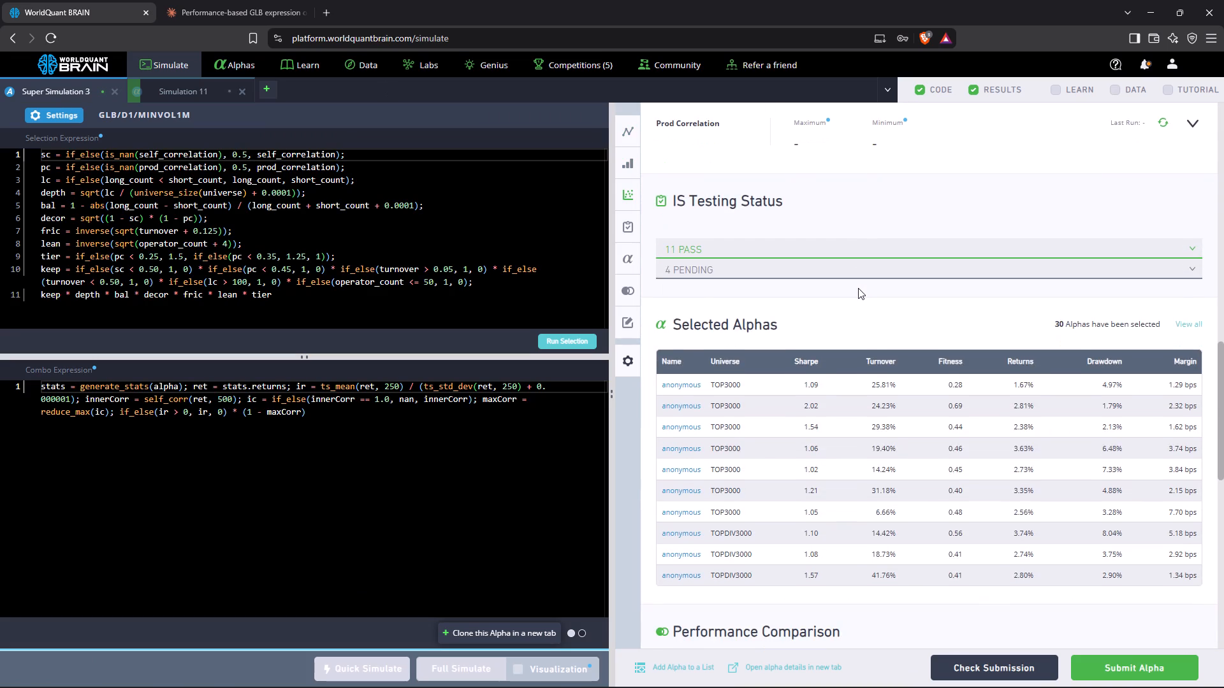
scroll(858, 288, "up", 2)
left_click(1188, 299)
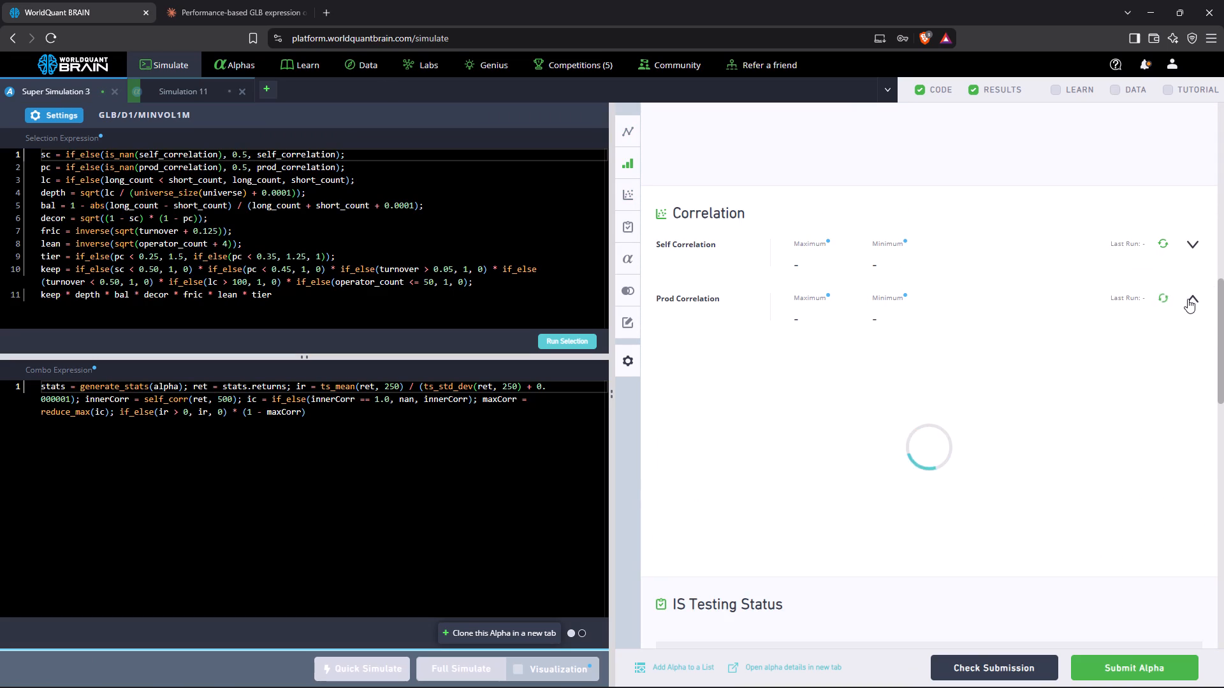
scroll(1188, 299, "down", 2)
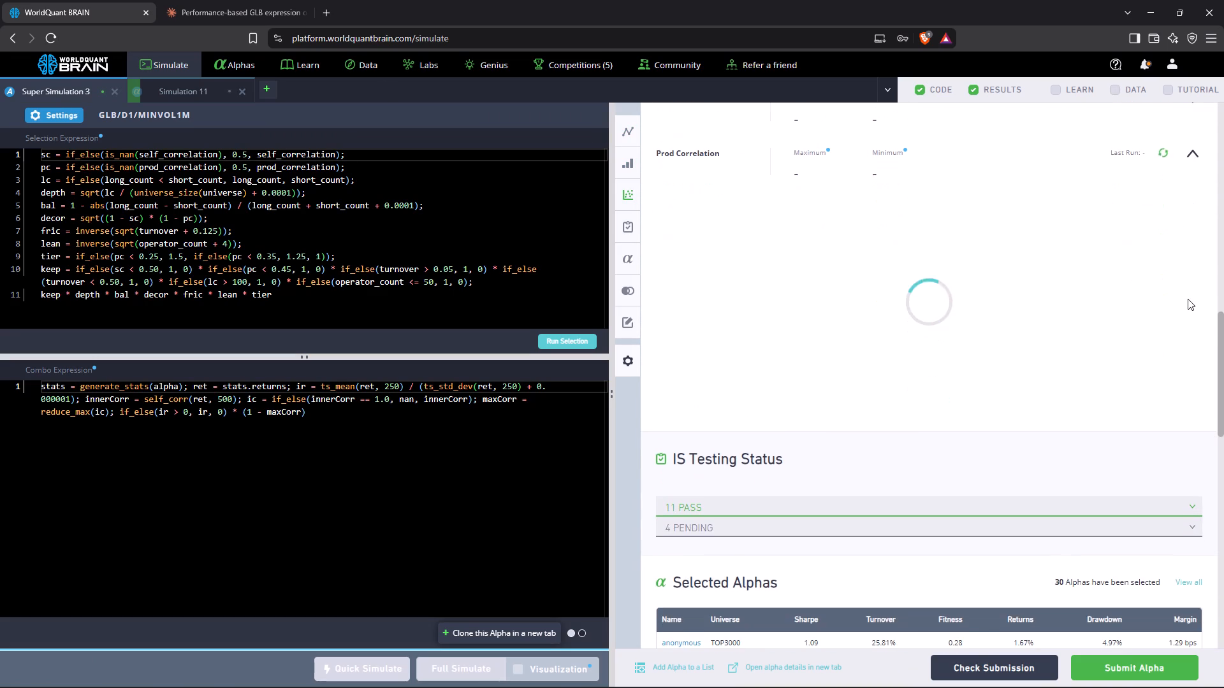
scroll(1188, 299, "up", 1)
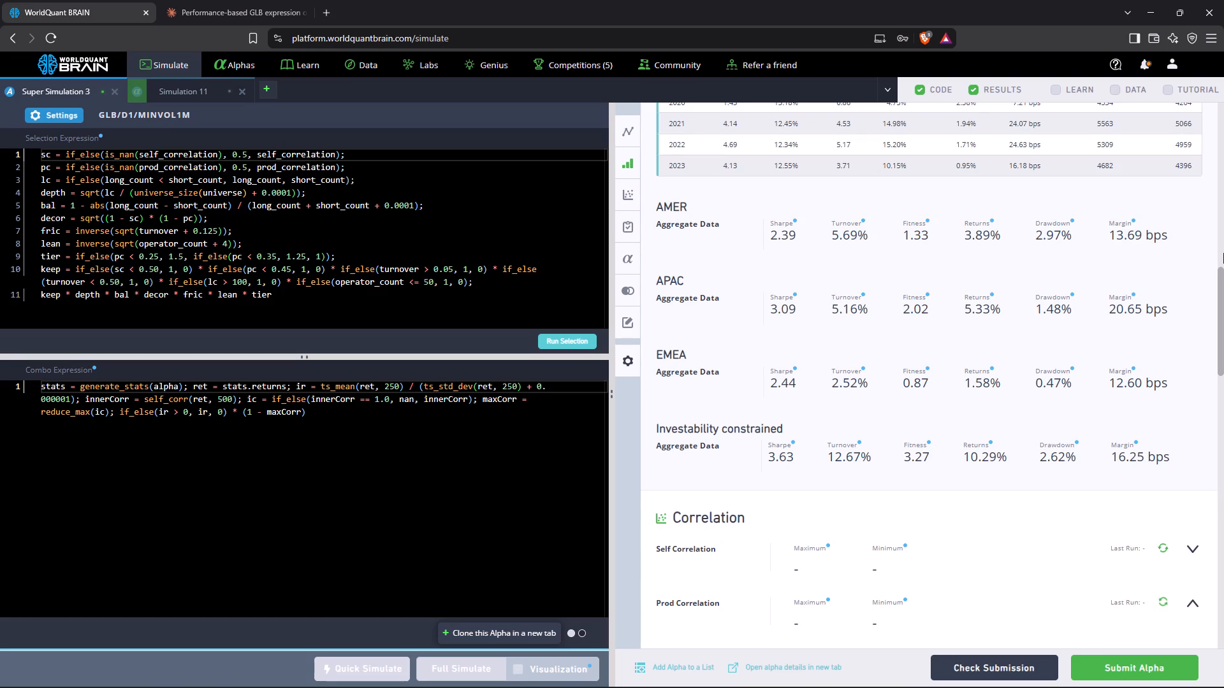
scroll(905, 361, "down", 3)
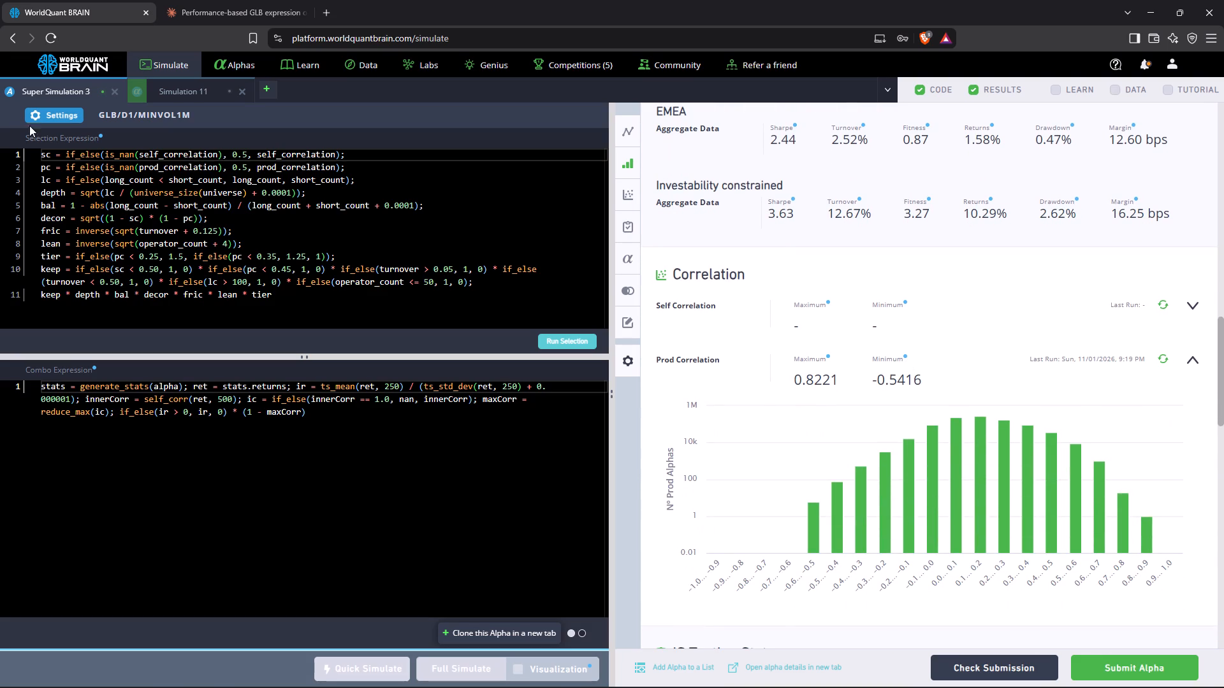
left_click(57, 120)
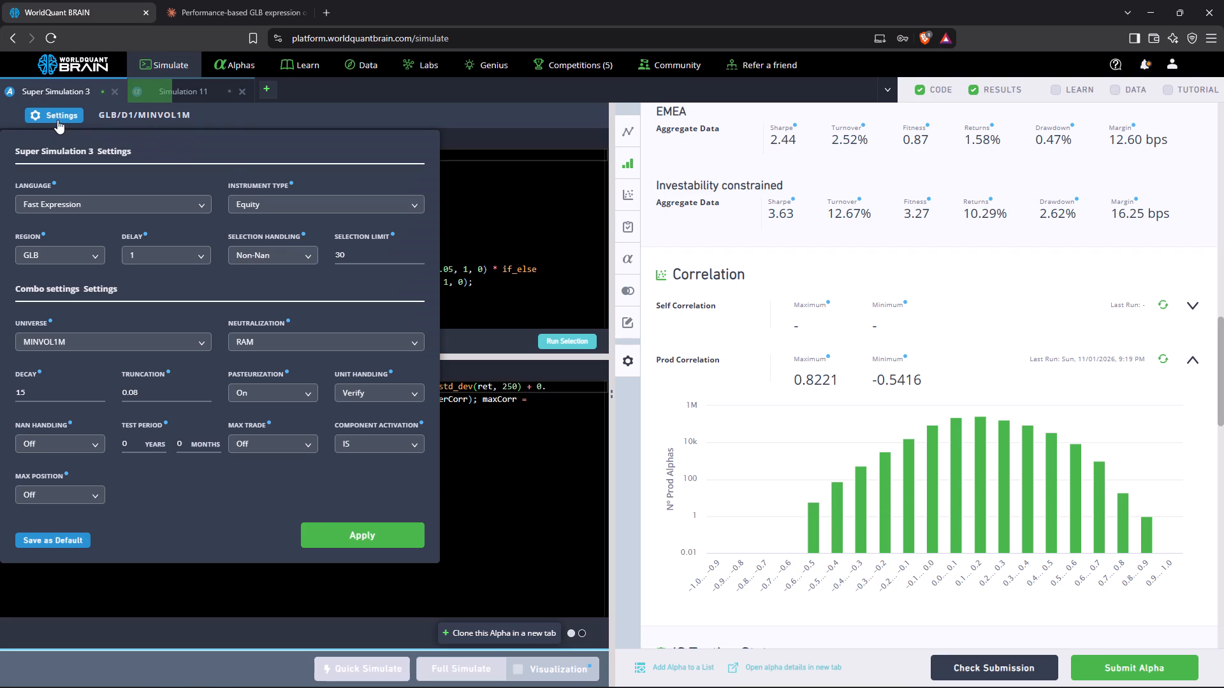
left_click(497, 194)
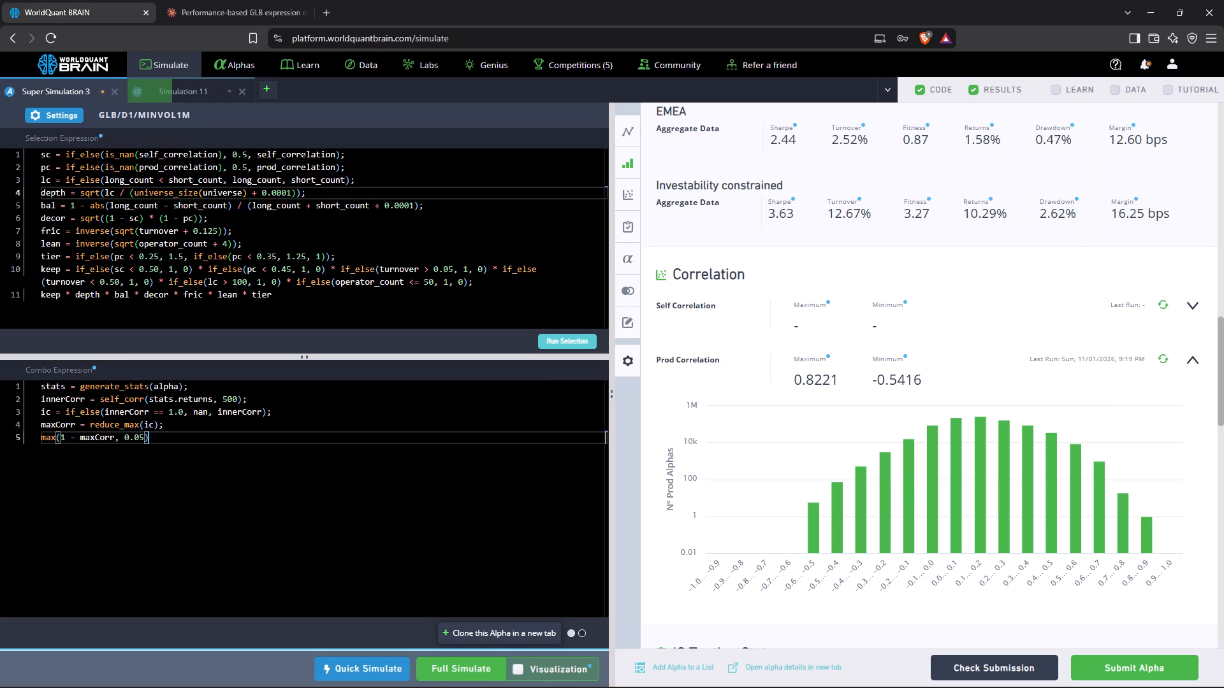
left_click(461, 676)
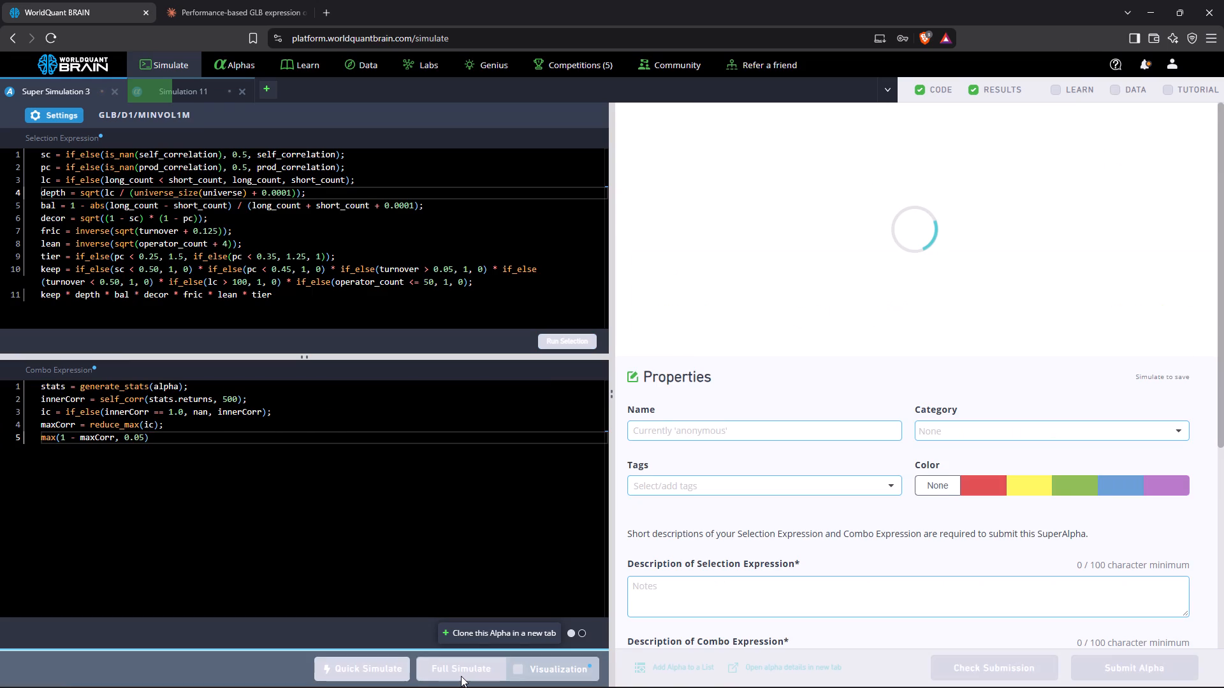
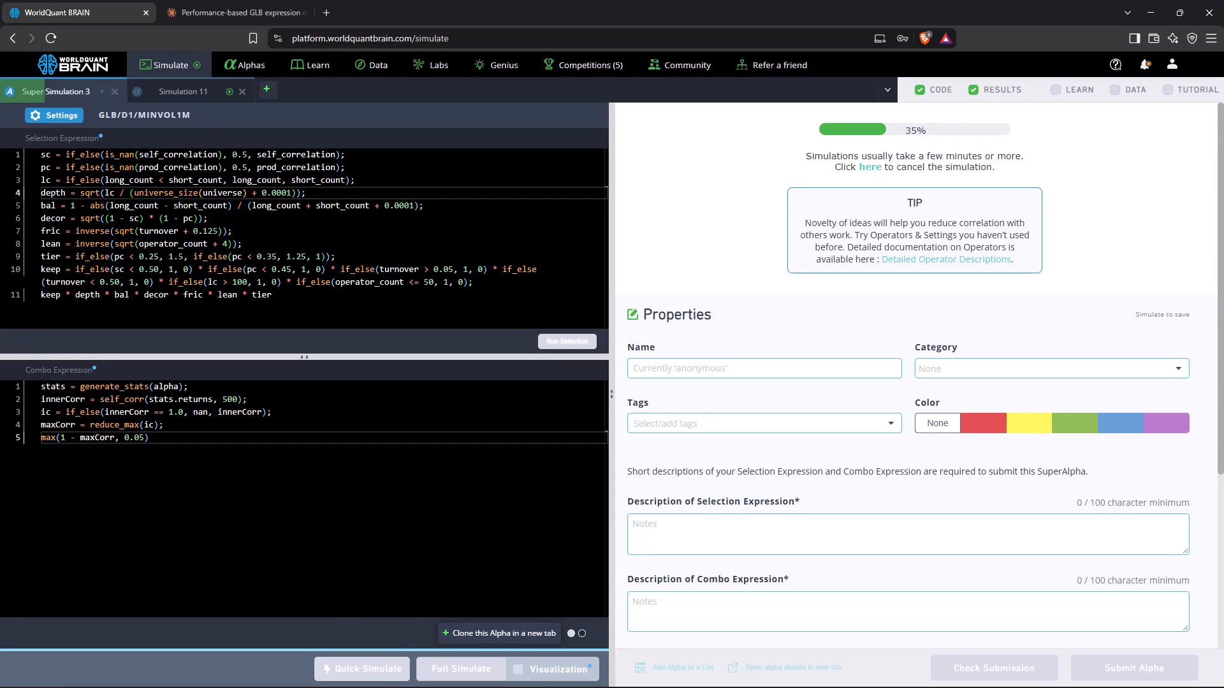
Open Simulation 11, expand its IS testing warning, and run the Prod Correlation check to review the distribution.
left_click(182, 92)
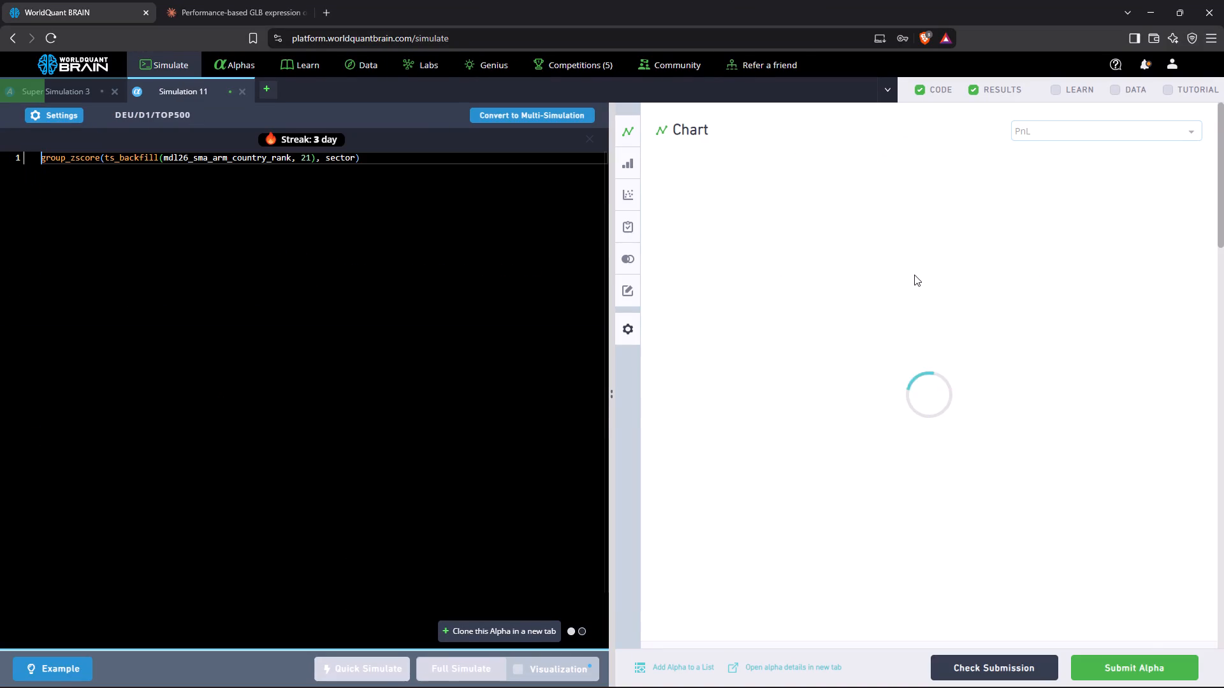
scroll(914, 275, "down", 10)
left_click(801, 257)
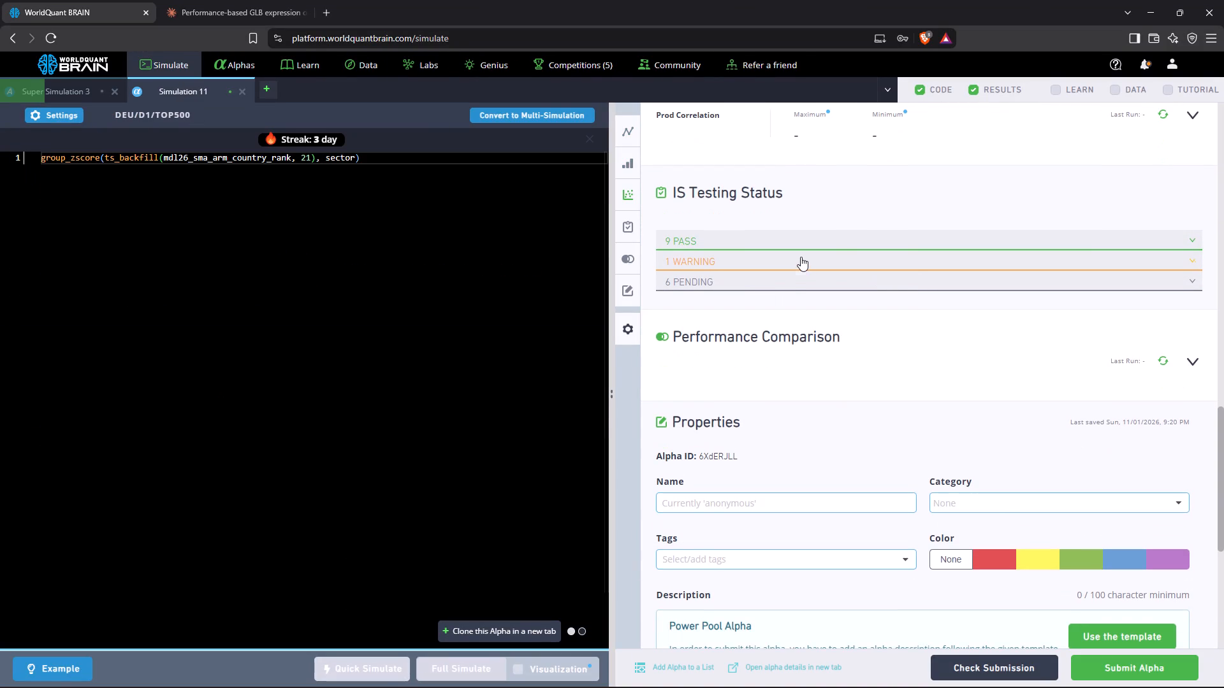
left_click(1188, 112)
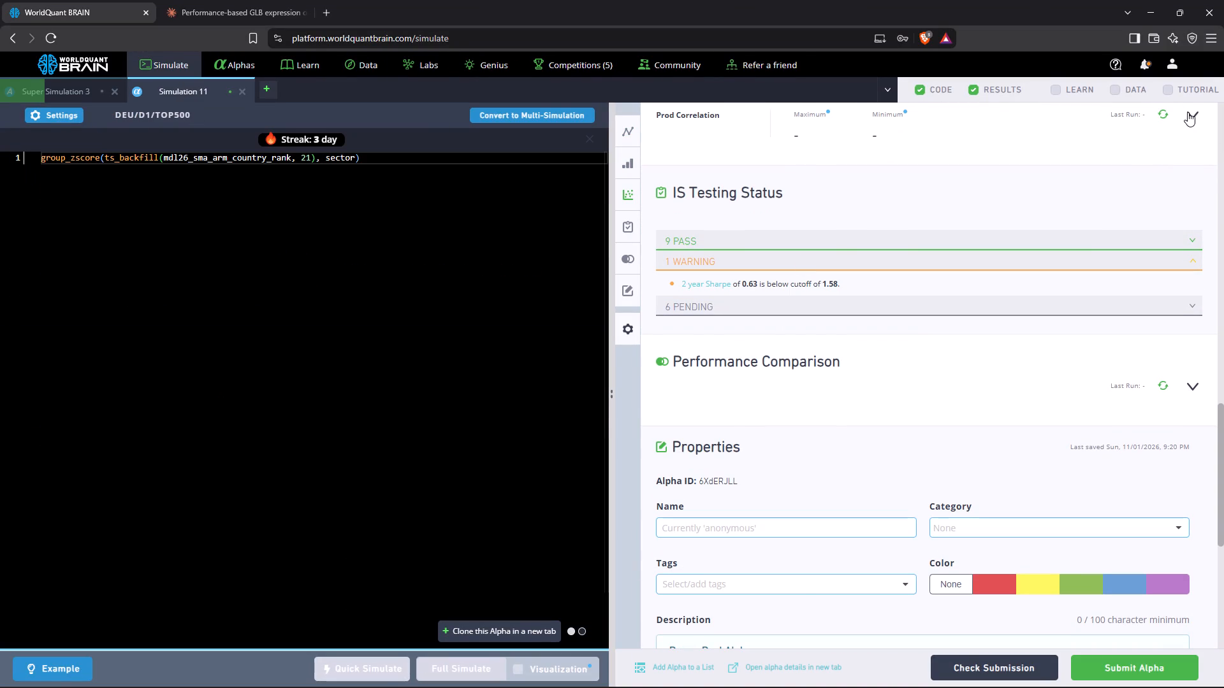
scroll(1087, 324, "up", 1)
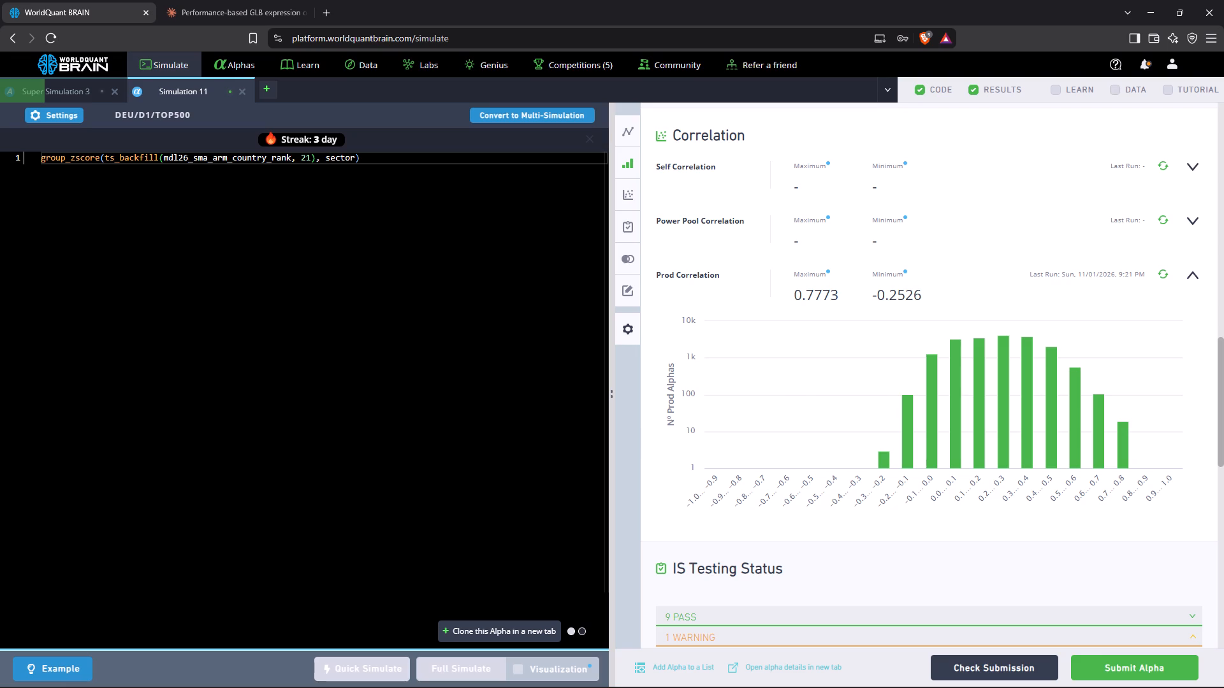
scroll(747, 378, "down", 3)
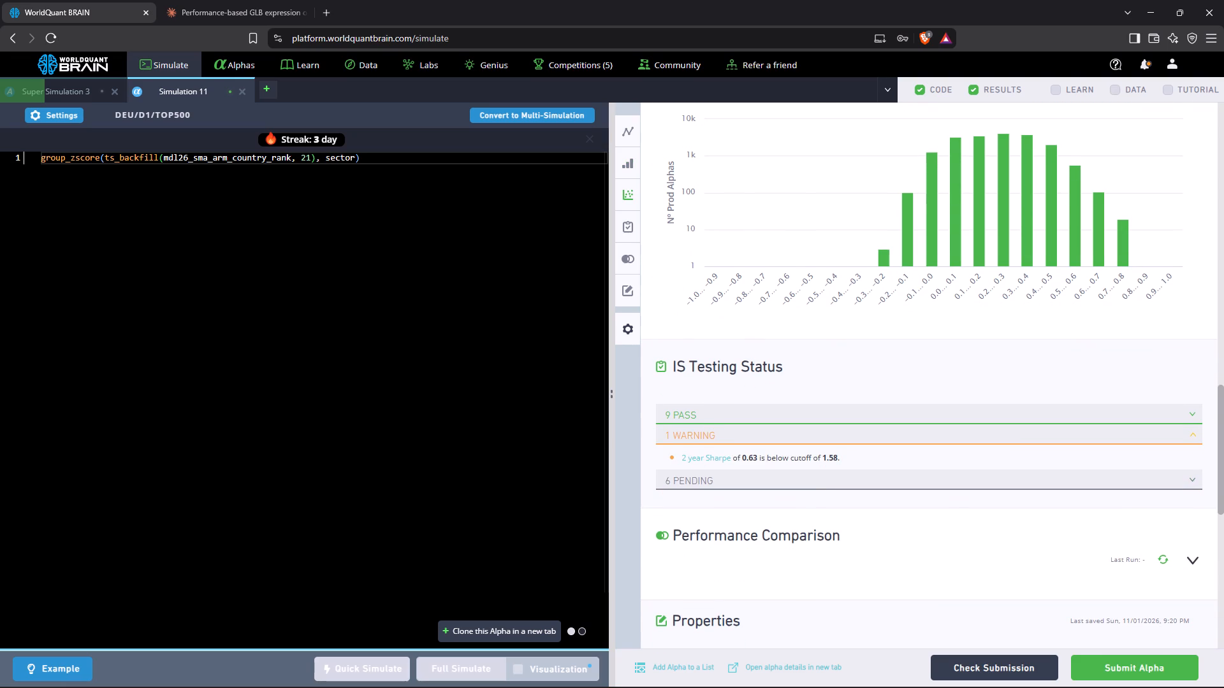
Set Simulation 11's decay to 1, apply the settings, and run a full simulation.
left_click(43, 113)
left_click(270, 305)
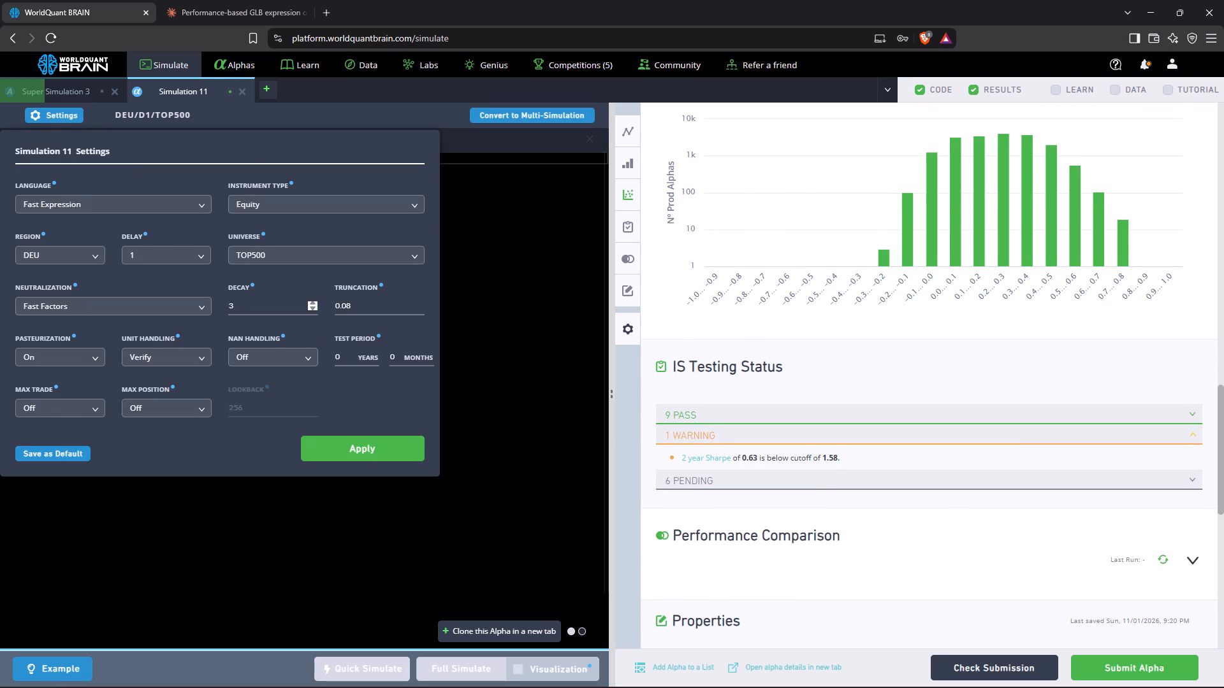
key("Down")
key("Down")
key("Down")
key("Up")
left_click(396, 441)
left_click(488, 663)
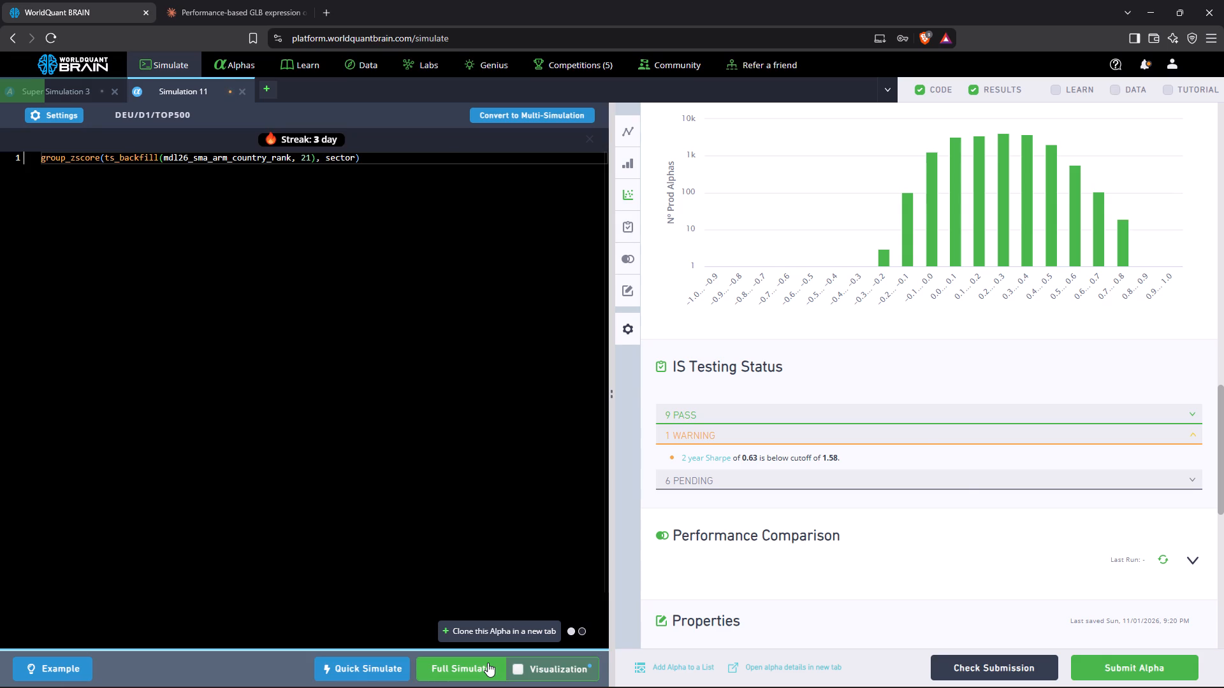
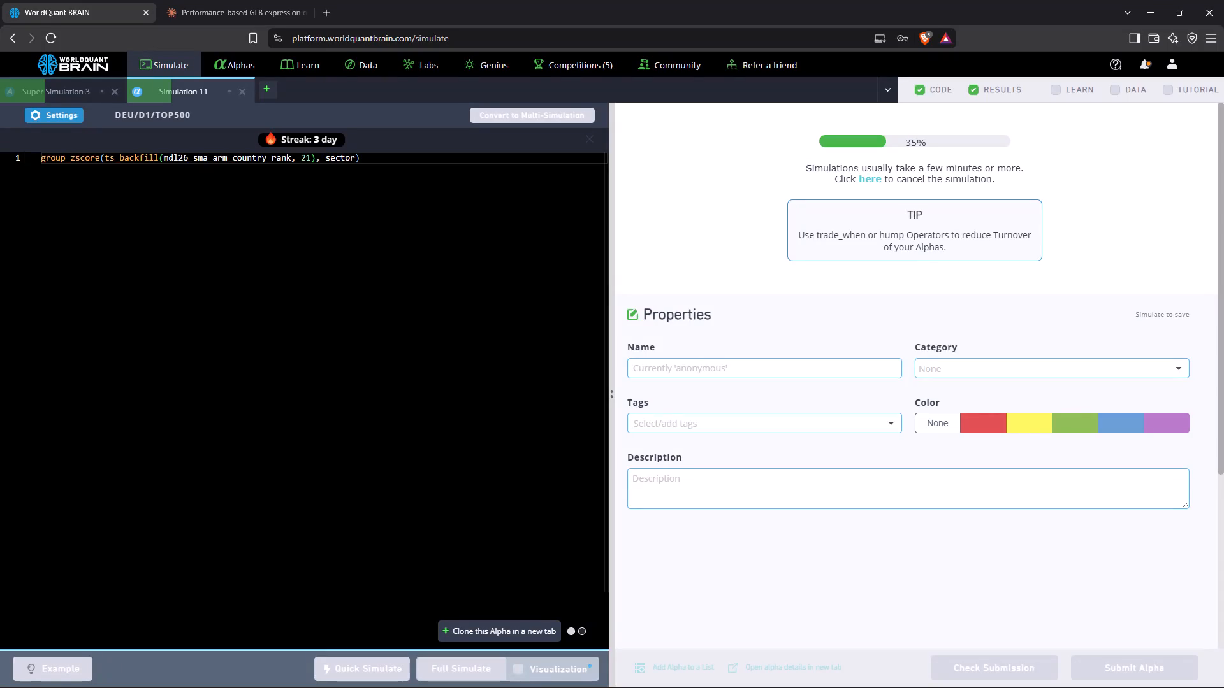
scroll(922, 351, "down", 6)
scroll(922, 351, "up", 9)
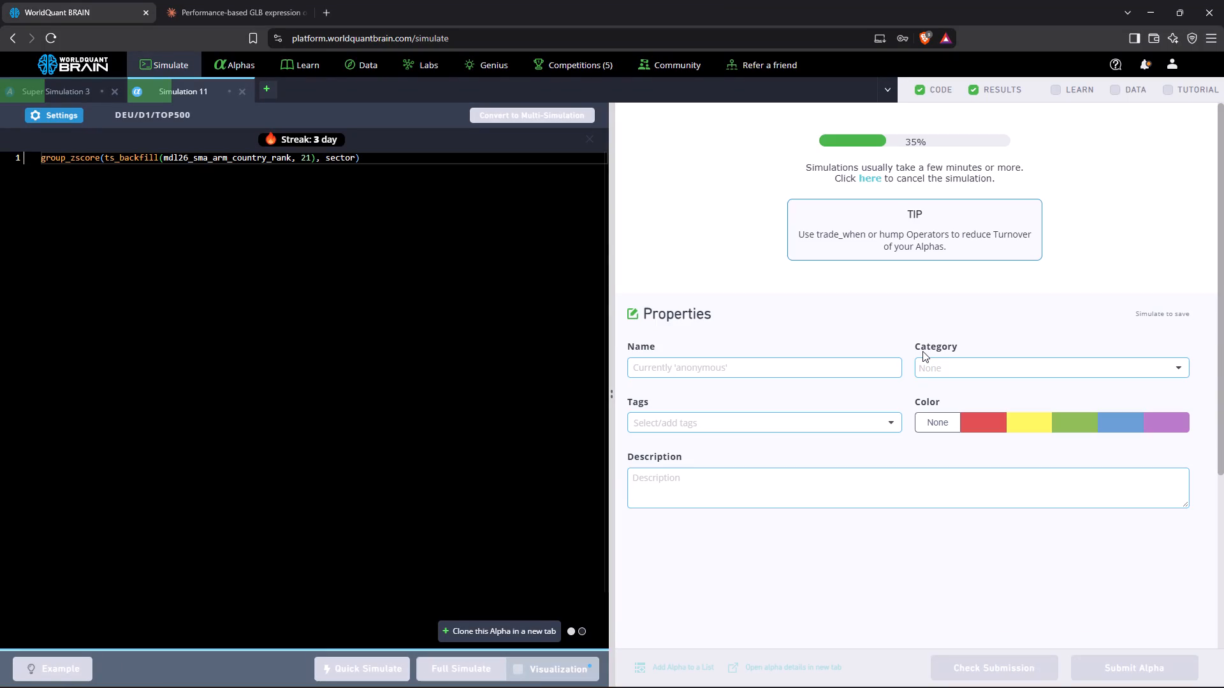
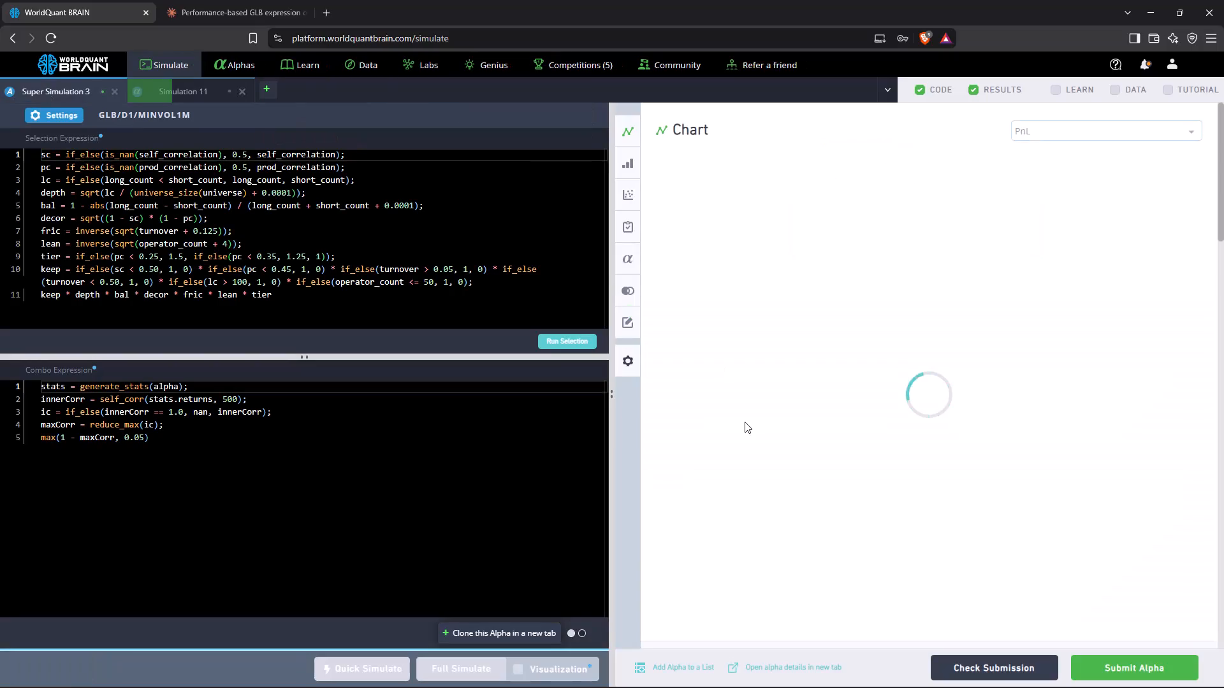
Run the production correlation check on the GLB super alpha in Super Simulation 3.
scroll(745, 422, "down", 3)
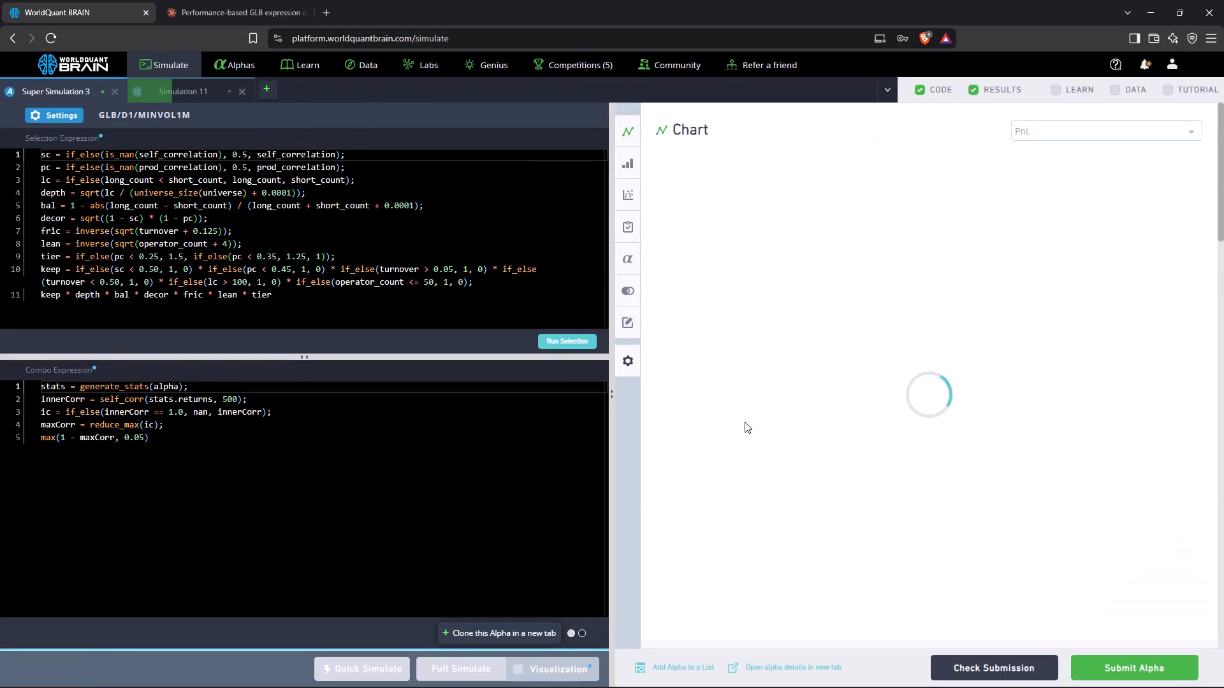
scroll(745, 422, "down", 8)
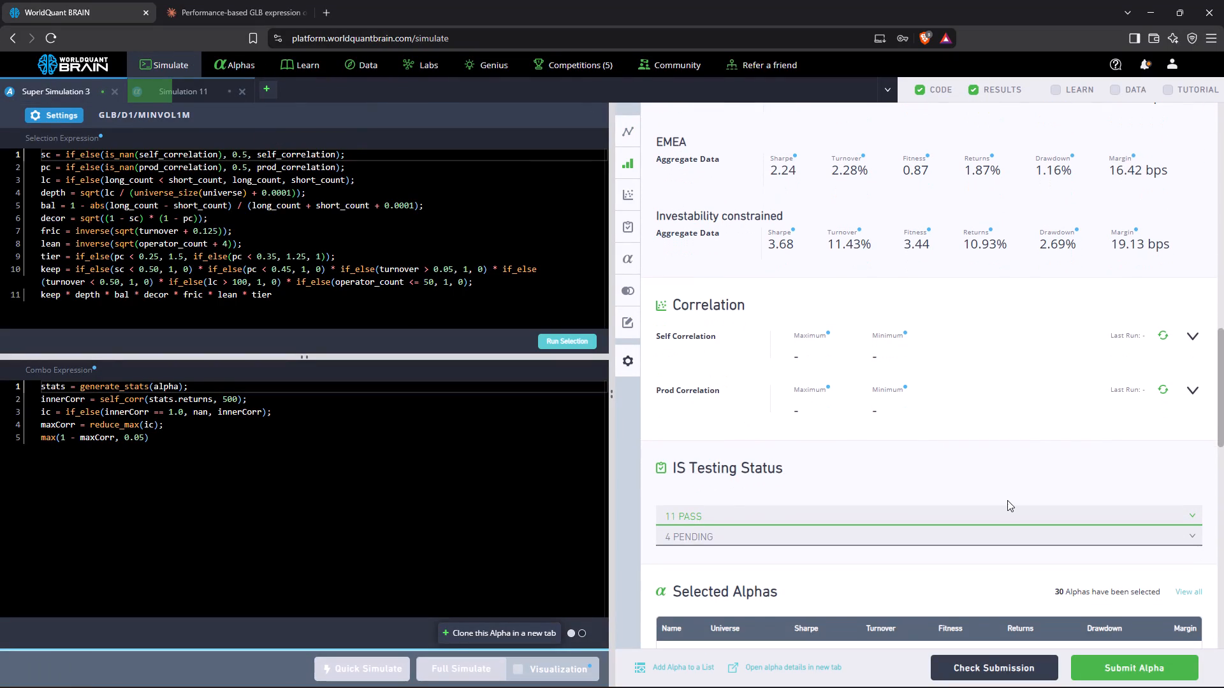
left_click(1193, 391)
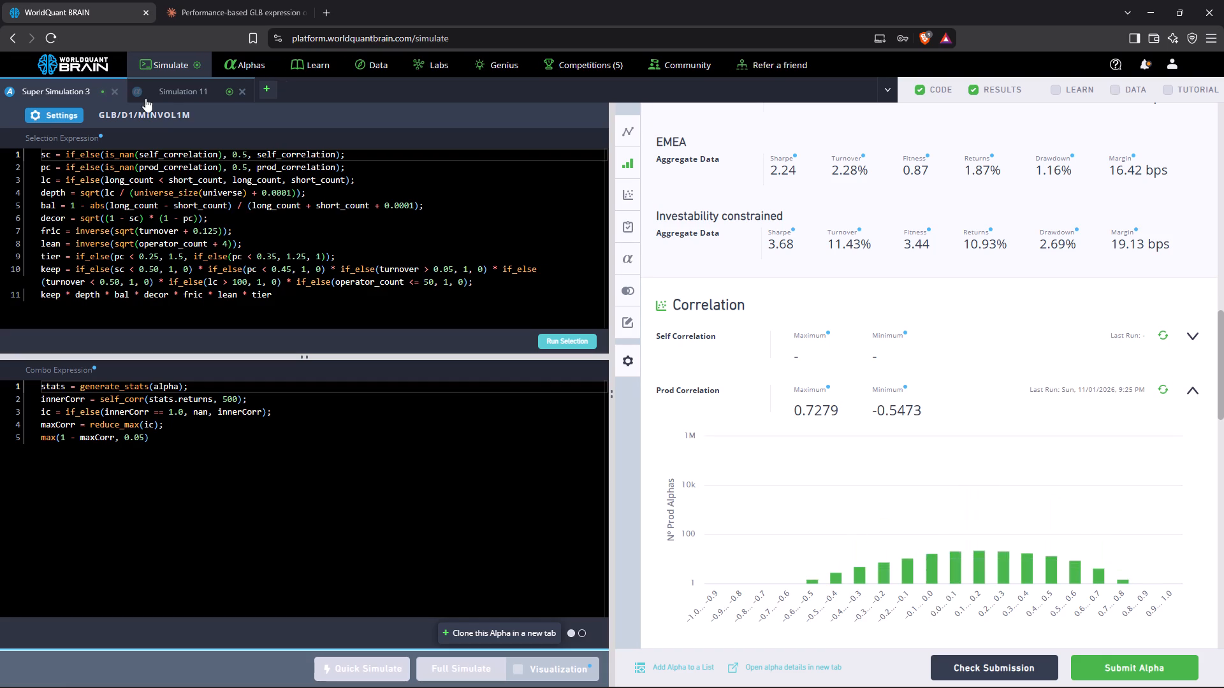
Read the testing warning for the DEU alpha in Simulation 11 and run its production correlation check.
left_click(180, 97)
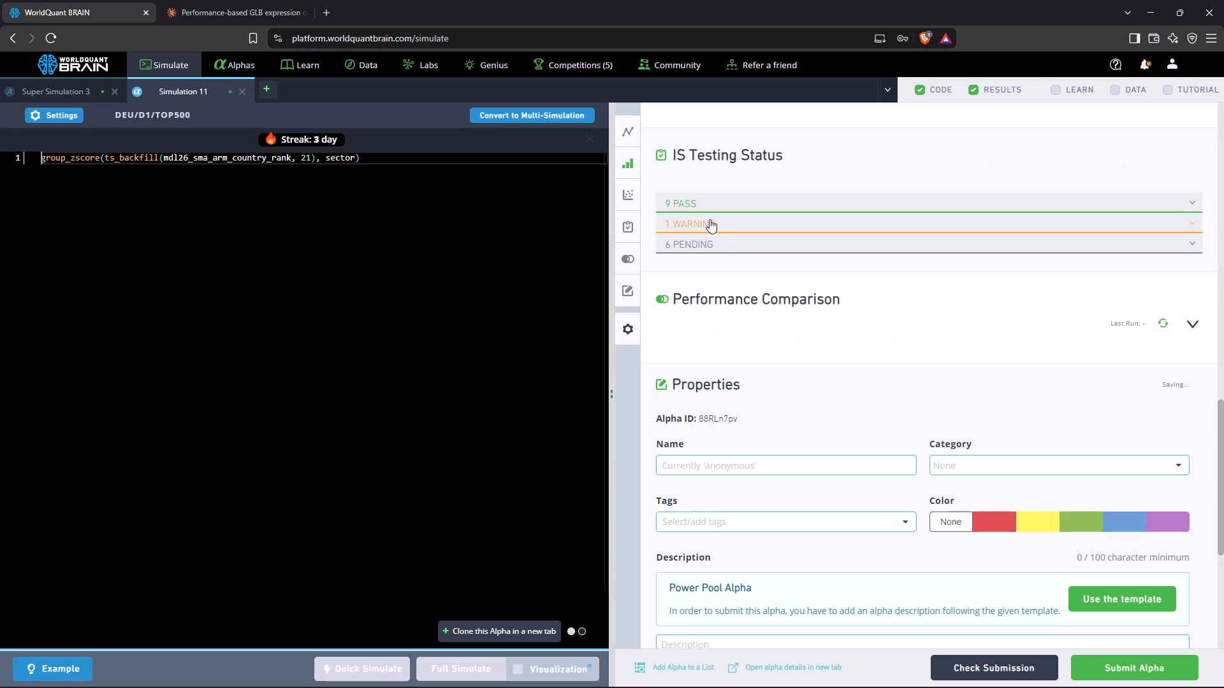
left_click(710, 219)
scroll(710, 219, "up", 2)
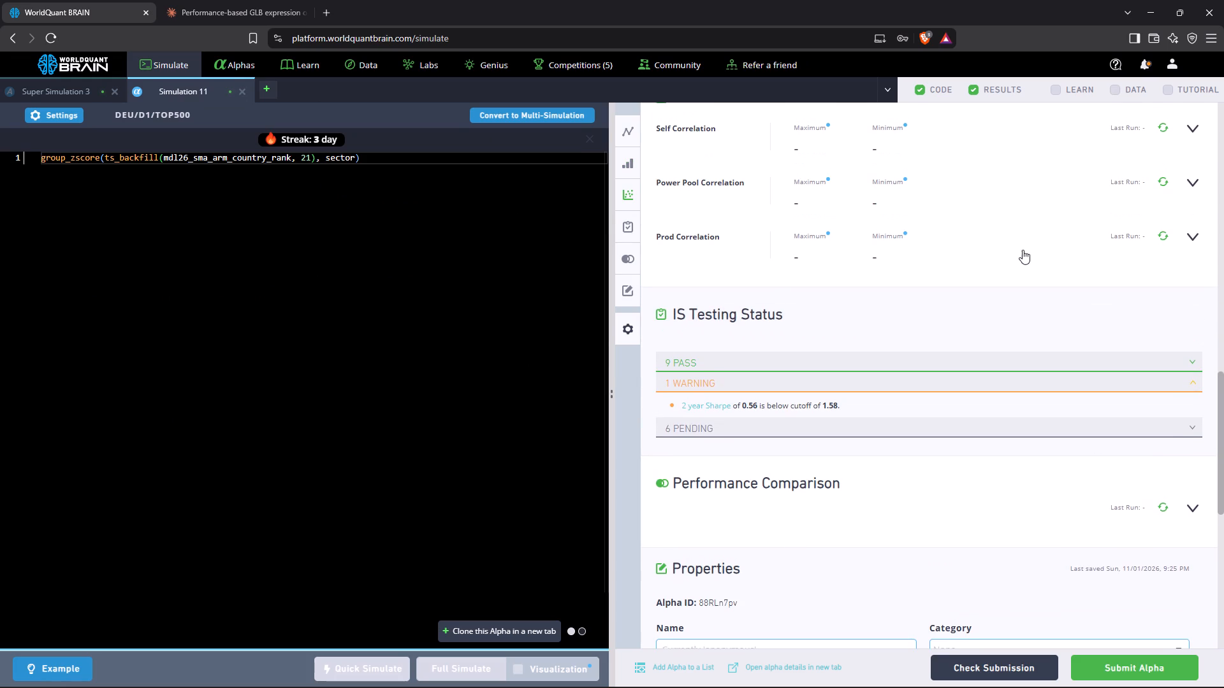
left_click(1188, 243)
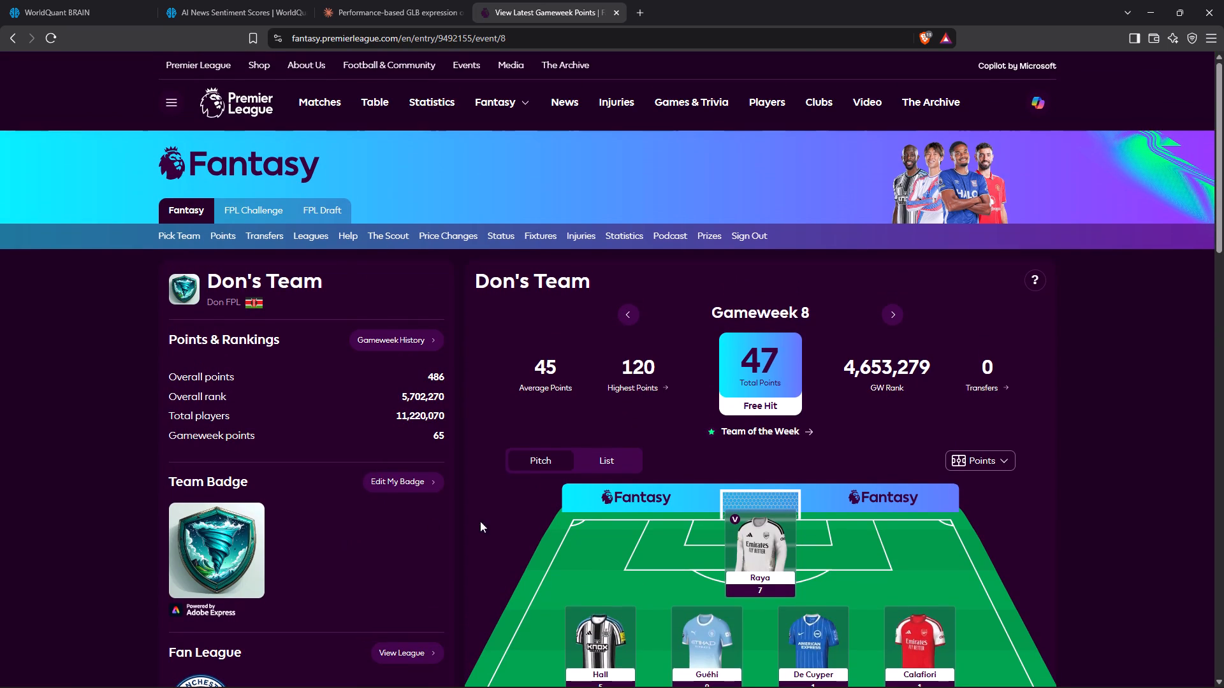
scroll(647, 594, "down", 3)
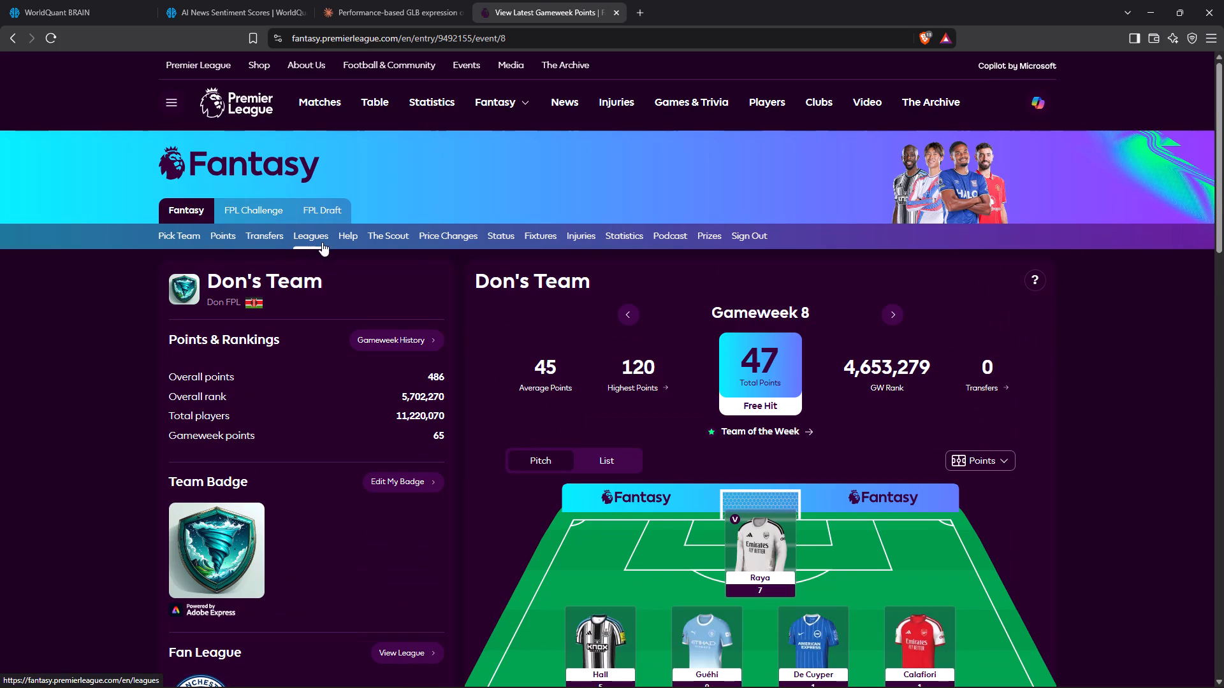
Return to the latest gameweek's points and examine the Gameweek 9 player scores and substitutes again.
left_click(219, 236)
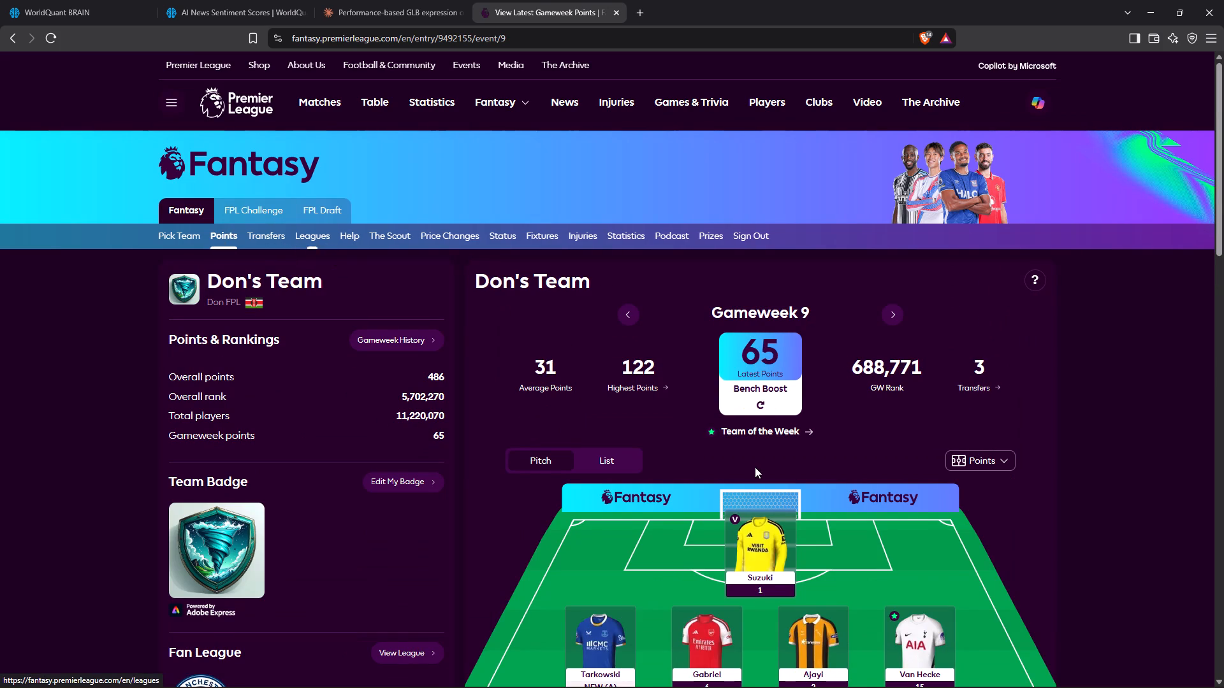
scroll(755, 467, "down", 5)
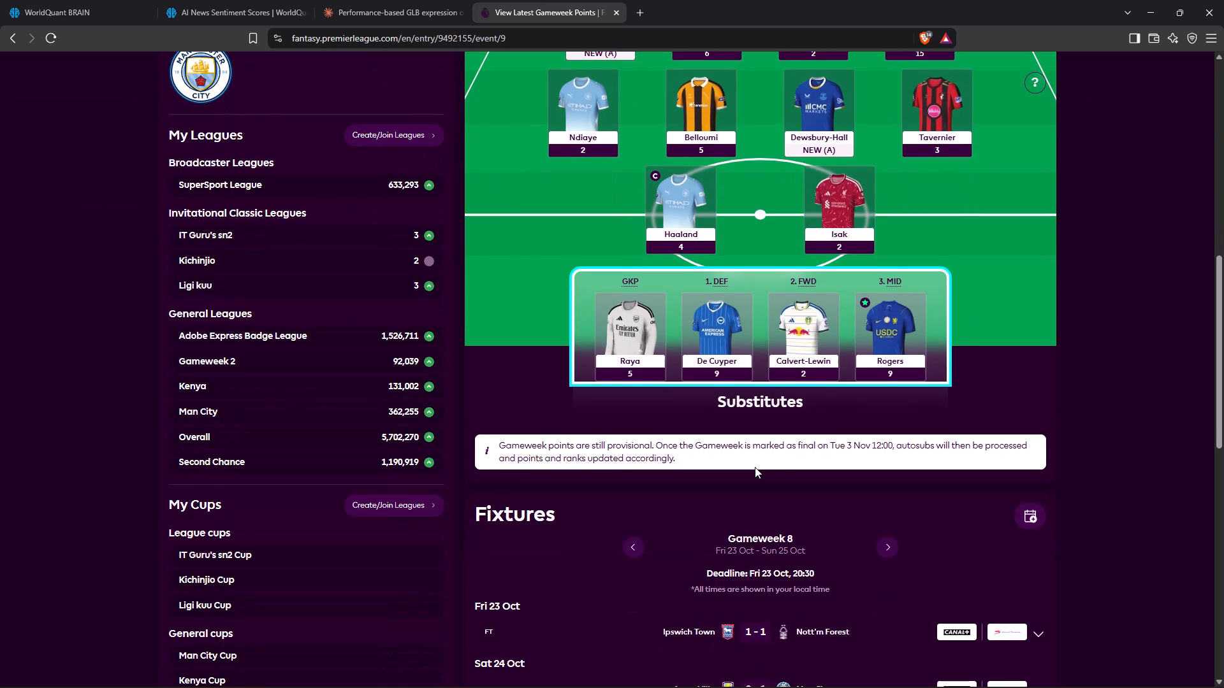
scroll(755, 467, "up", 6)
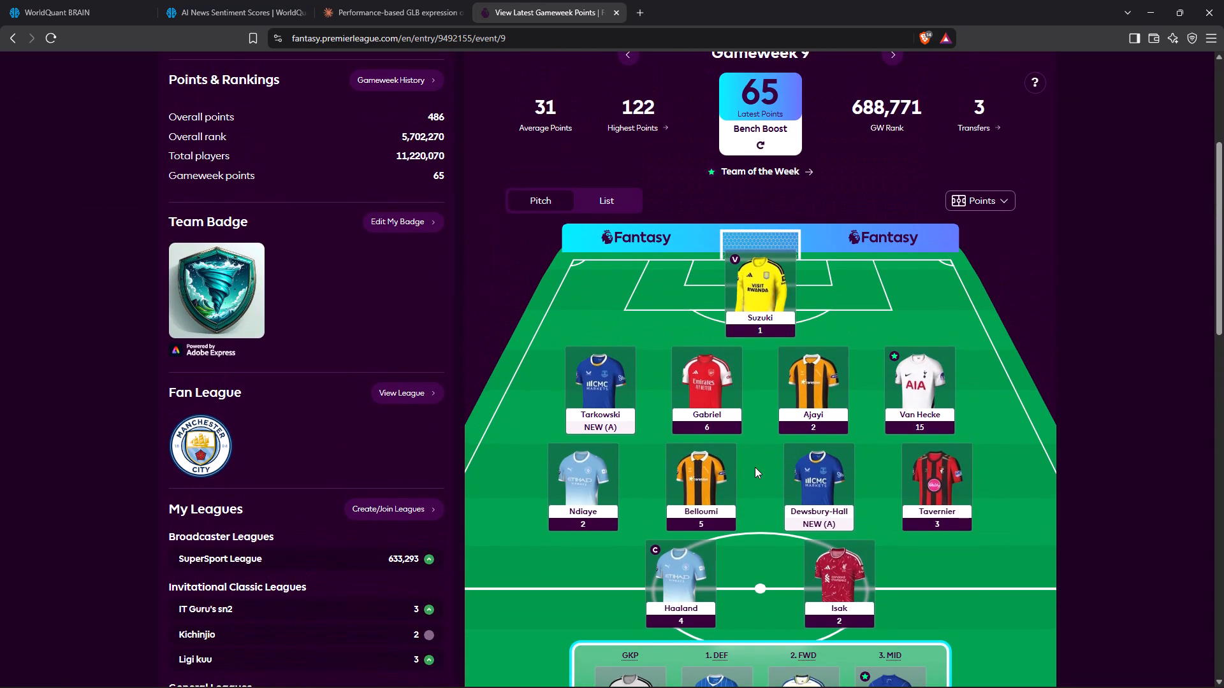
scroll(755, 467, "up", 1)
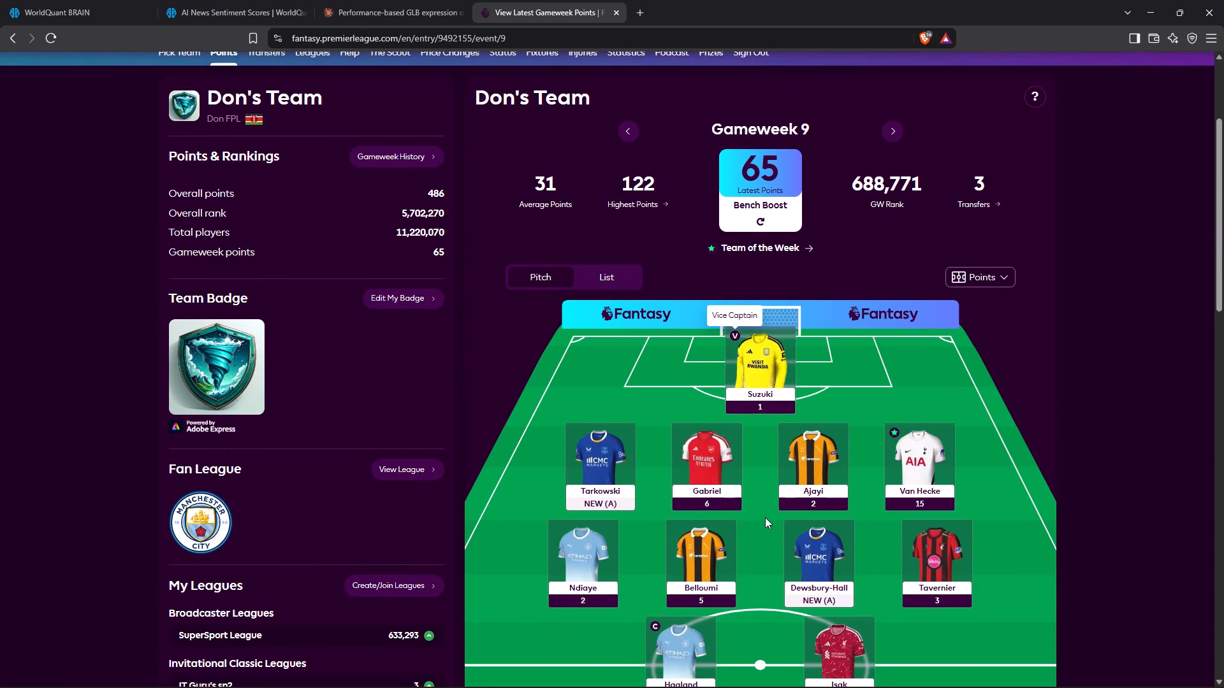
scroll(765, 517, "down", 2)
scroll(765, 517, "up", 1)
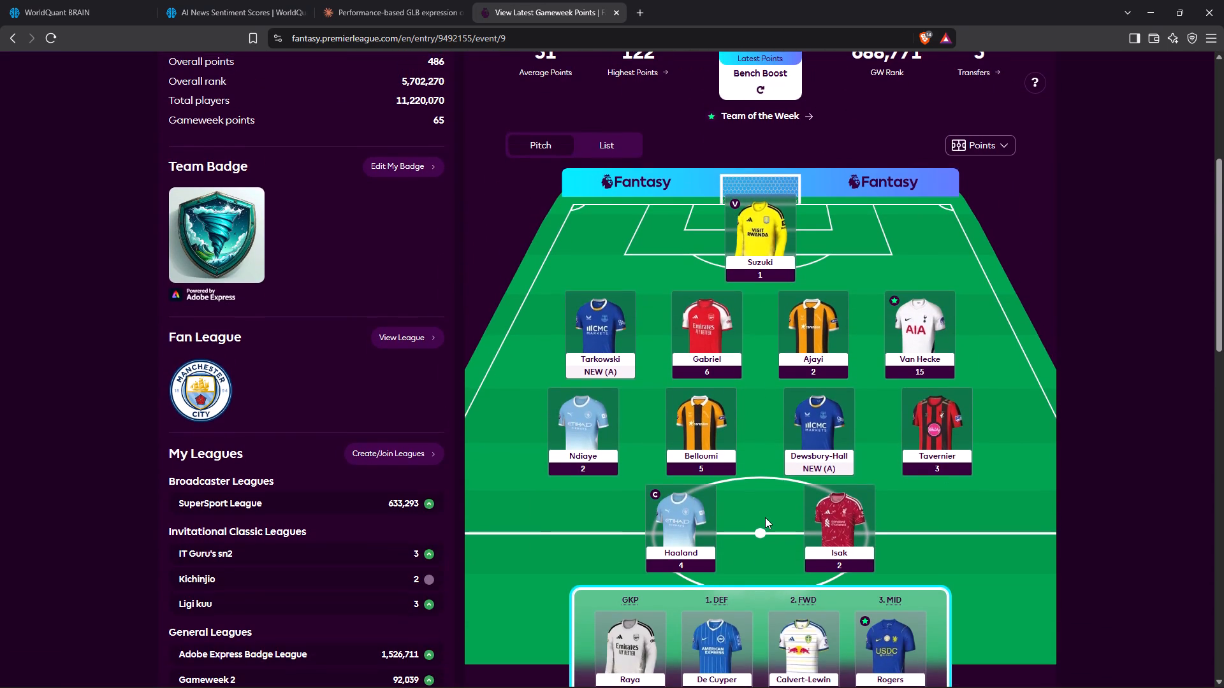
Examine the Gameweek 9 player scores, substitutes, points and rankings, and the fixtures list below the squad.
scroll(738, 529, "left", 2)
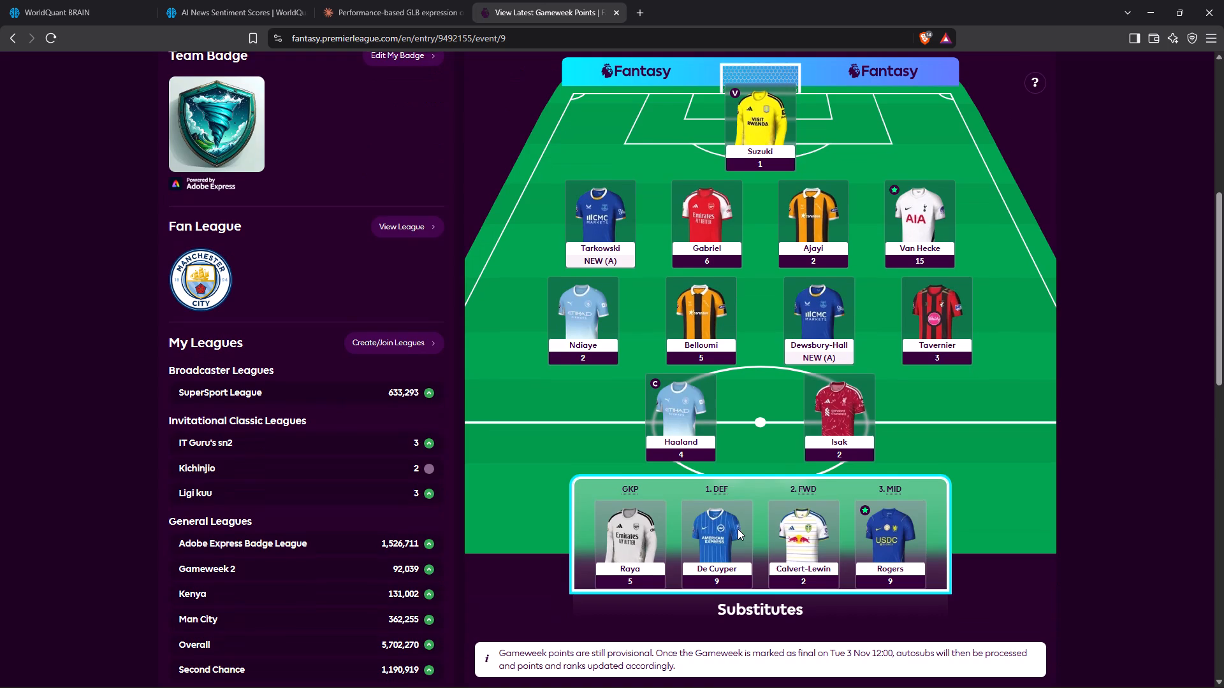
scroll(738, 529, "left", 1)
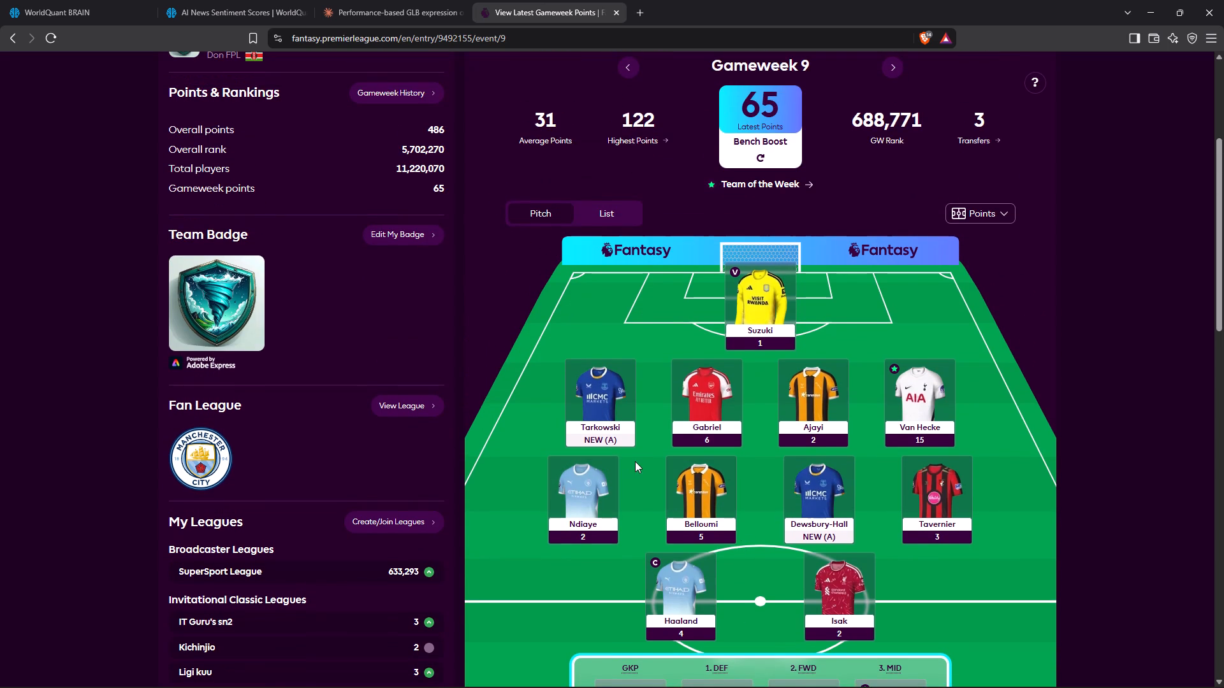
scroll(641, 463, "down", 1)
scroll(641, 463, "up", 6)
scroll(641, 463, "down", 1)
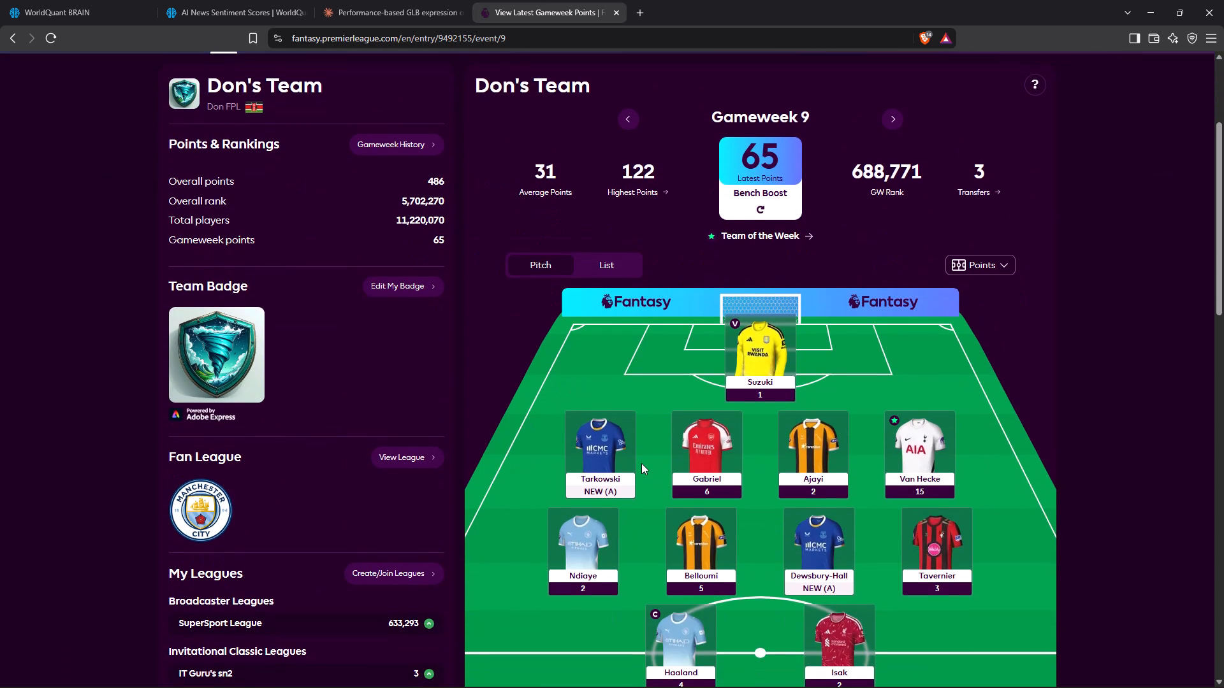
scroll(641, 463, "down", 1)
scroll(641, 475, "up", 4)
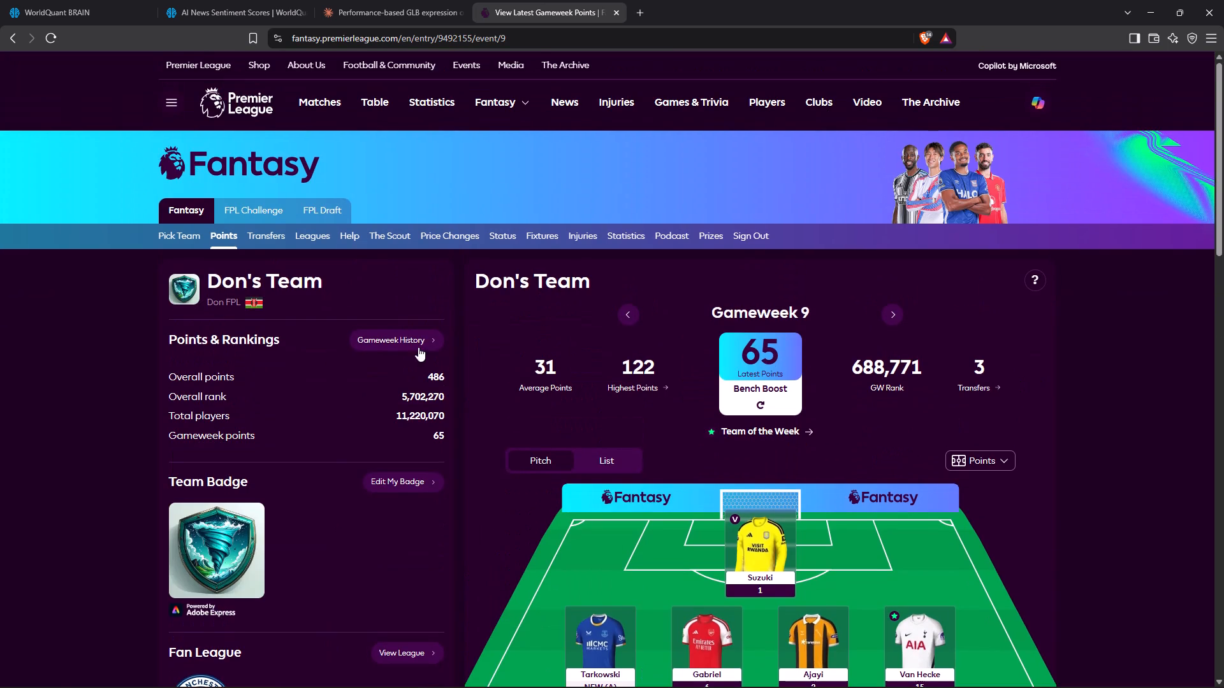
scroll(495, 389, "down", 2)
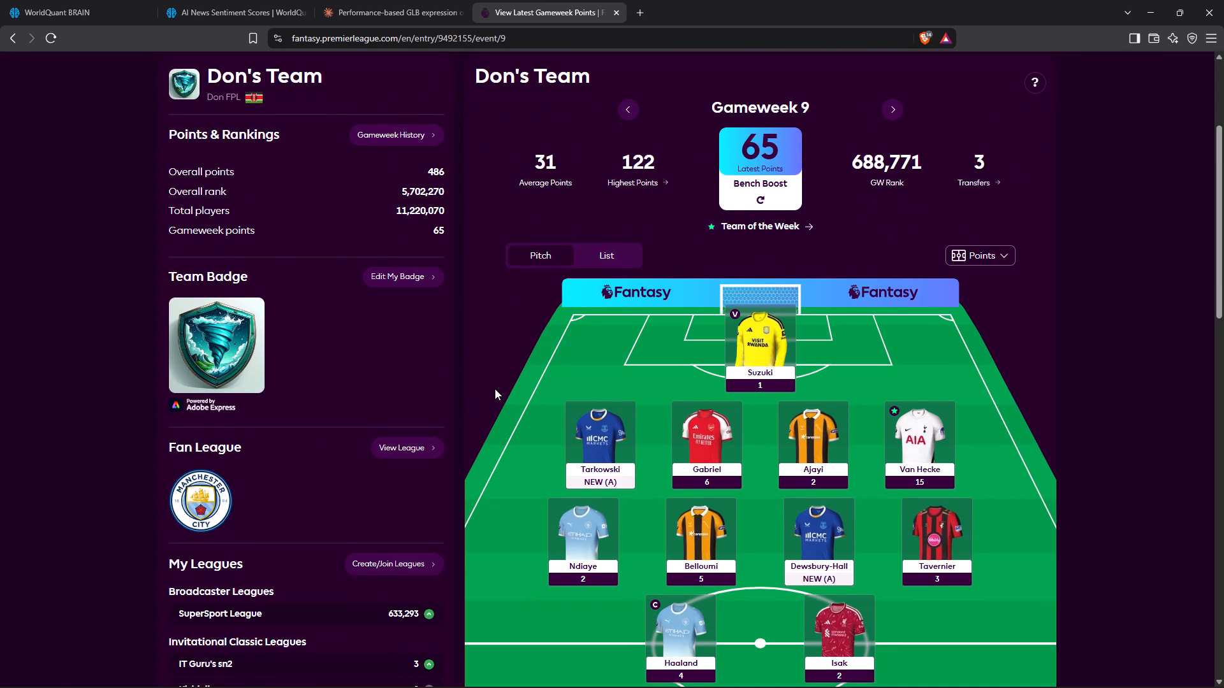
scroll(495, 389, "up", 2)
scroll(495, 389, "down", 7)
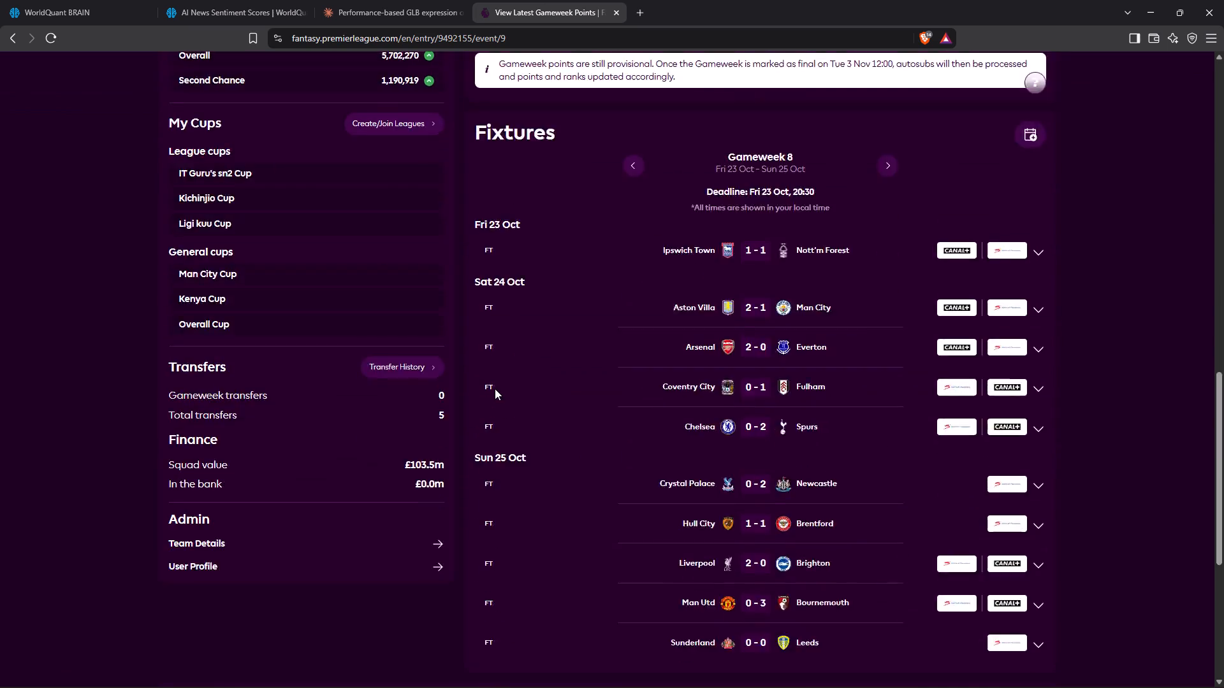
scroll(495, 389, "up", 4)
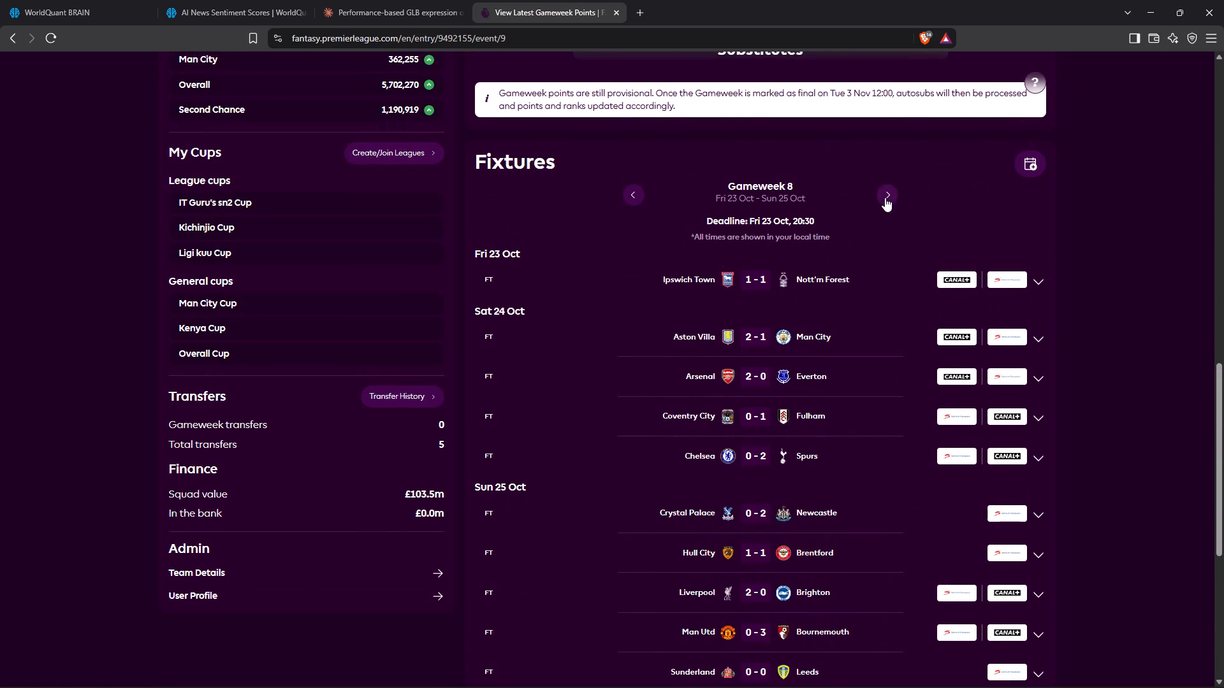
View Van Hecke's Gameweek 9 points breakdown and close it.
scroll(885, 197, "up", 5)
left_click(924, 212)
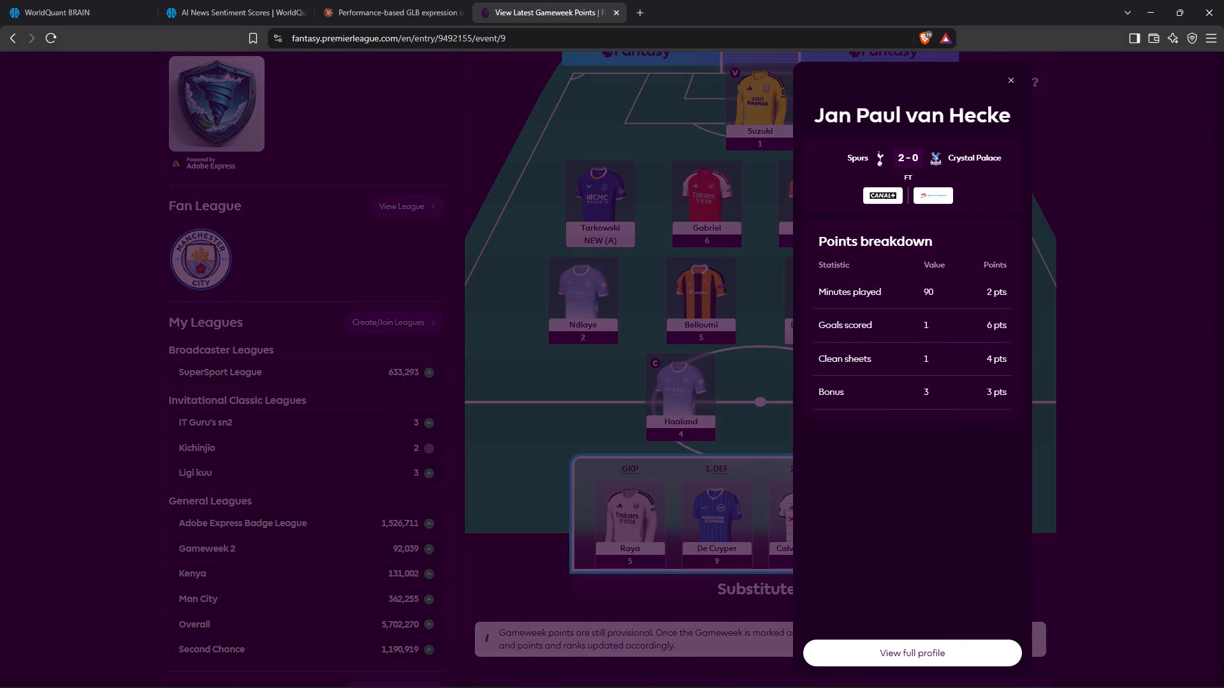
left_click(1012, 83)
Advance the fixtures list to Gameweek 9 and on to Gameweek 10, reviewing the matches.
scroll(841, 447, "down", 3)
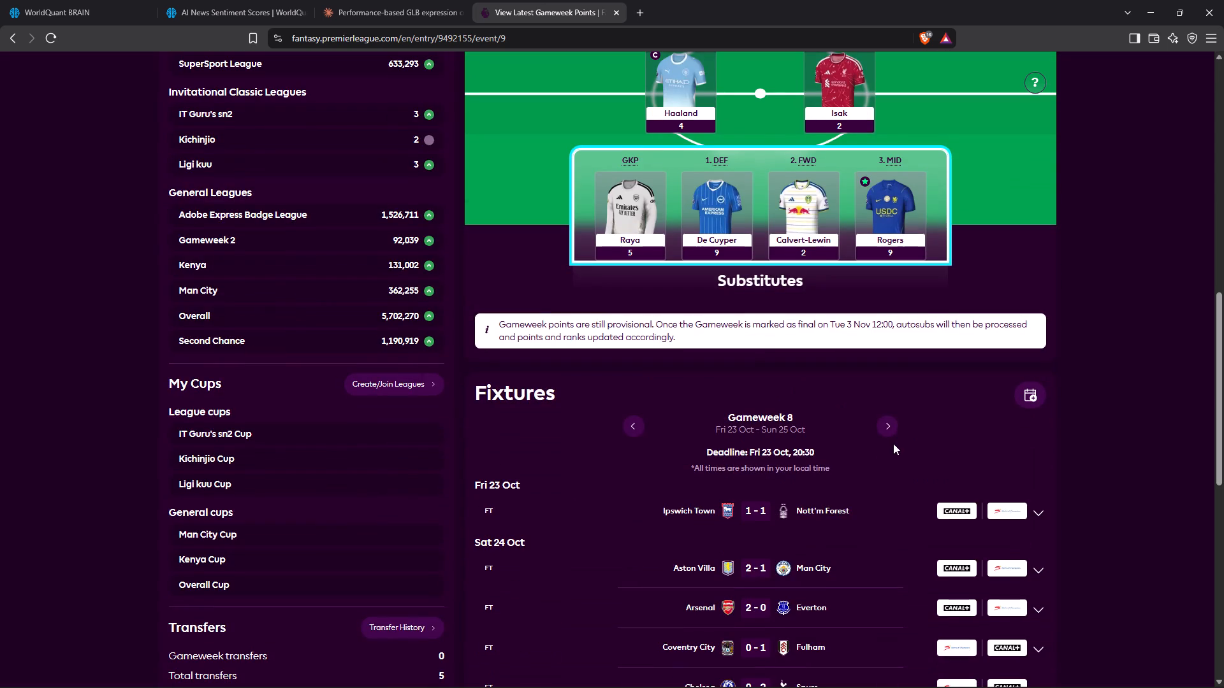
left_click(885, 433)
scroll(813, 532, "down", 3)
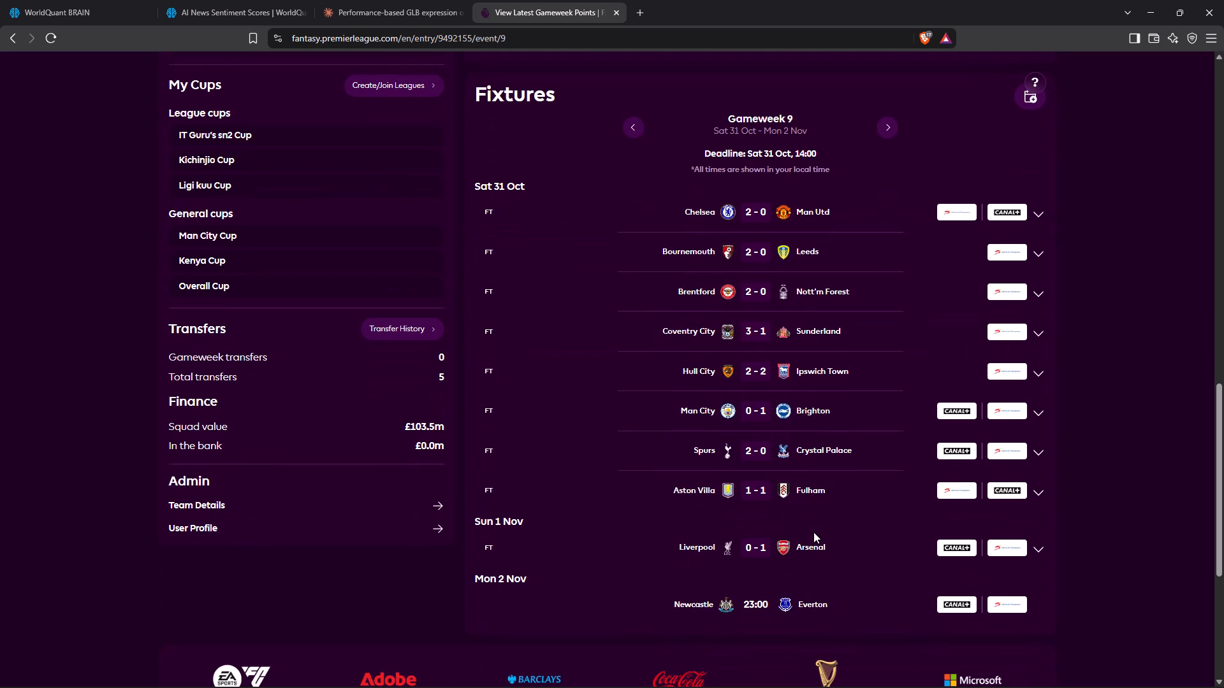
left_click(878, 123)
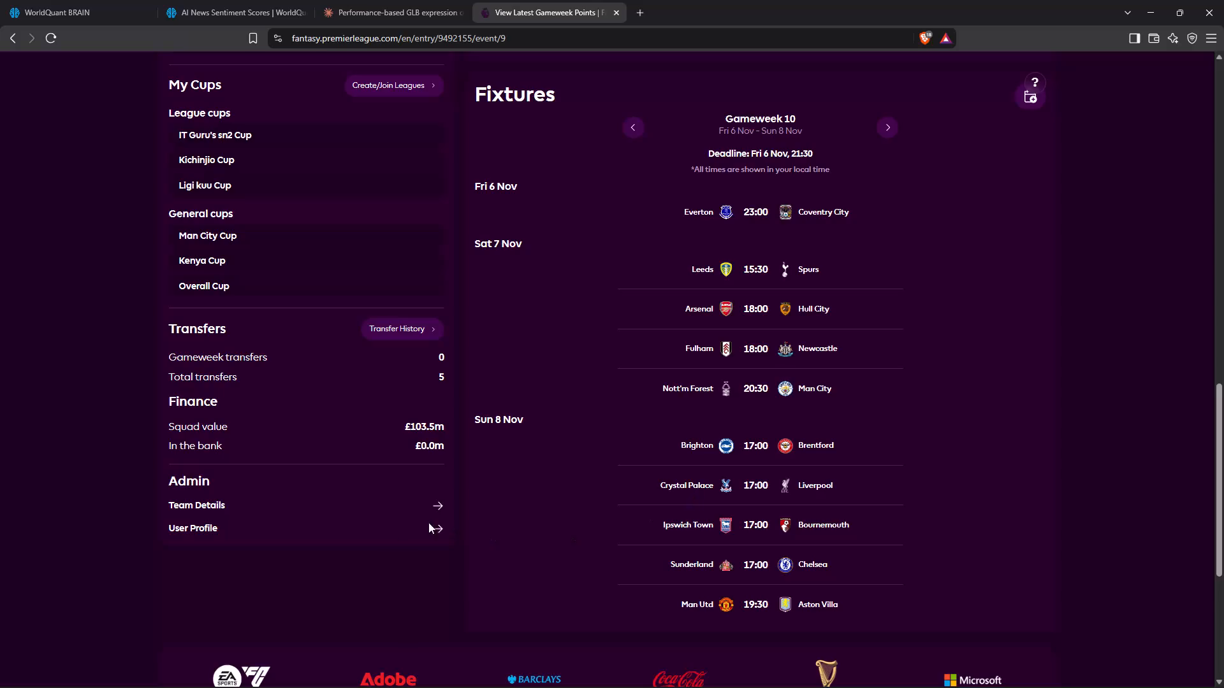
scroll(390, 533, "up", 11)
In WorldQuant BRAIN, replace Simulation 12's first-line data field with negative_score_average_value_3 copied from Simulation 11, and run a full simulation.
left_click(66, 0)
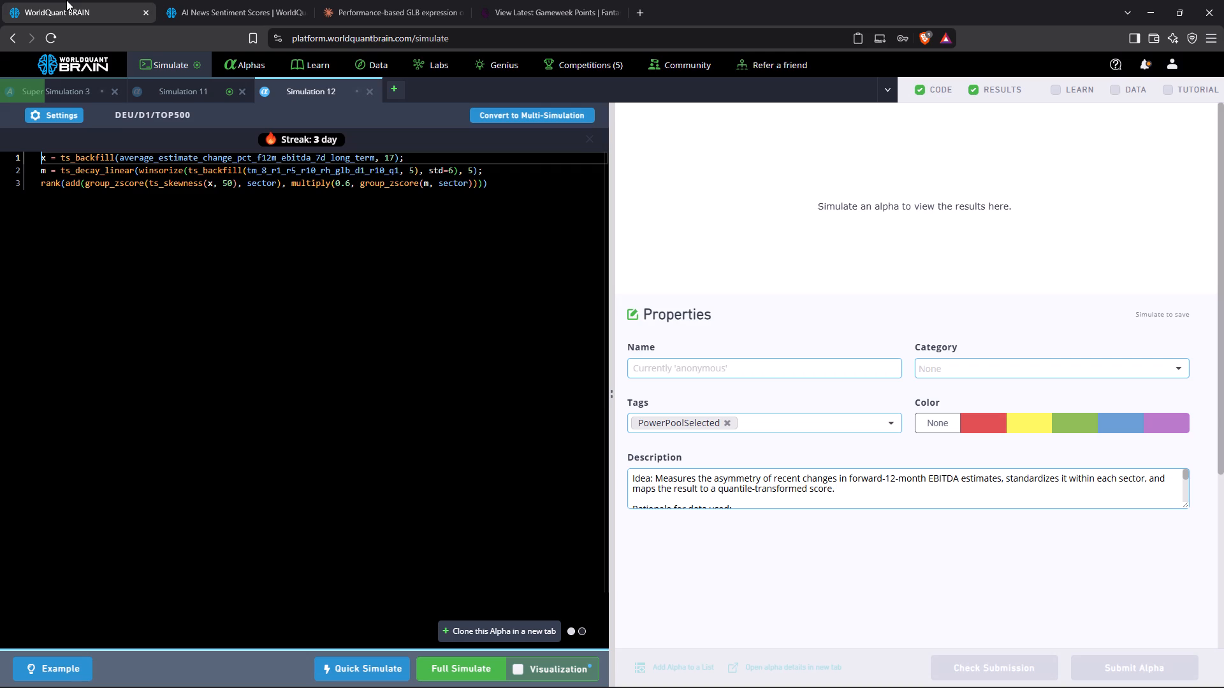
left_click(167, 87)
scroll(878, 422, "down", 9)
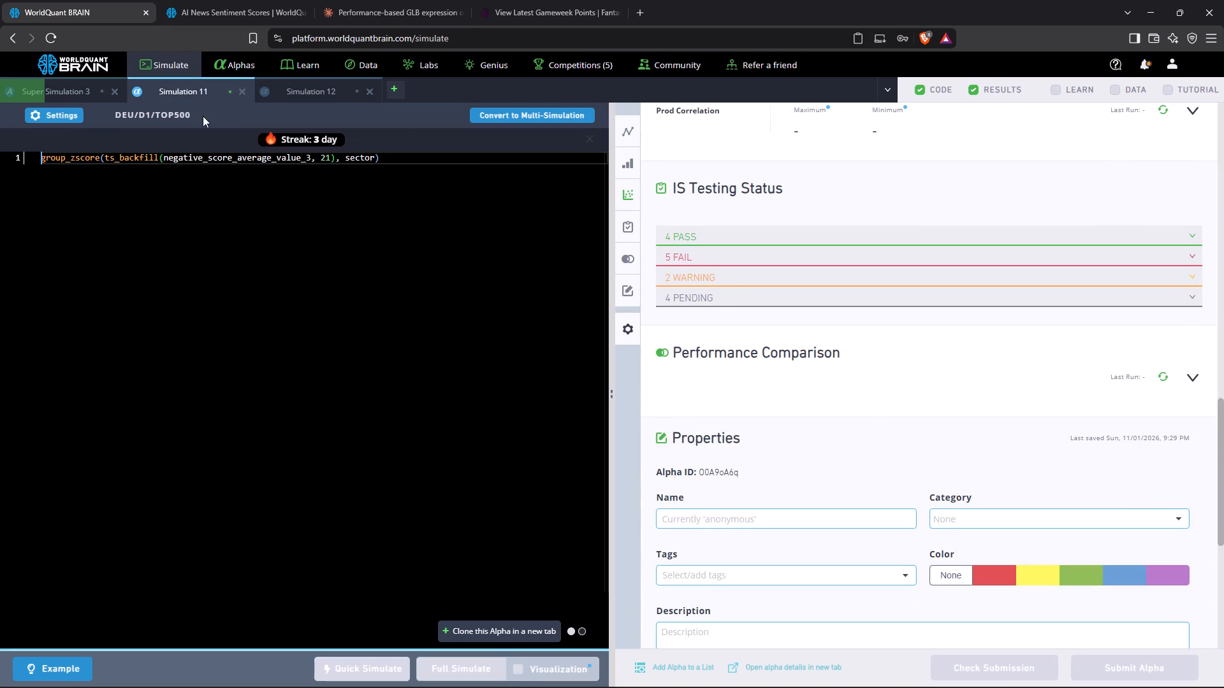
double_click(223, 155)
right_click(223, 155)
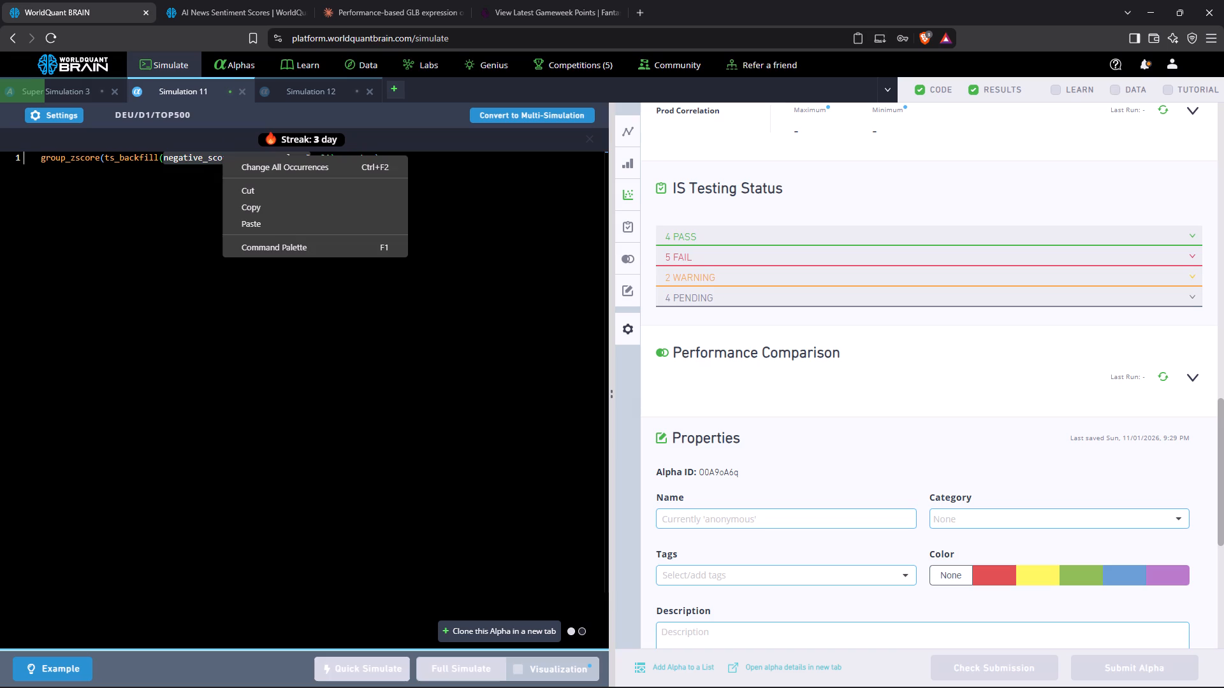
left_click(250, 211)
left_click(295, 92)
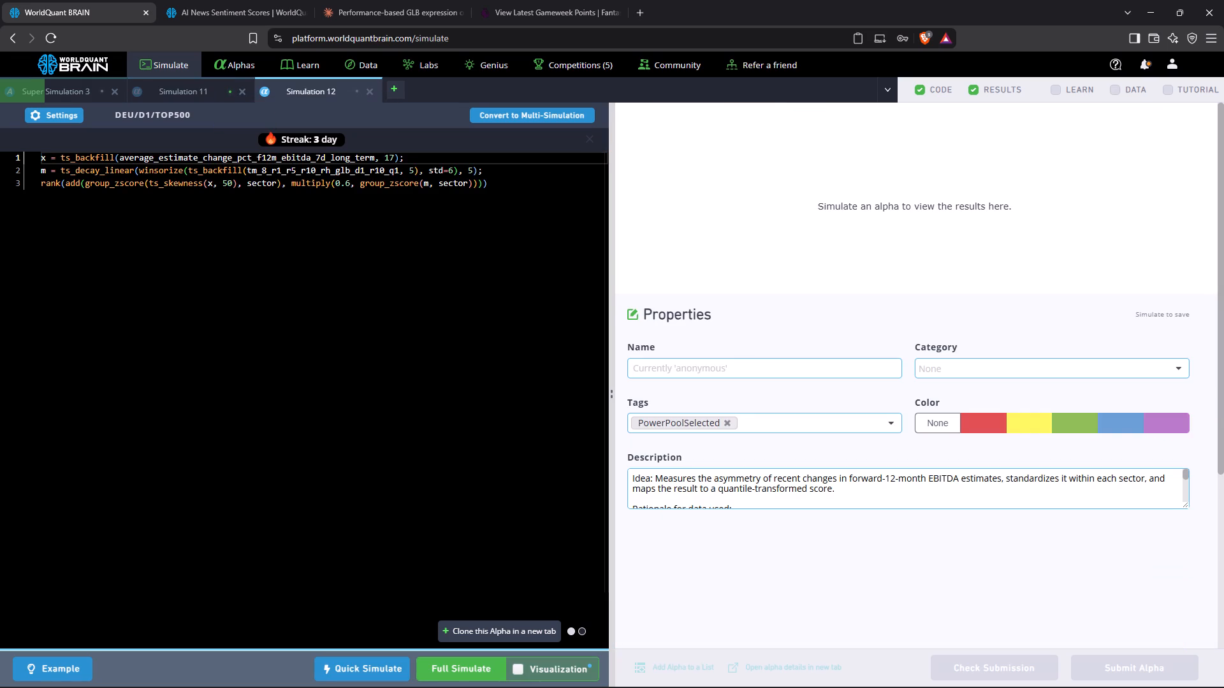
double_click(203, 152)
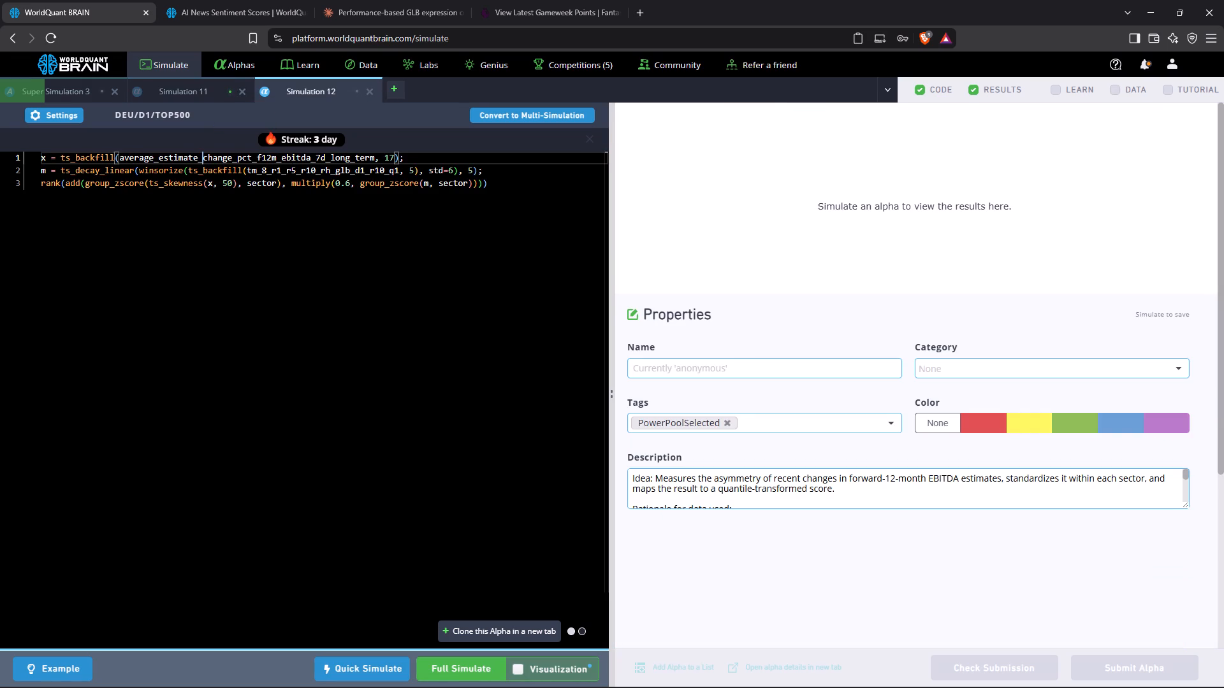
right_click(203, 152)
left_click(253, 225)
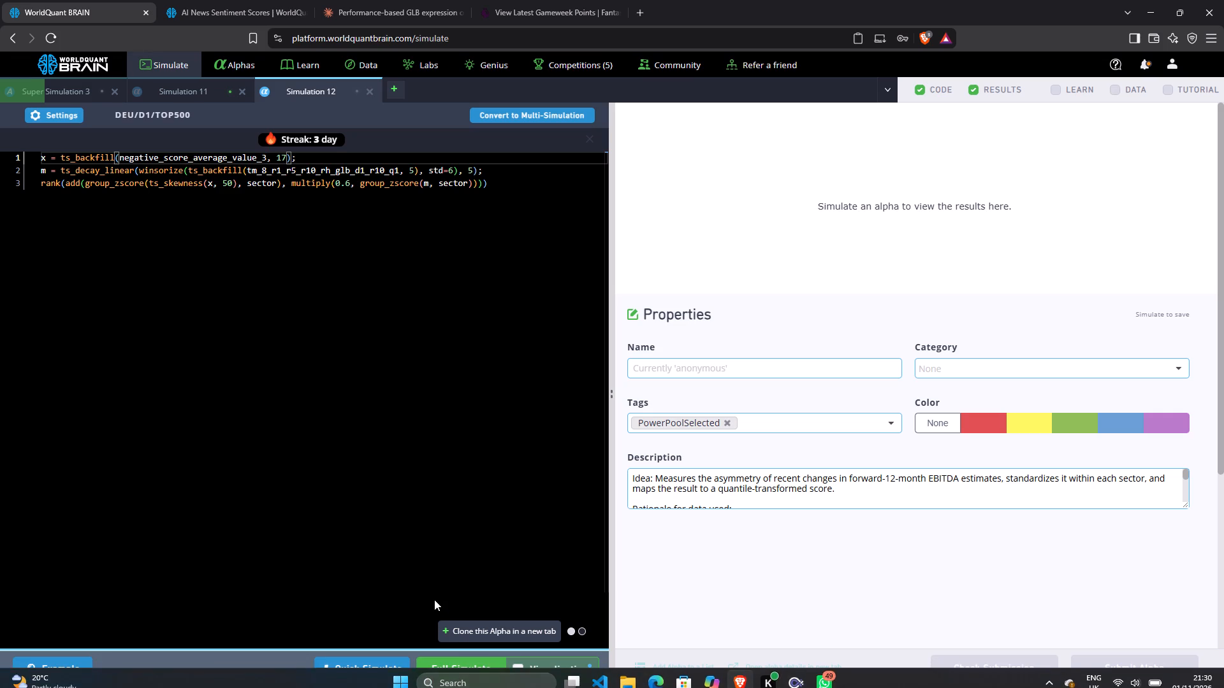
left_click(446, 663)
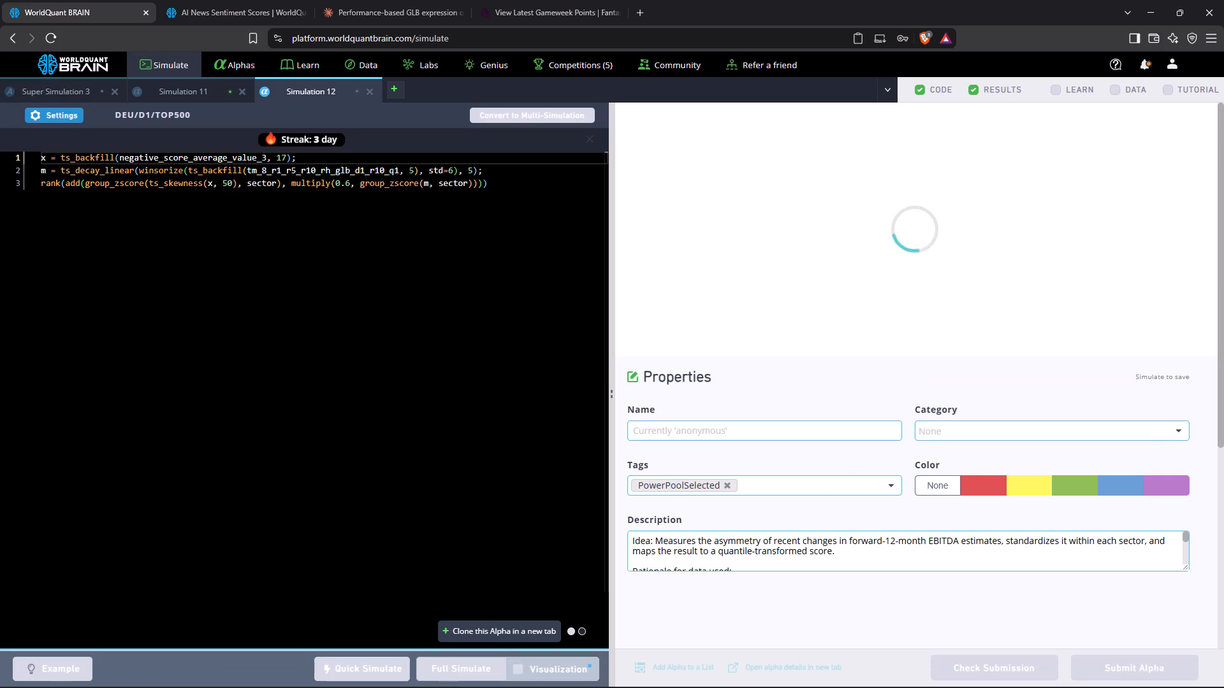
Check Simulation 11's chart, and from the Genius pyramid alpha distribution open the datasets for DEU D1 Model.
left_click(178, 87)
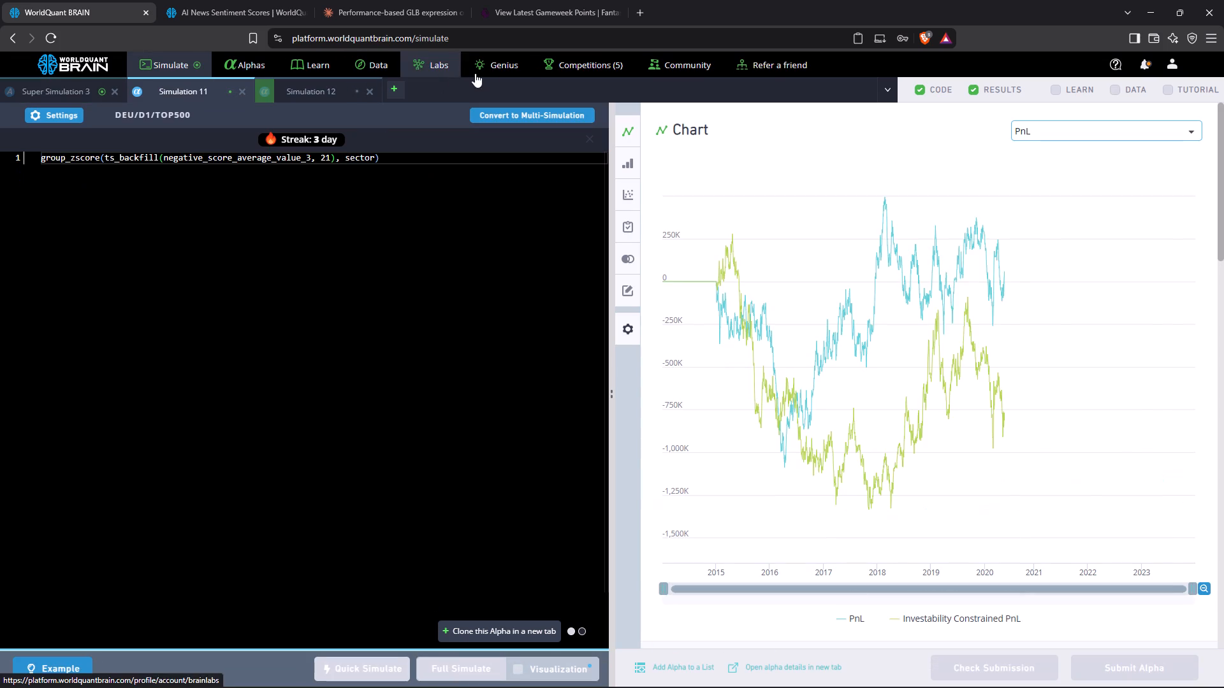
left_click(497, 71)
scroll(619, 418, "down", 9)
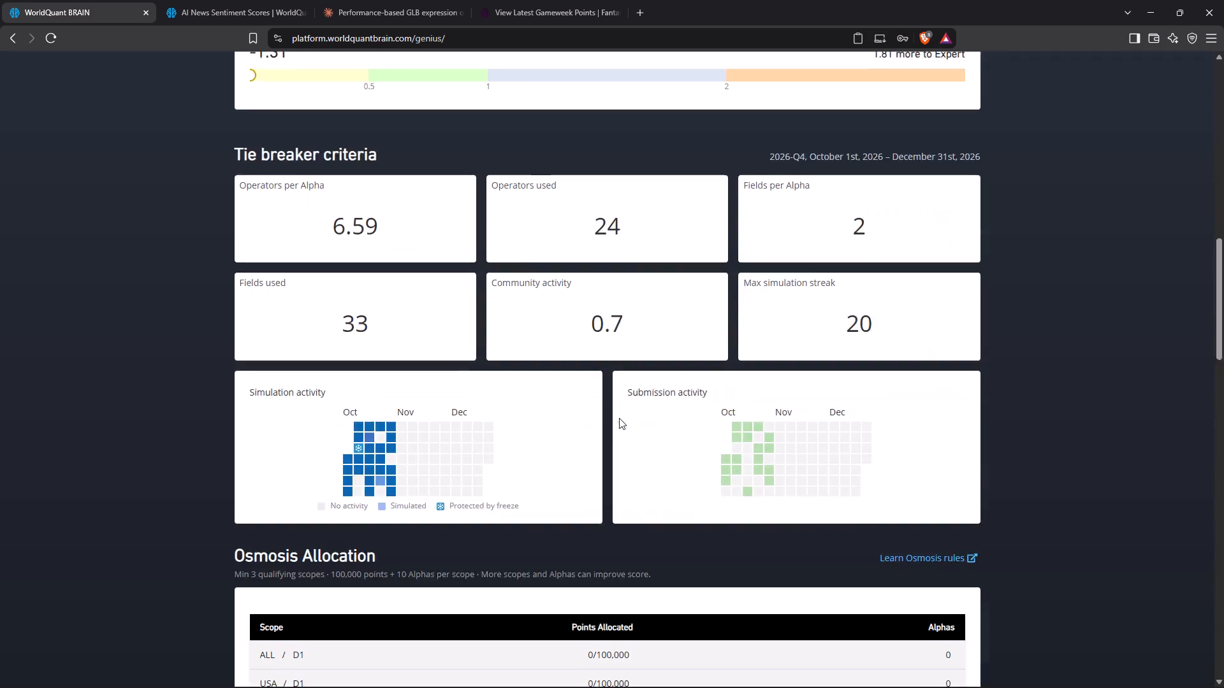
scroll(619, 418, "down", 3)
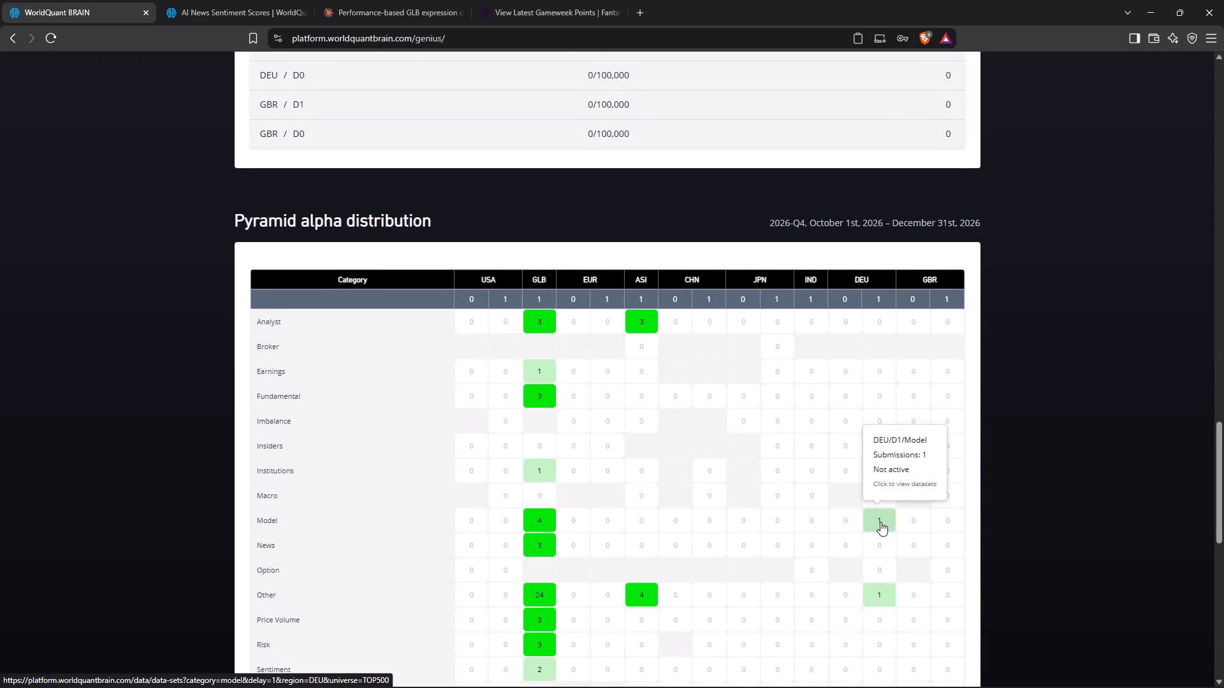
left_click(880, 522)
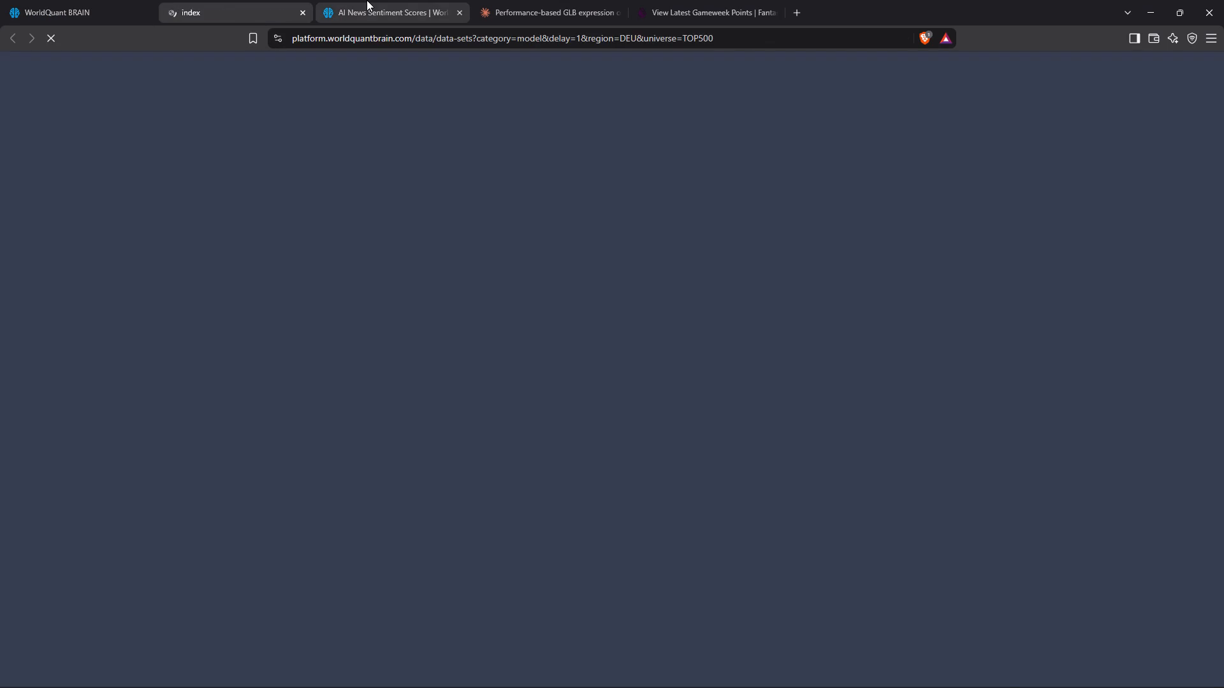
Glance at the AI News Sentiment Scores fields and the Genius tie breaker criteria, and return to the simulation page.
left_click(367, 0)
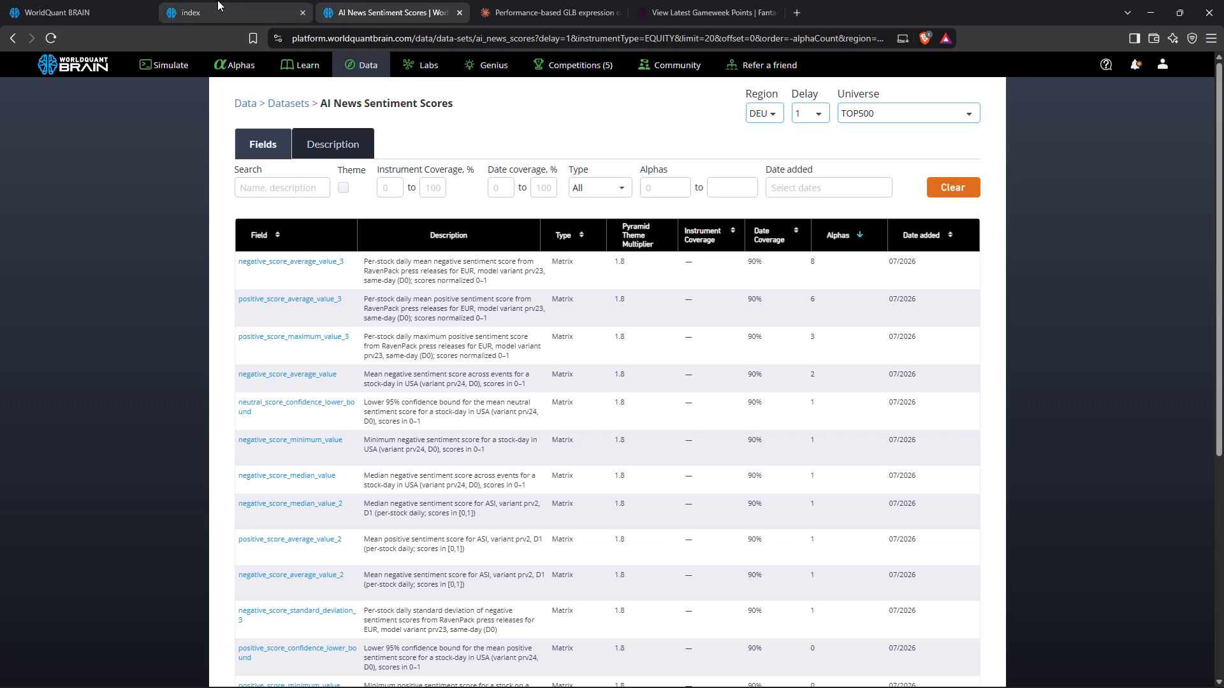
left_click(217, 0)
left_click(73, 0)
scroll(363, 217, "up", 13)
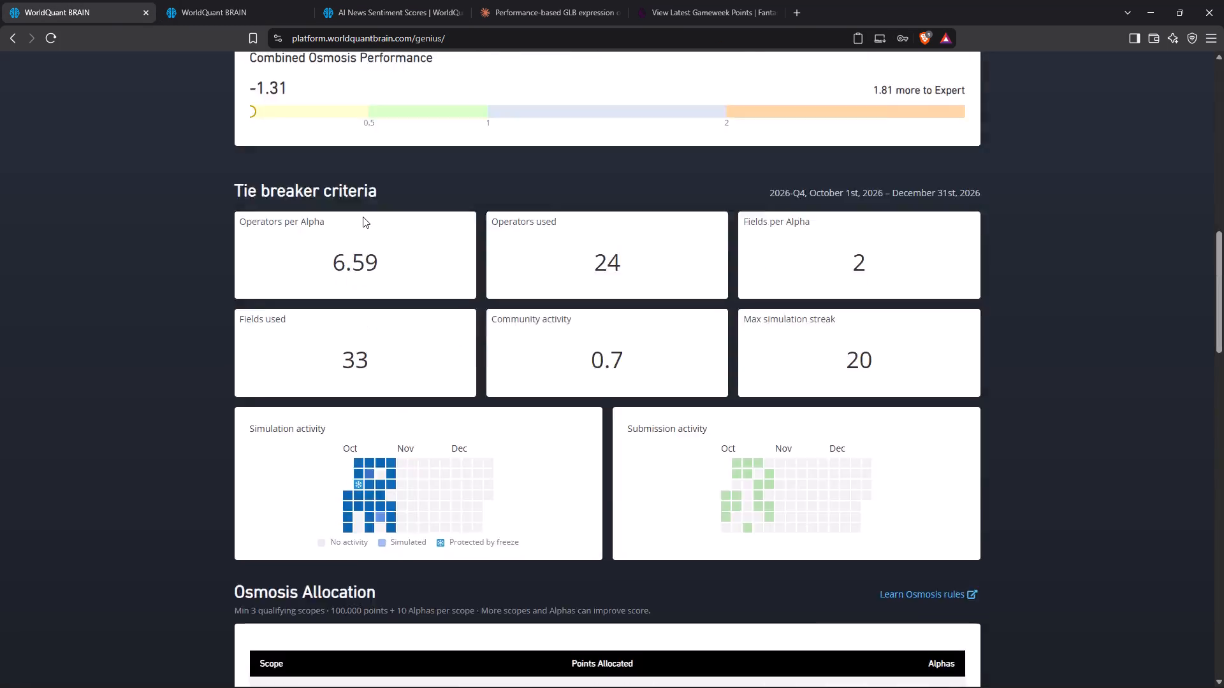
scroll(363, 217, "up", 3)
left_click(169, 54)
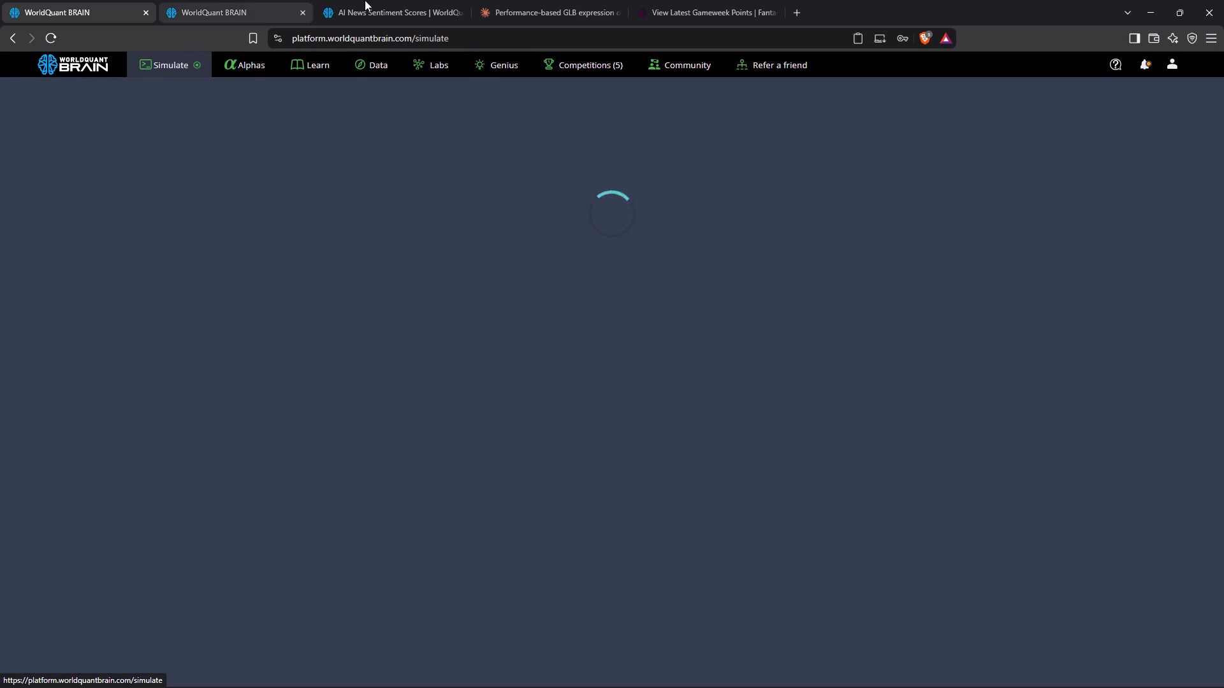
Switch to Fantasy Premier League and review the standings of the IT Guru's sn2 league.
left_click(700, 2)
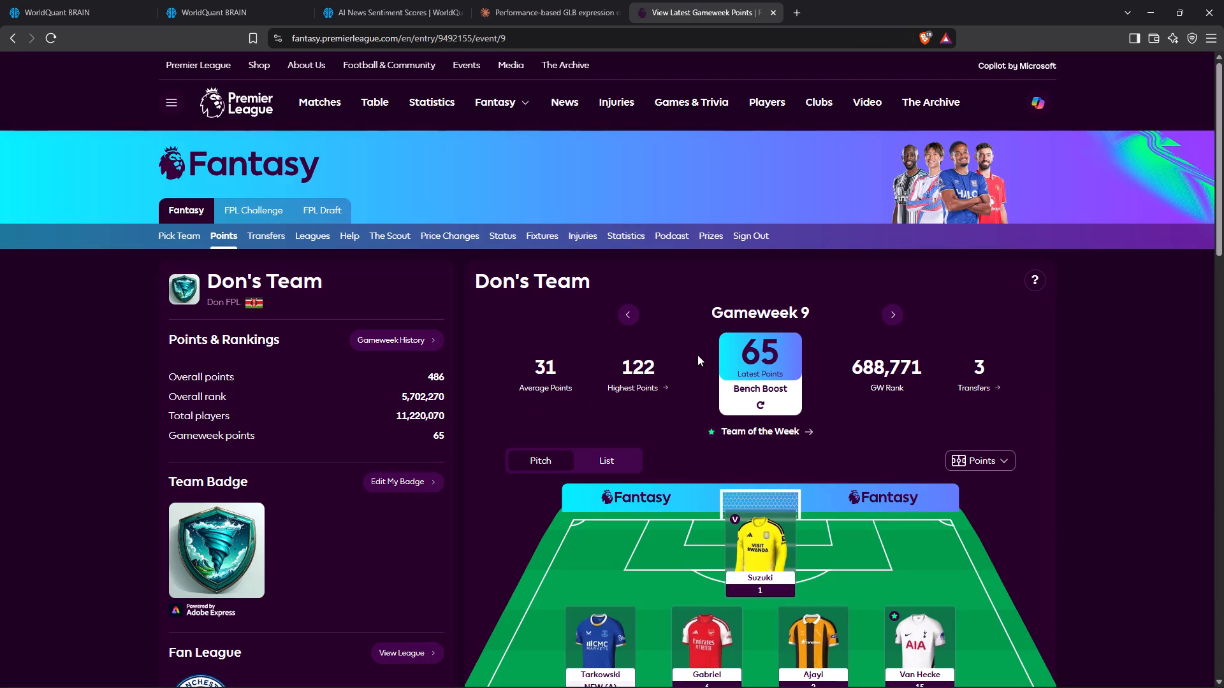
left_click(314, 227)
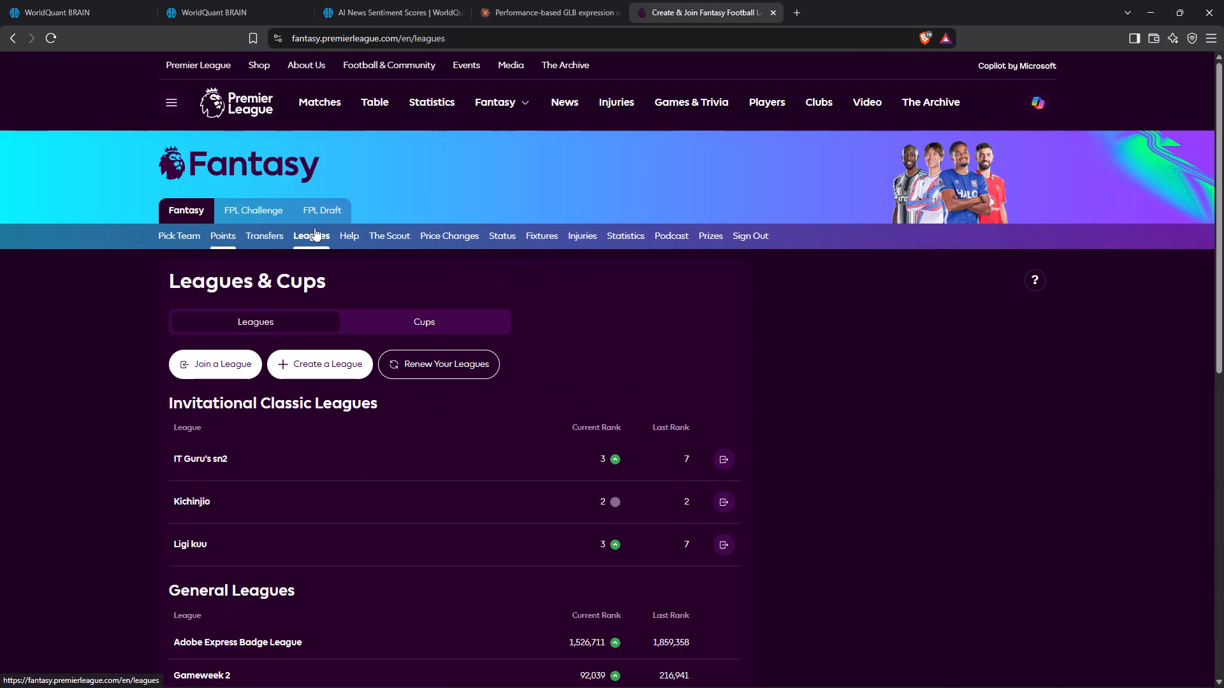
scroll(481, 457, "down", 2)
left_click(206, 319)
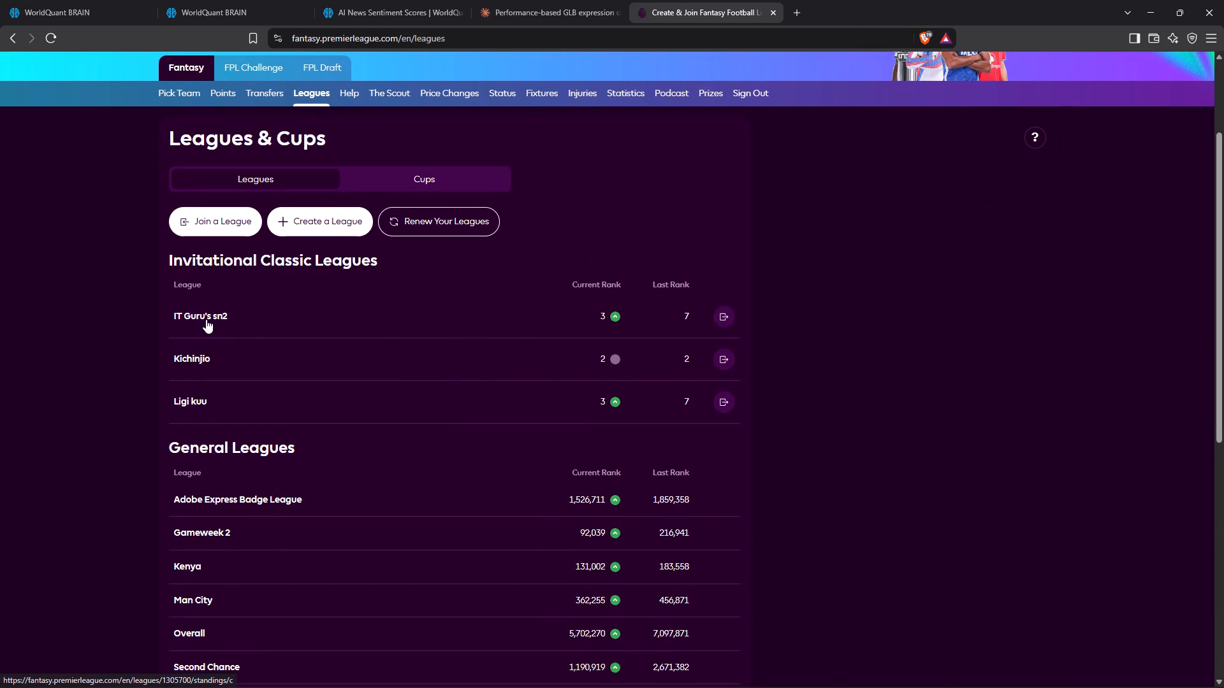
scroll(391, 366, "down", 5)
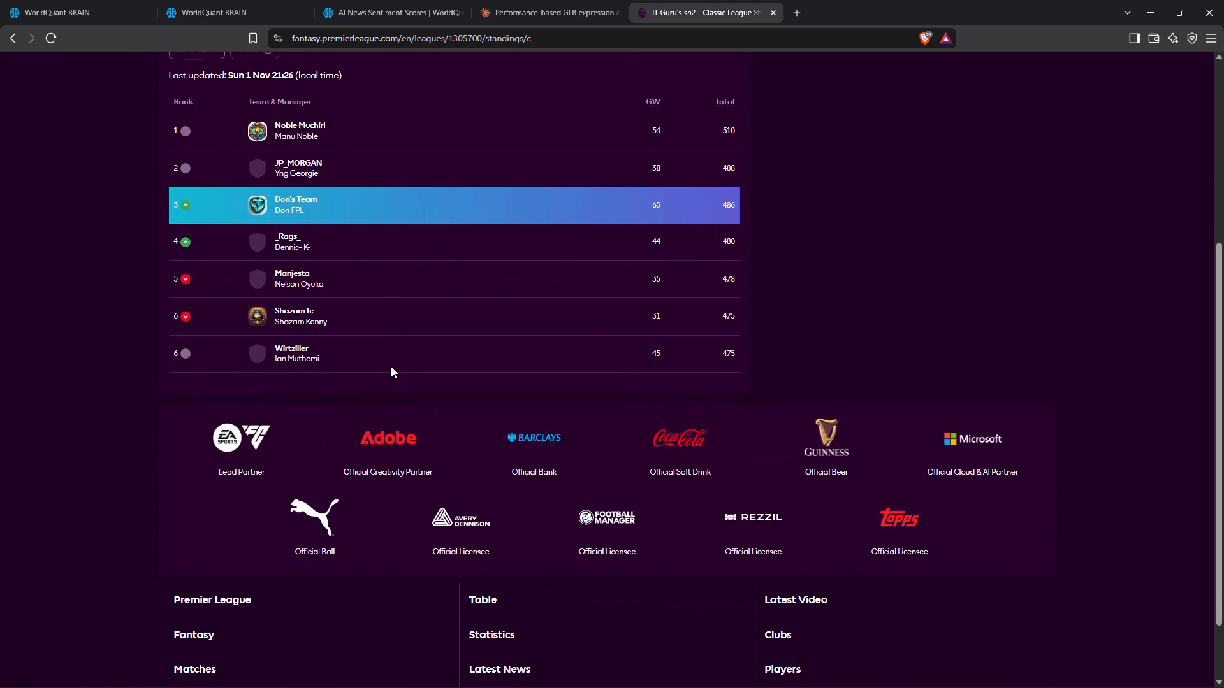
scroll(391, 366, "up", 1)
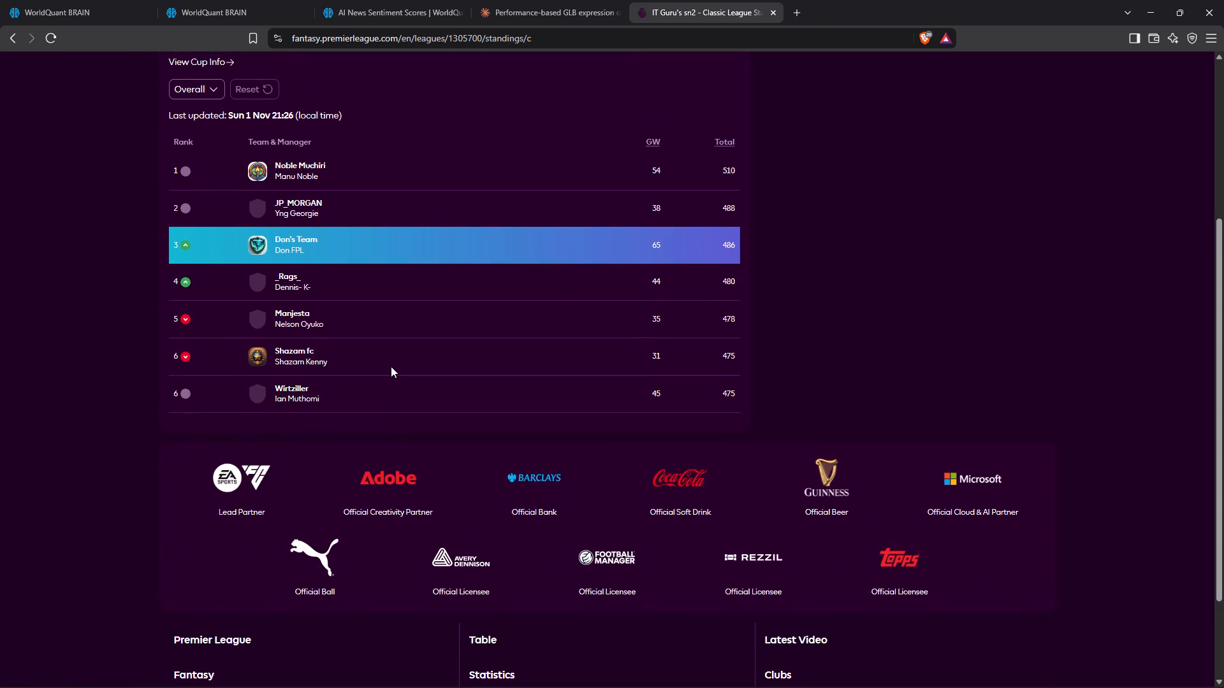
scroll(391, 366, "up", 1)
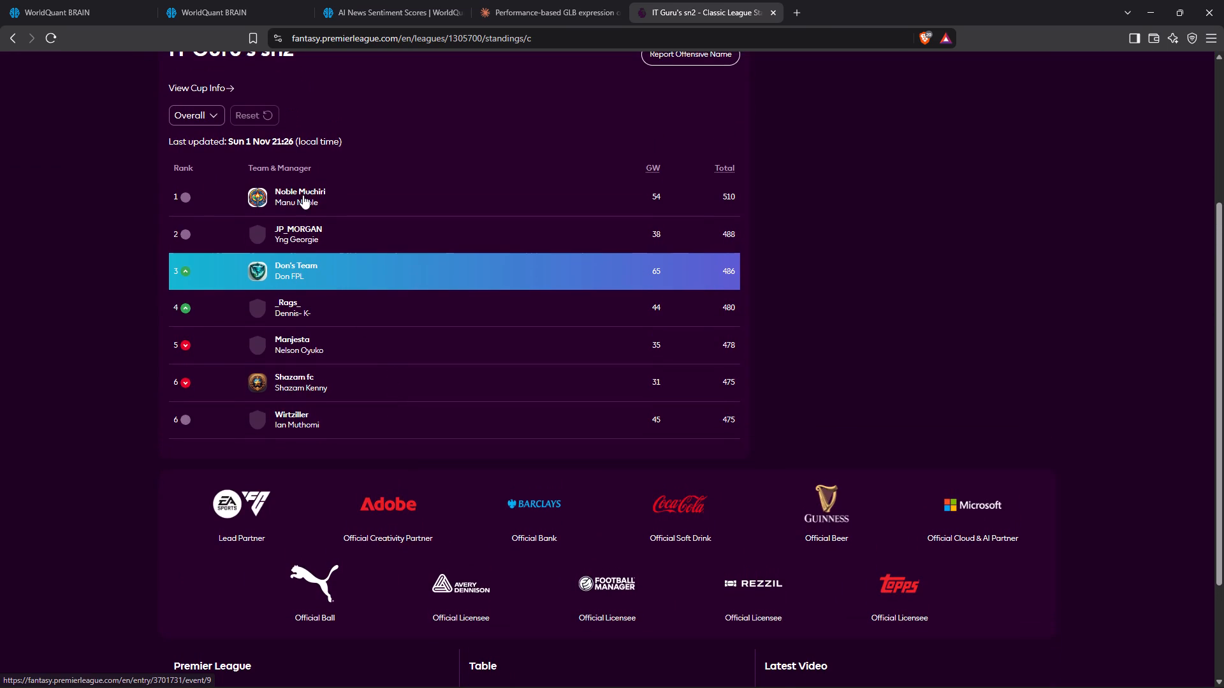
Open the first-placed team in the IT Guru's sn2 standings and examine its Gameweek 9 lineup and points.
left_click(303, 195)
scroll(643, 324, "down", 4)
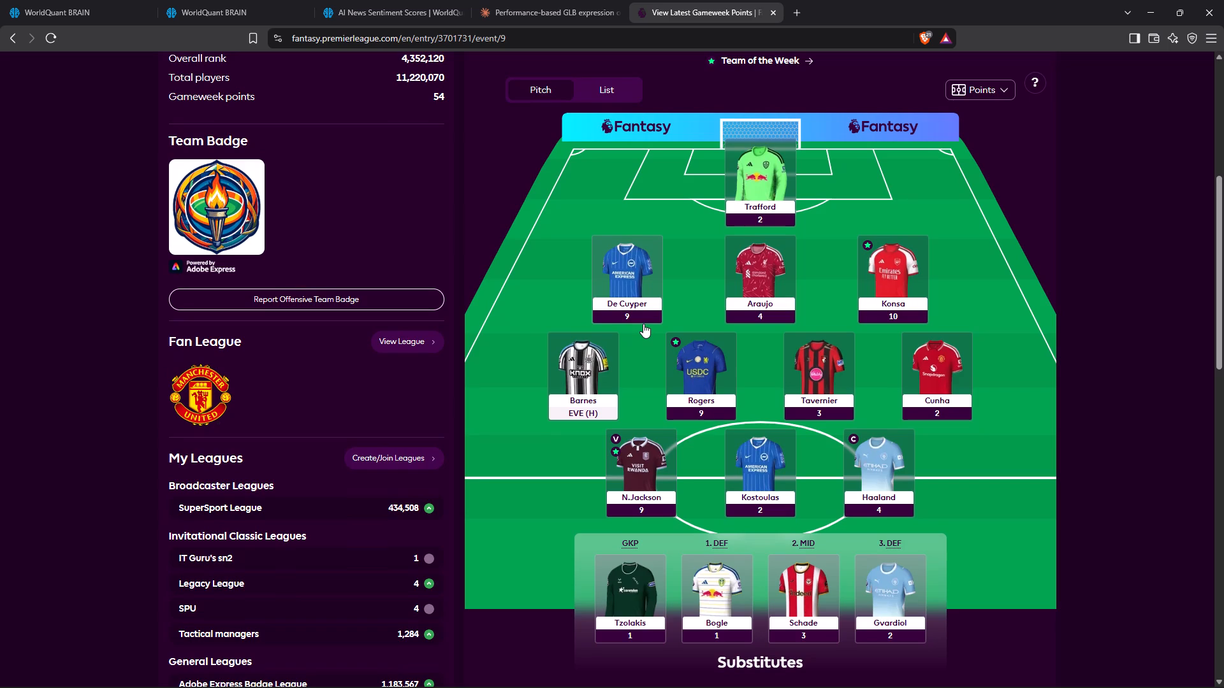
scroll(643, 324, "up", 5)
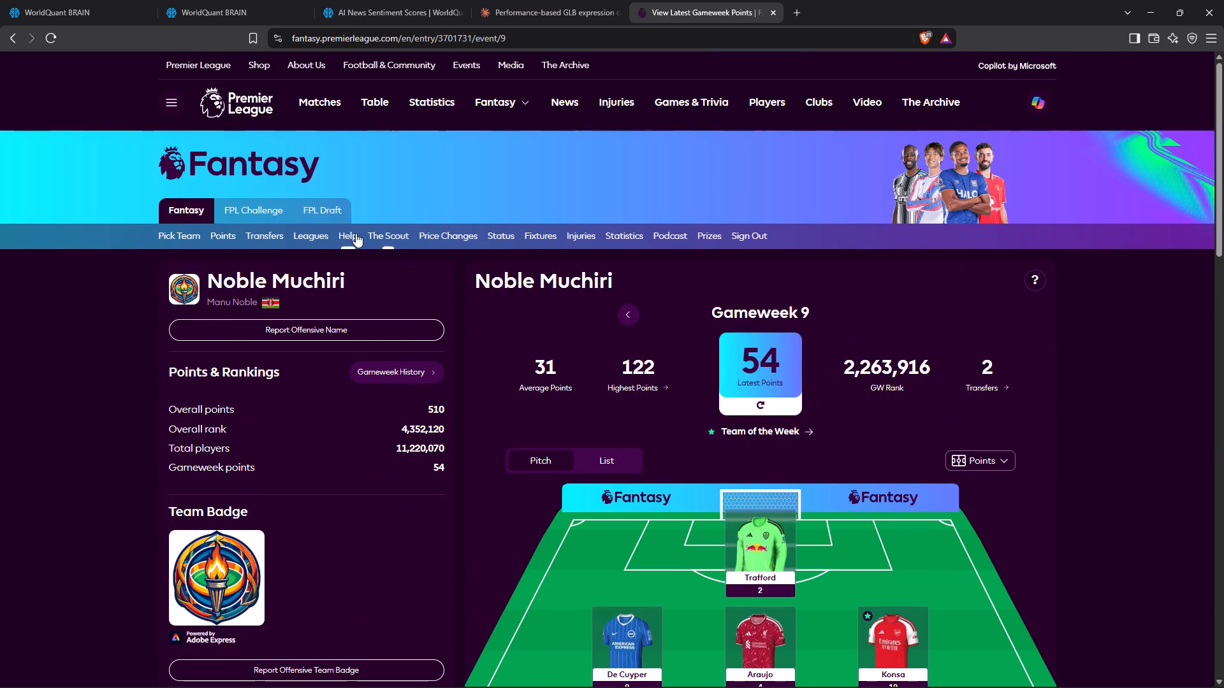
Return to WorldQuant BRAIN and run the production correlation check for the GLB super alpha in Super Simulation 3.
left_click(57, 0)
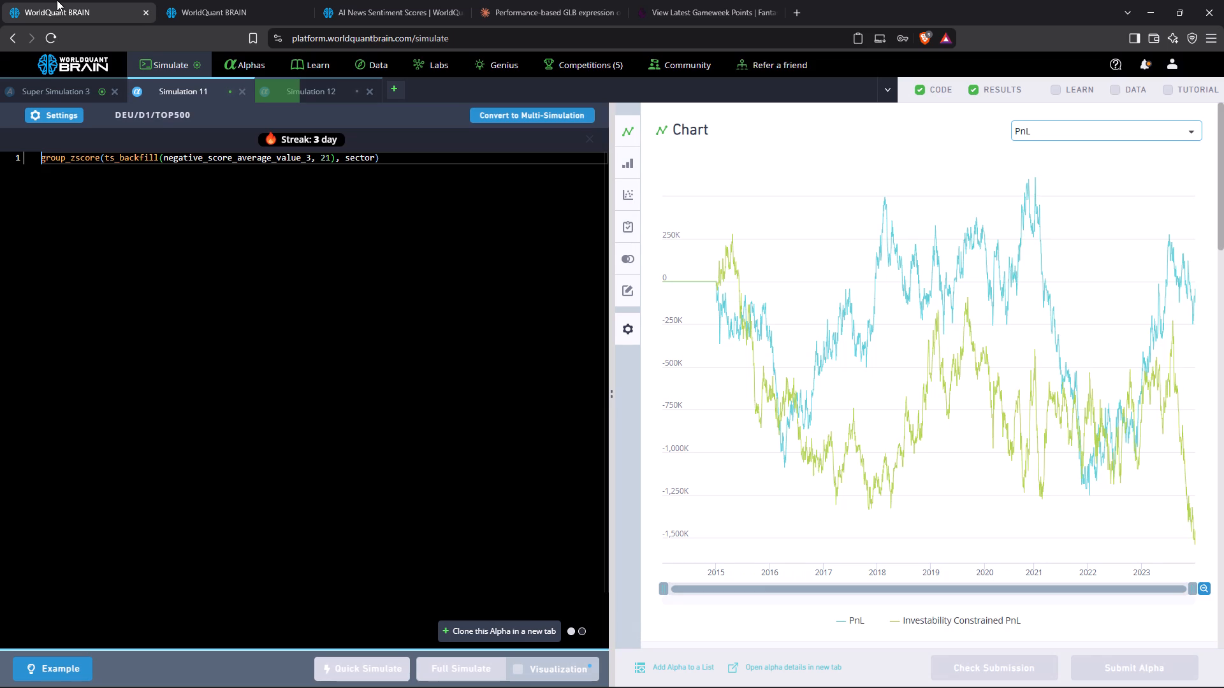
left_click(61, 95)
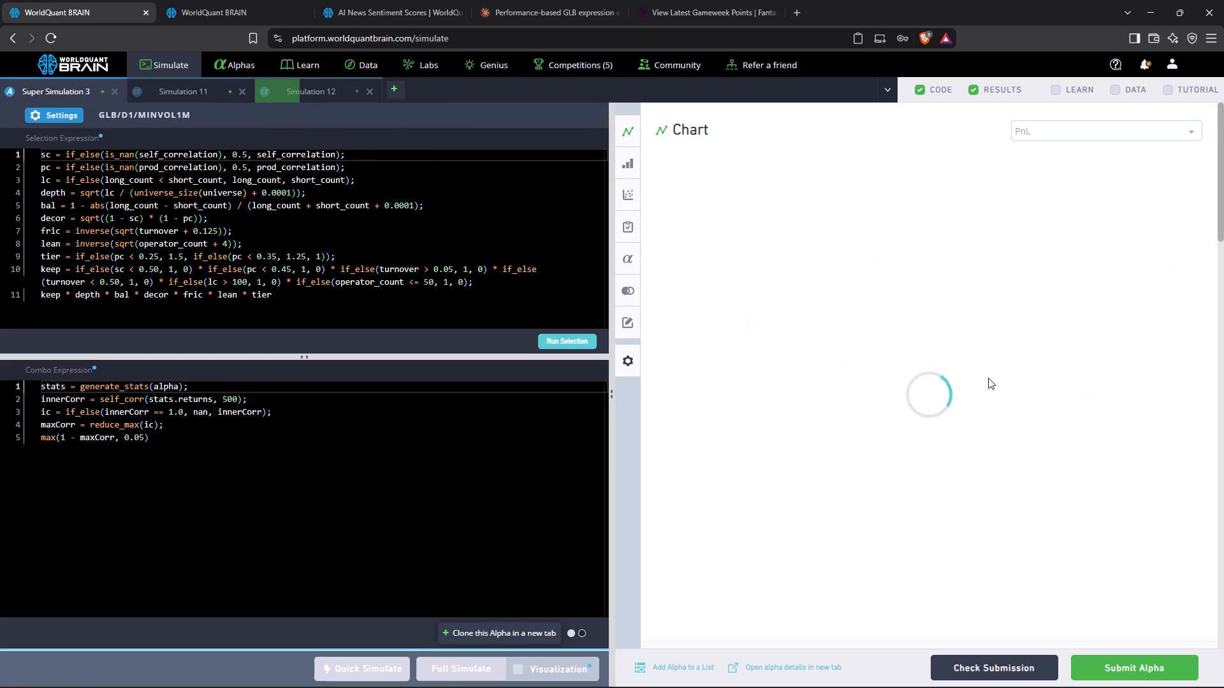
scroll(988, 378, "down", 8)
scroll(988, 378, "up", 3)
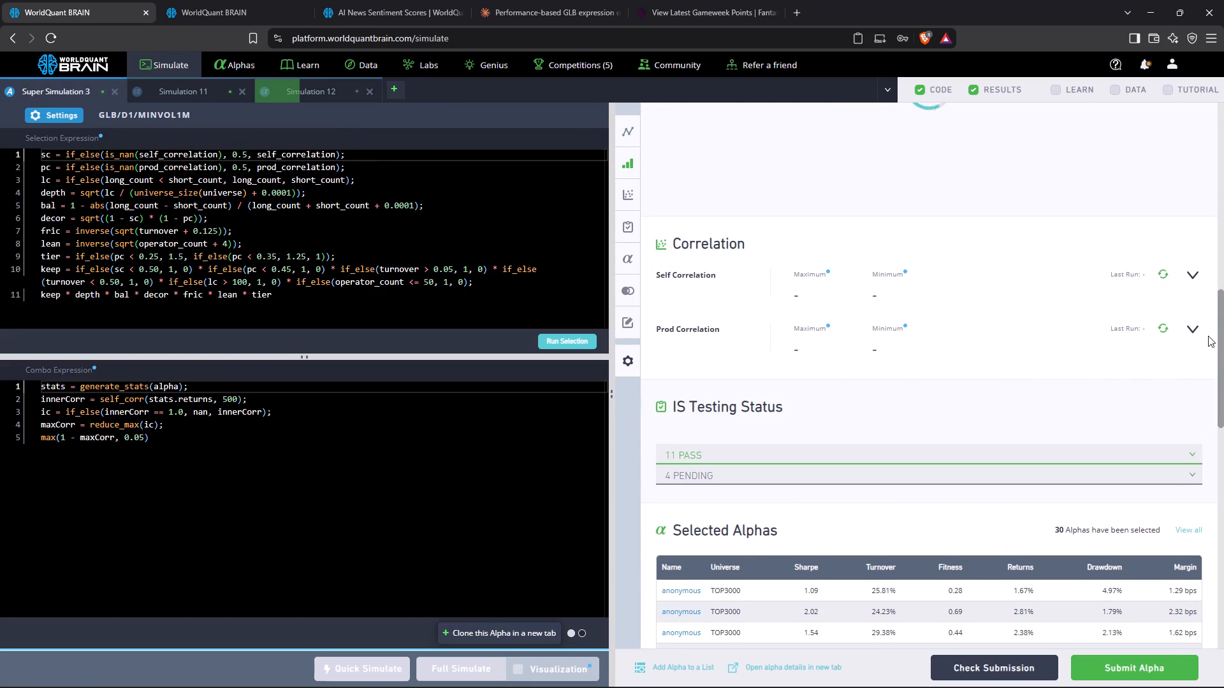
left_click(1195, 329)
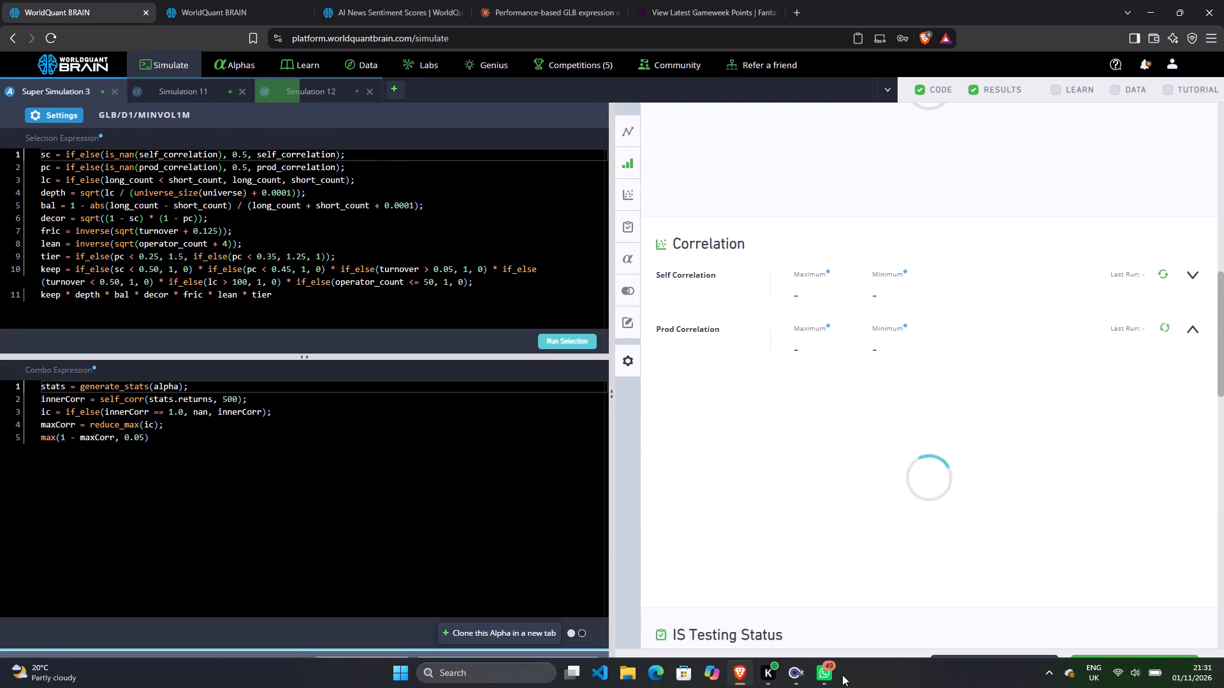
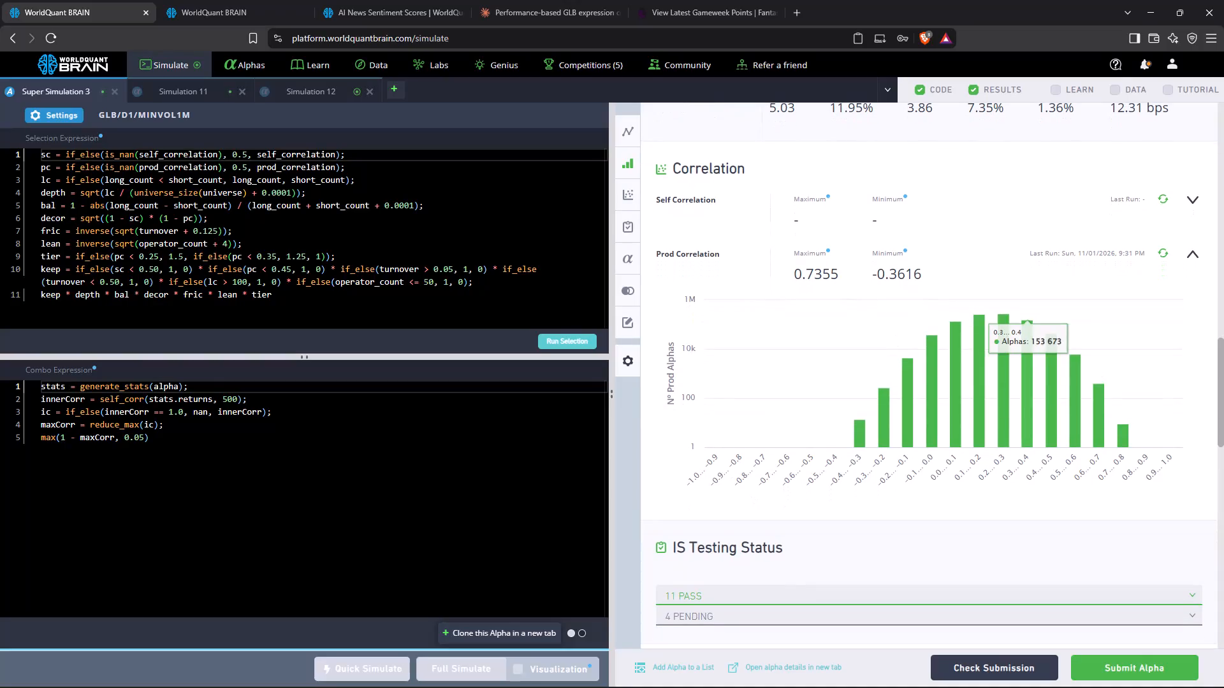
Set Super Simulation 3's neutralization to Crowding Factors, apply the settings and run a full simulation.
left_click(76, 118)
left_click_drag(251, 327, 252, 330)
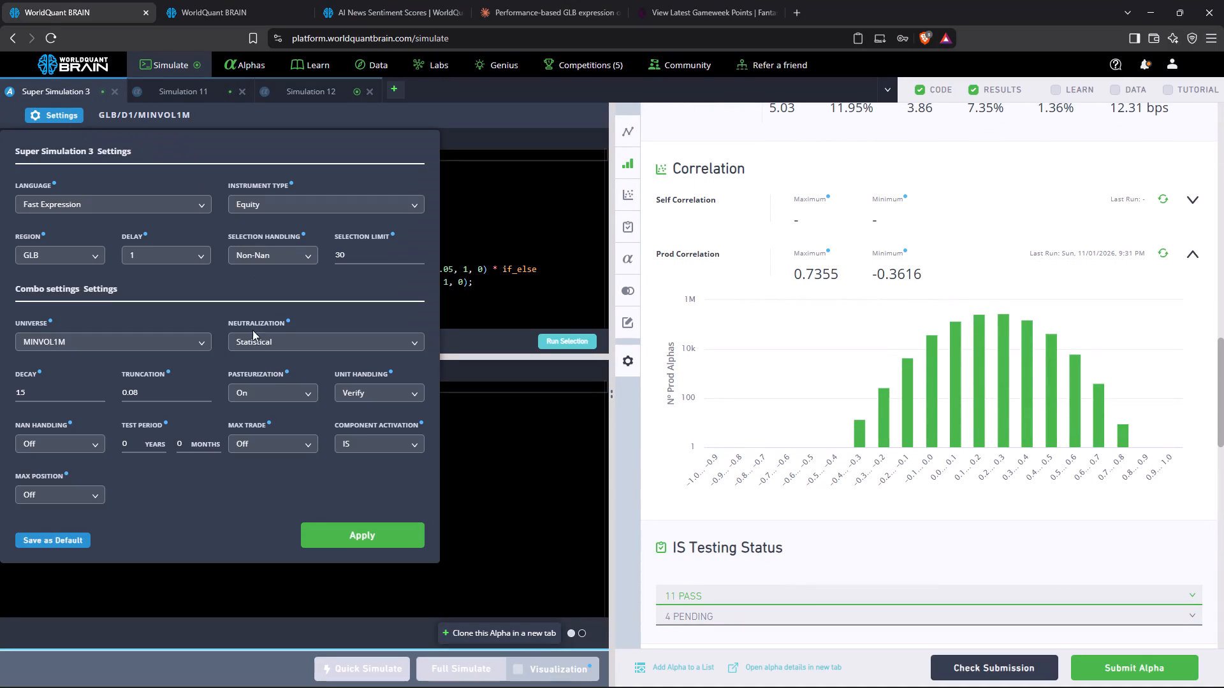
left_click_drag(252, 330, 266, 343)
left_click(266, 343)
left_click(275, 426)
left_click(412, 534)
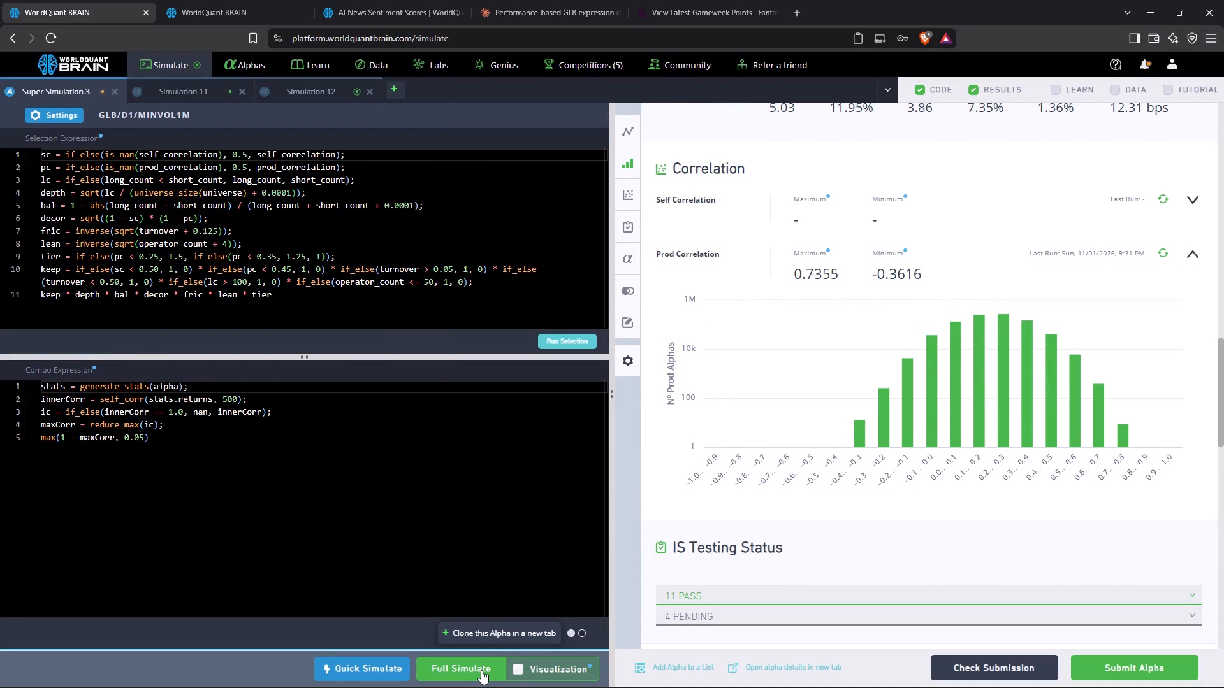
left_click(481, 670)
Switch to Fantasy Premier League, glance over the open rival team, and review your own team's Gameweek 9 points and lineup.
left_click(730, 0)
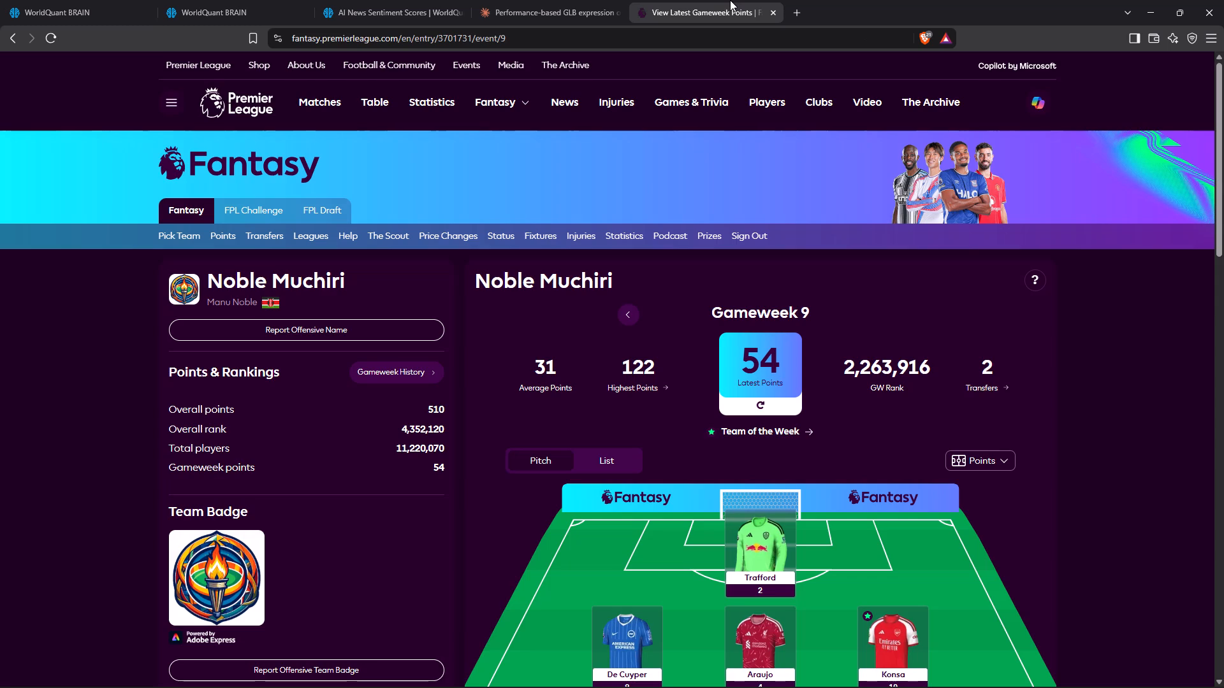
scroll(682, 401, "down", 3)
scroll(682, 401, "up", 3)
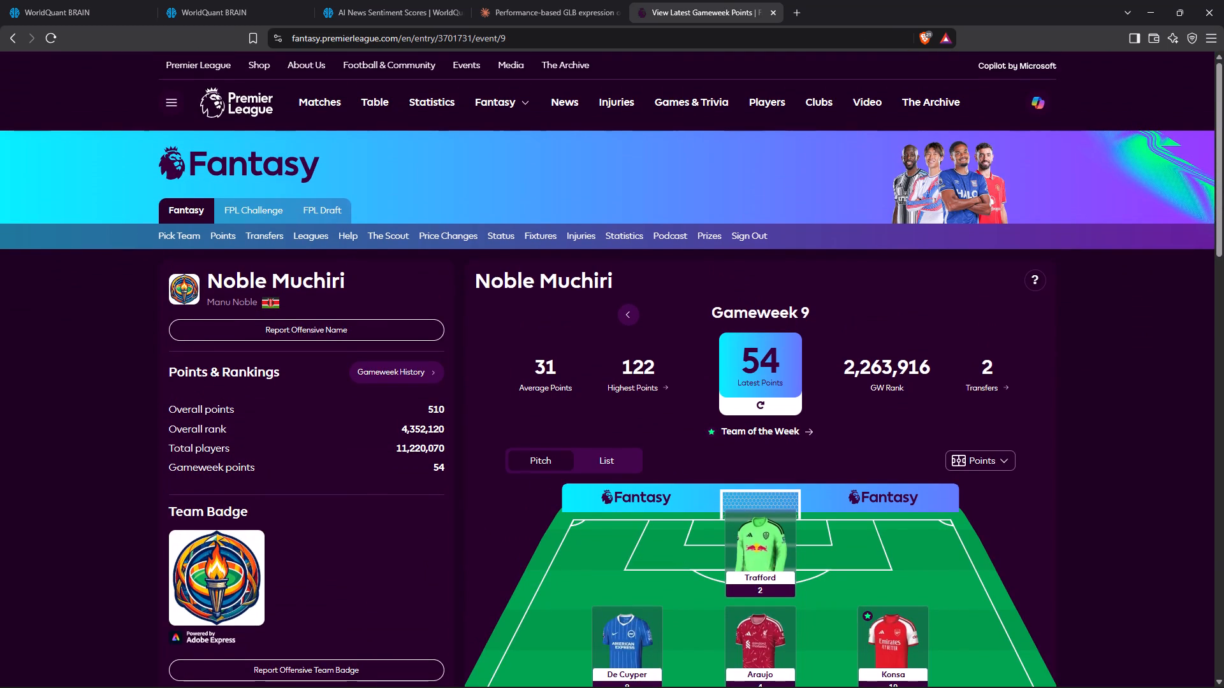
scroll(745, 445, "down", 5)
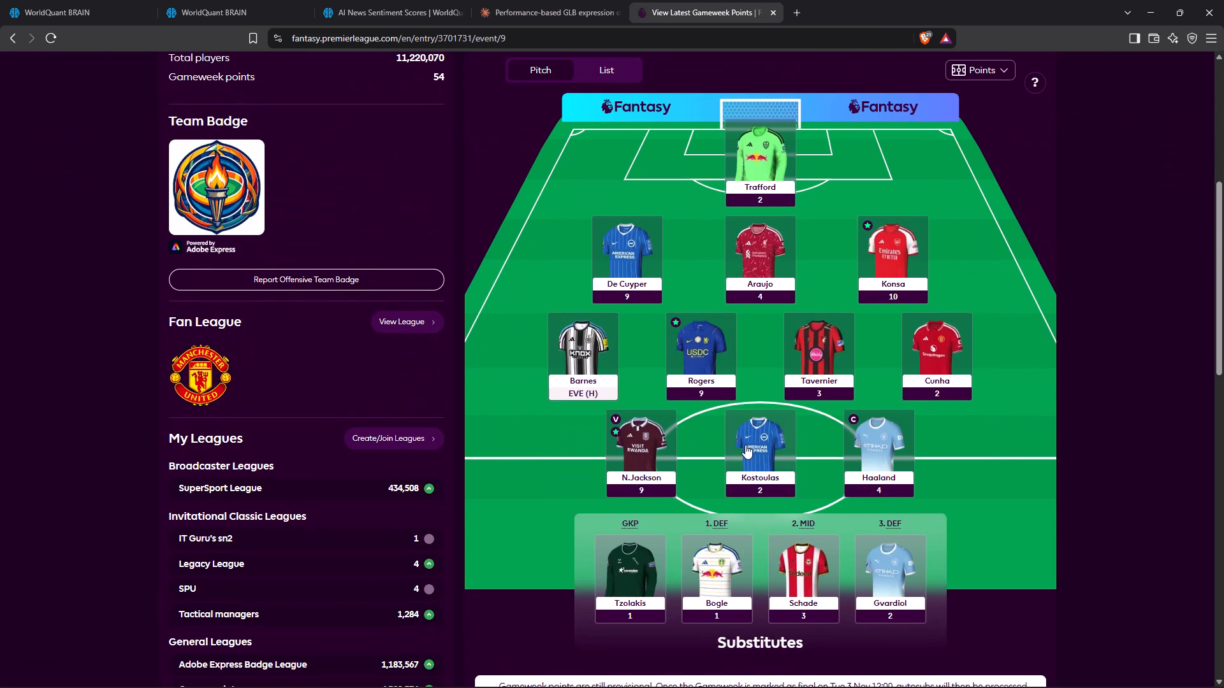
scroll(396, 269, "up", 6)
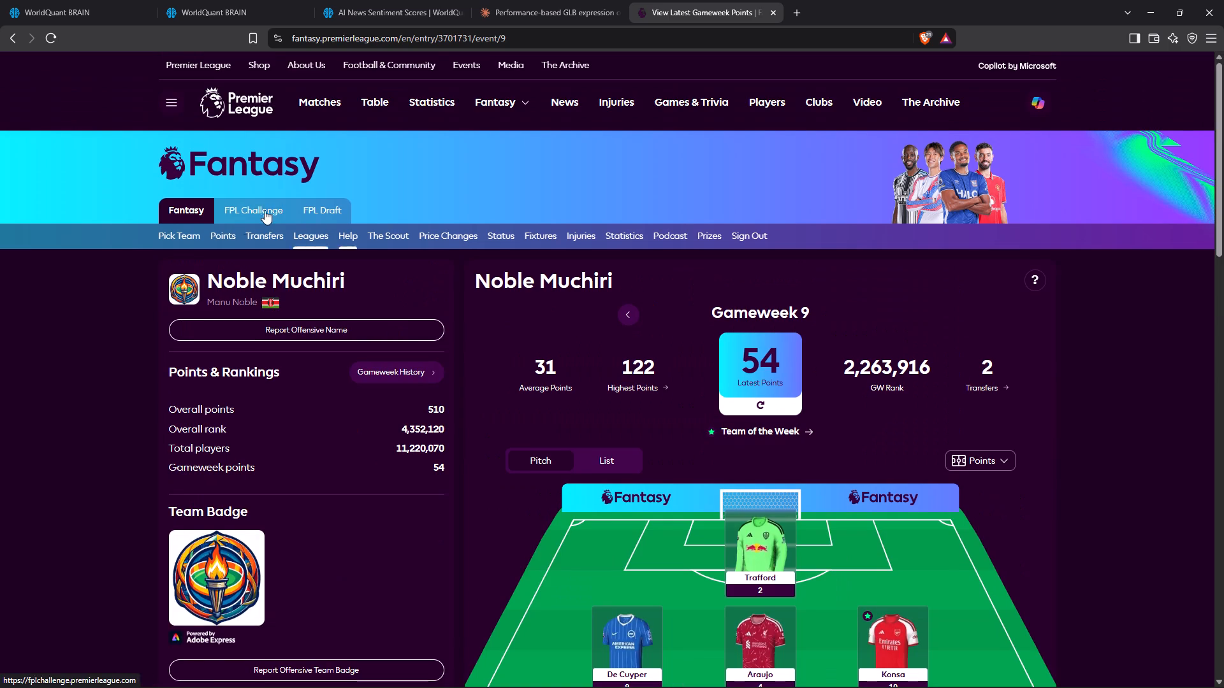
left_click(213, 234)
scroll(213, 234, "down", 2)
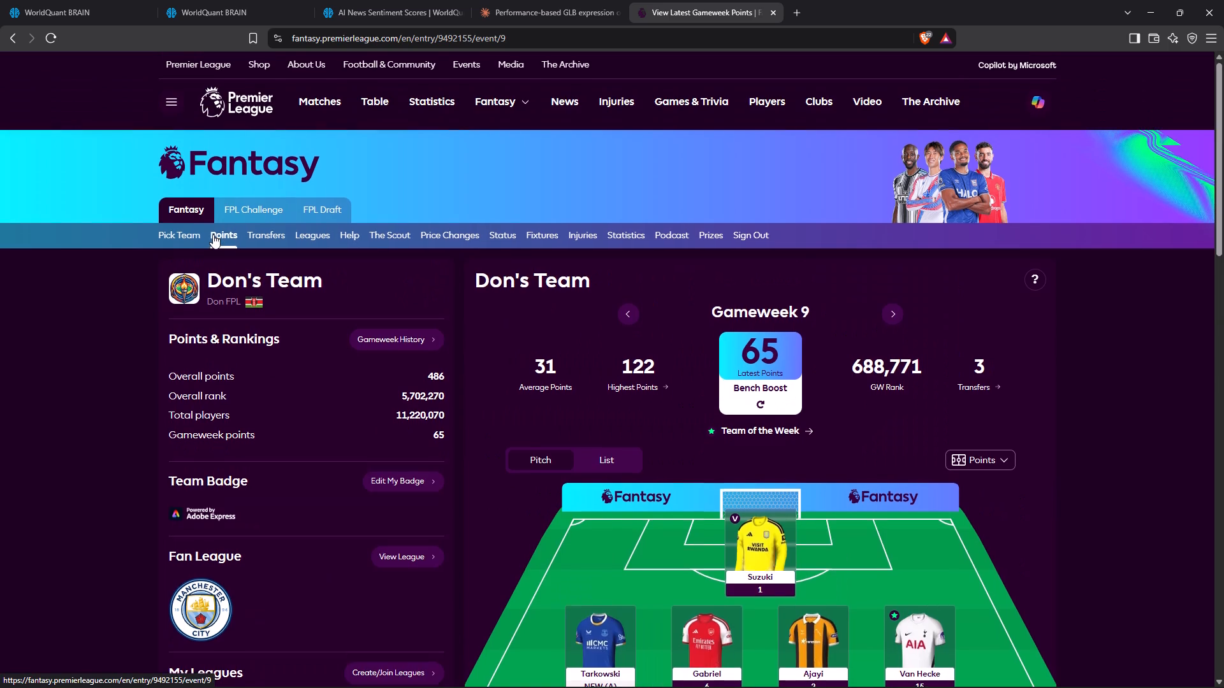
scroll(213, 234, "down", 2)
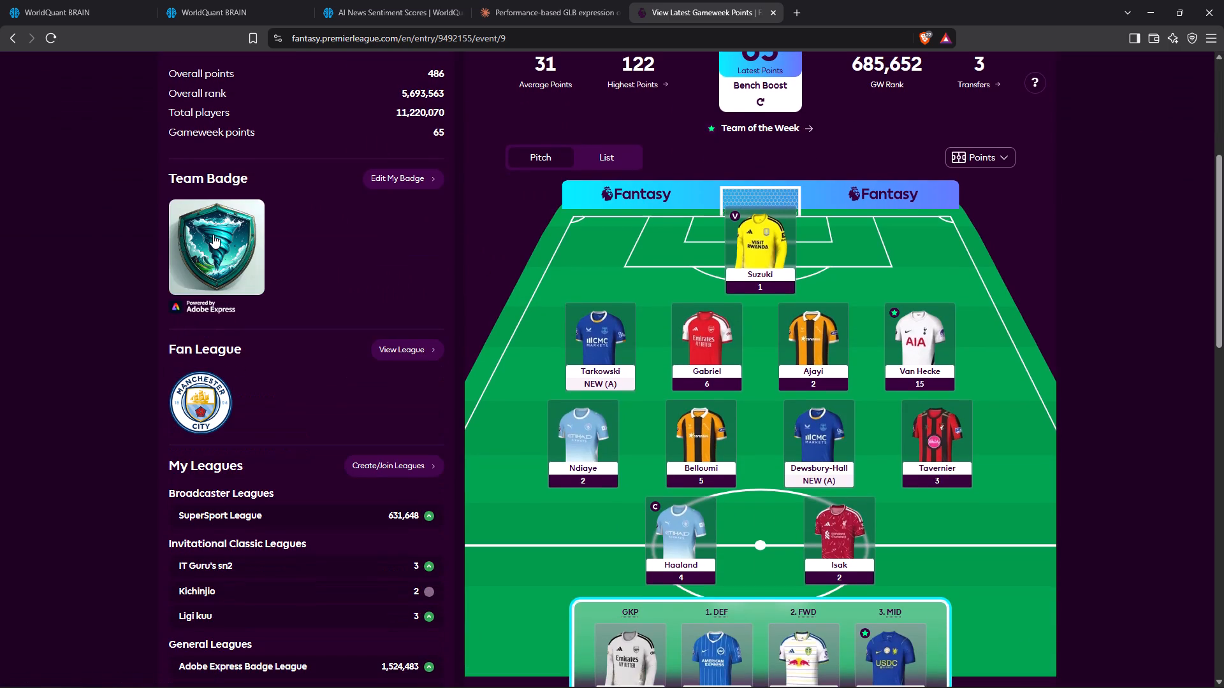
scroll(213, 234, "up", 2)
scroll(213, 234, "down", 1)
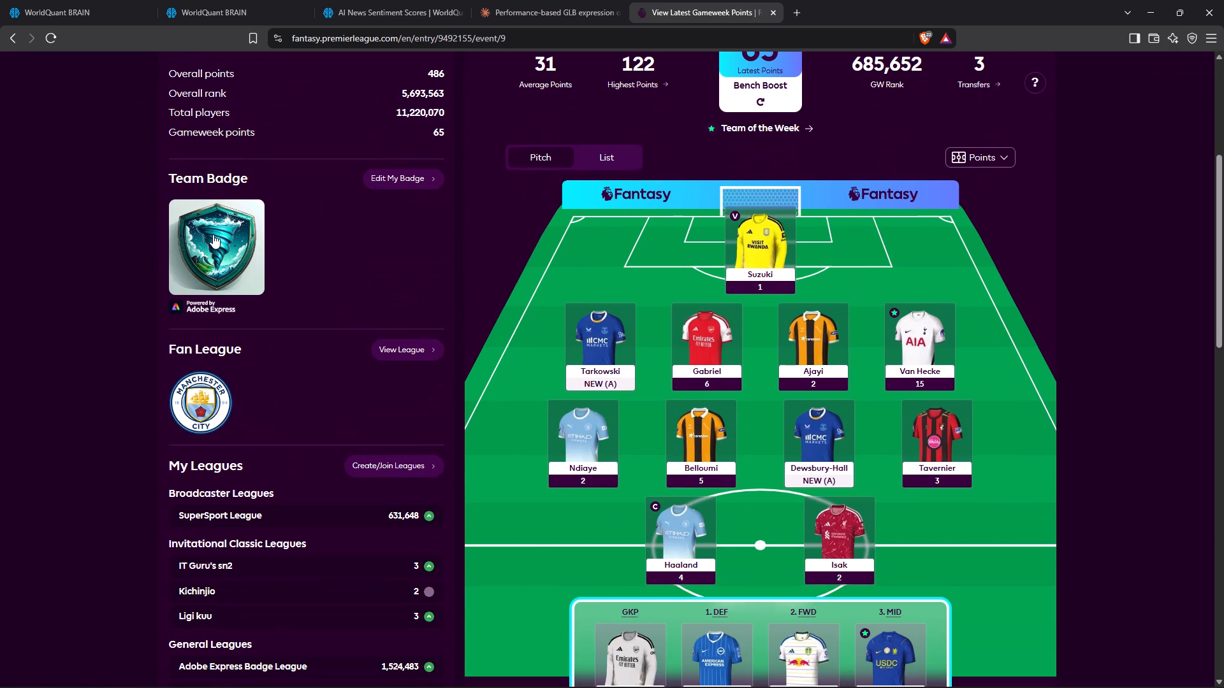
scroll(213, 234, "up", 3)
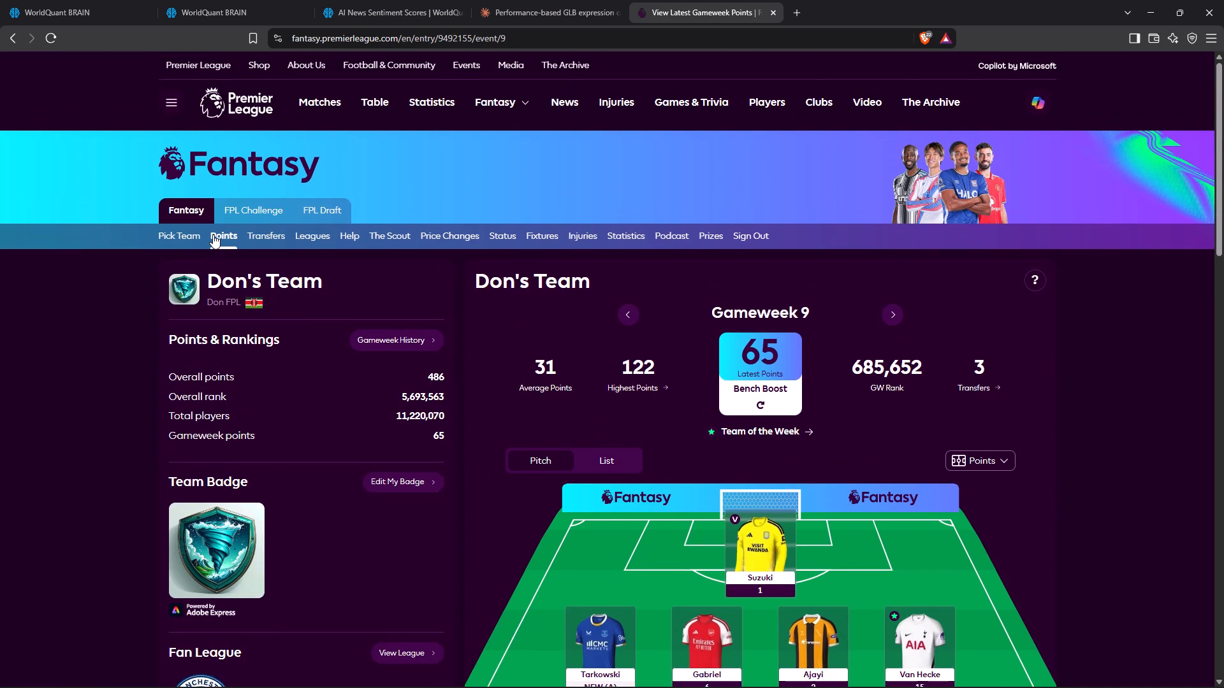
scroll(213, 234, "down", 1)
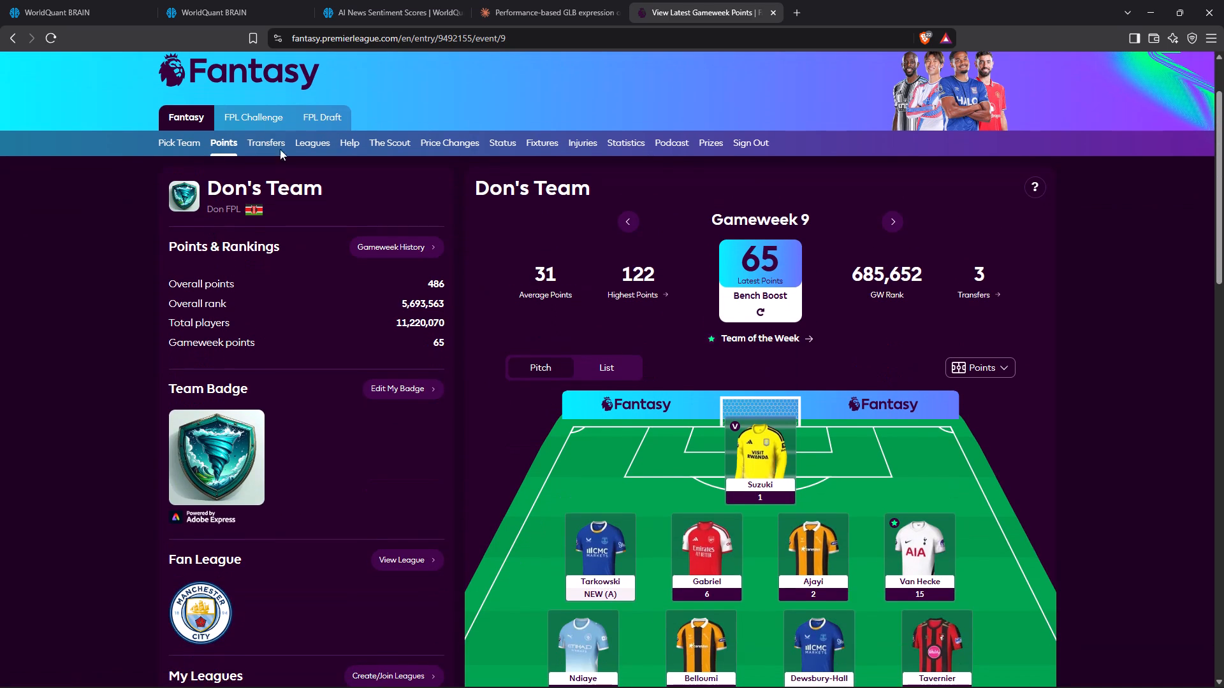
Open the Ligi kuu league from the leagues list and review its standings.
left_click(303, 144)
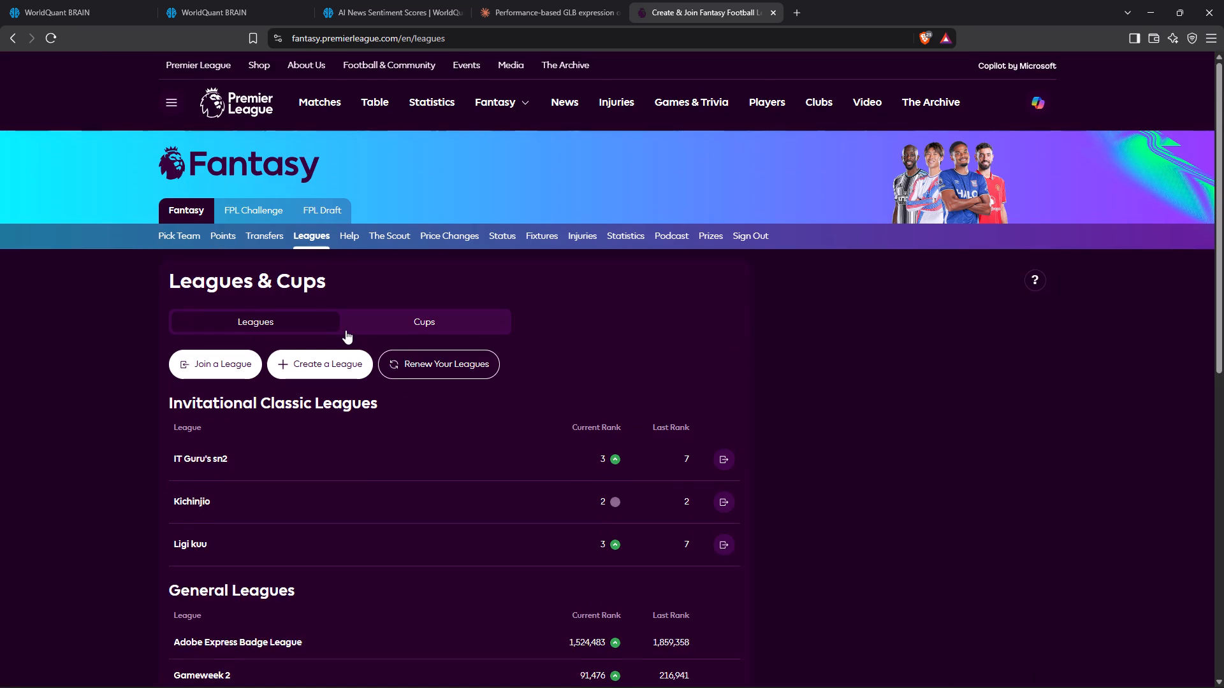
scroll(346, 330, "down", 5)
left_click(200, 178)
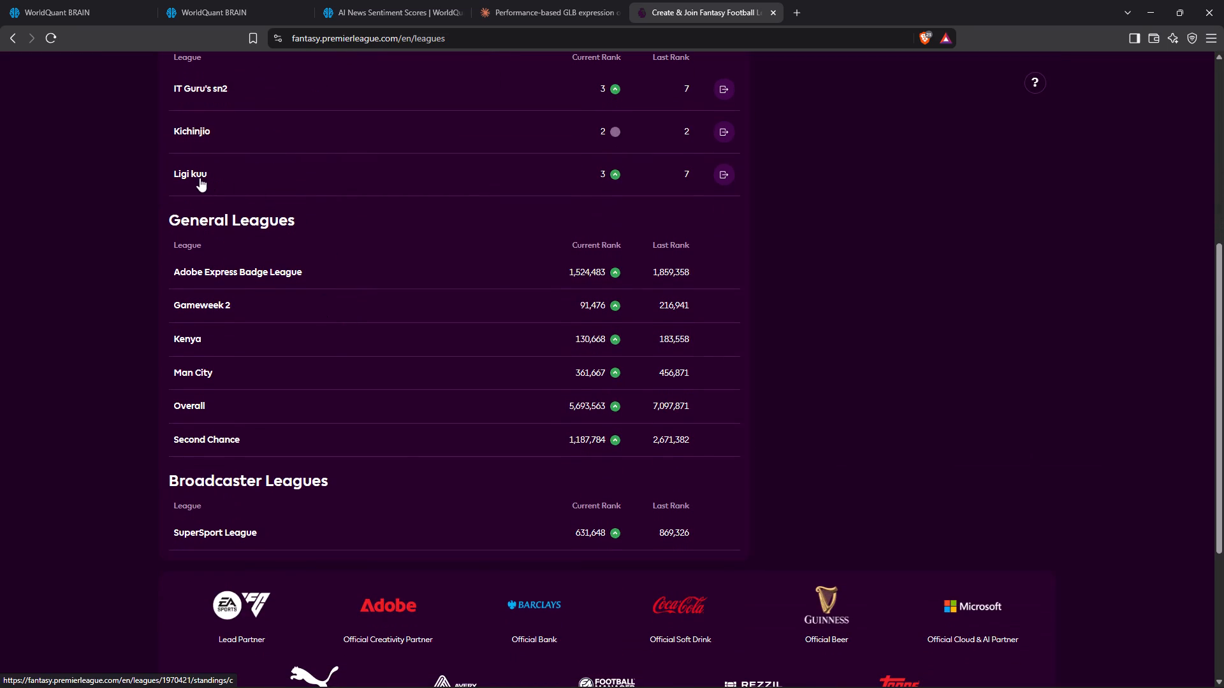
scroll(310, 259, "down", 2)
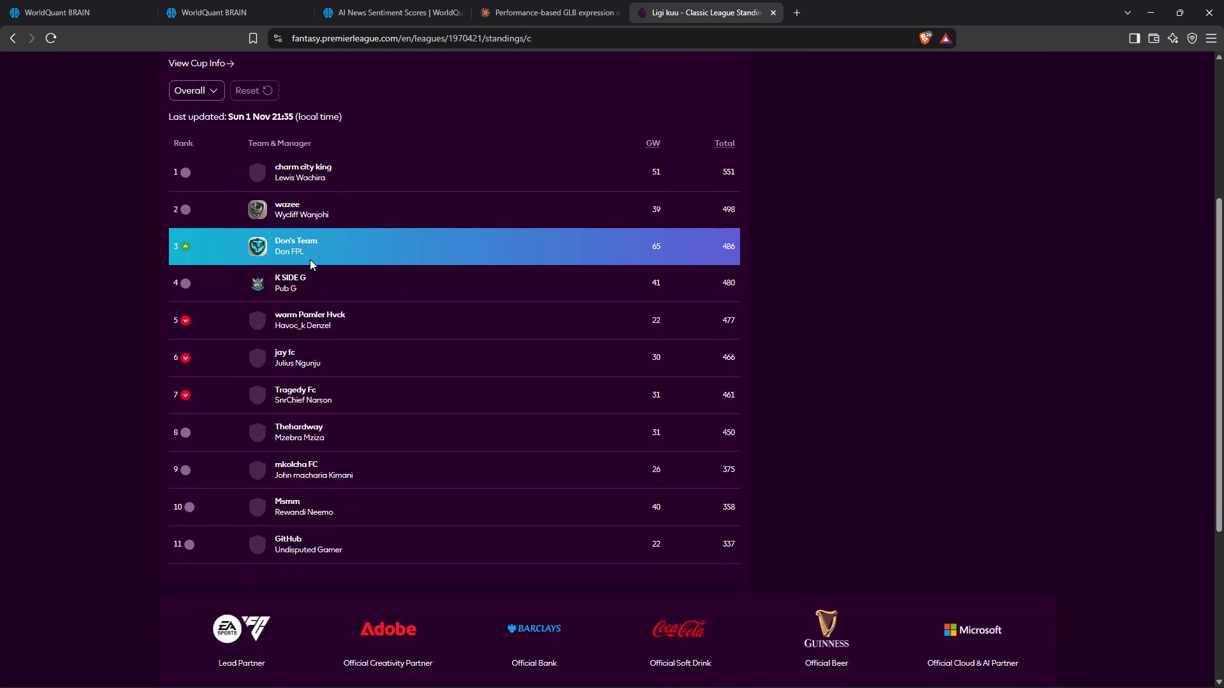
scroll(310, 259, "down", 2)
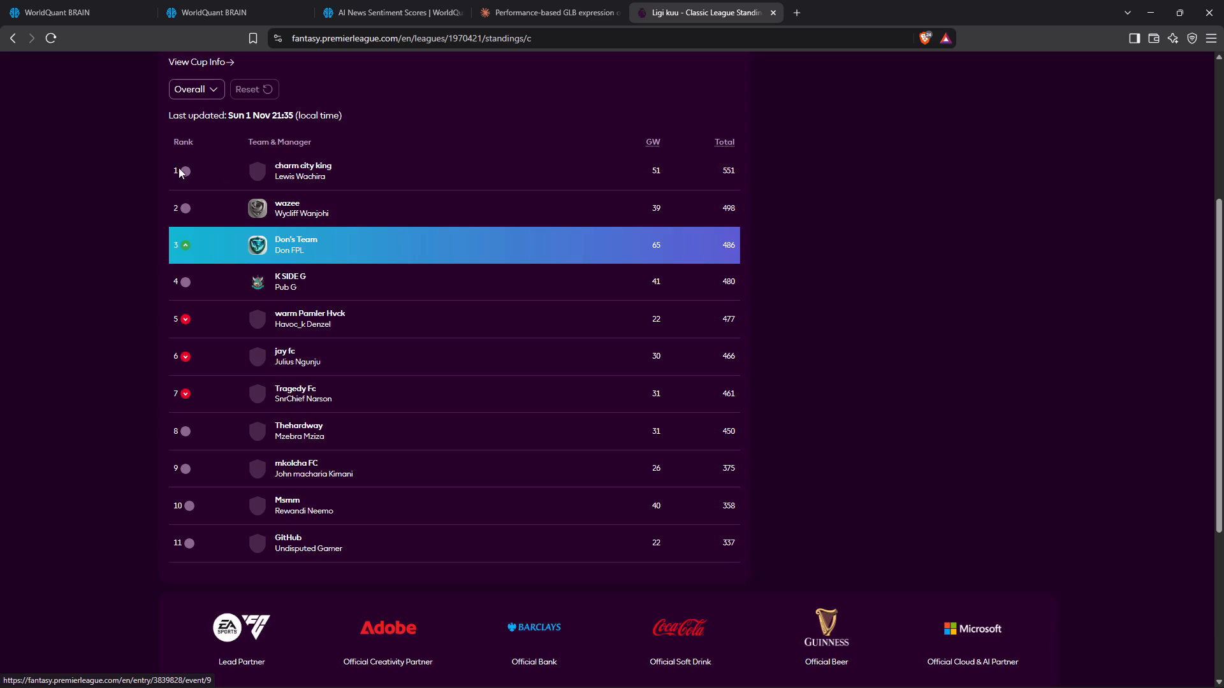
Open the first-placed team, charm city king, and examine its Gameweek 9 lineup, substitutes and points.
left_click(292, 164)
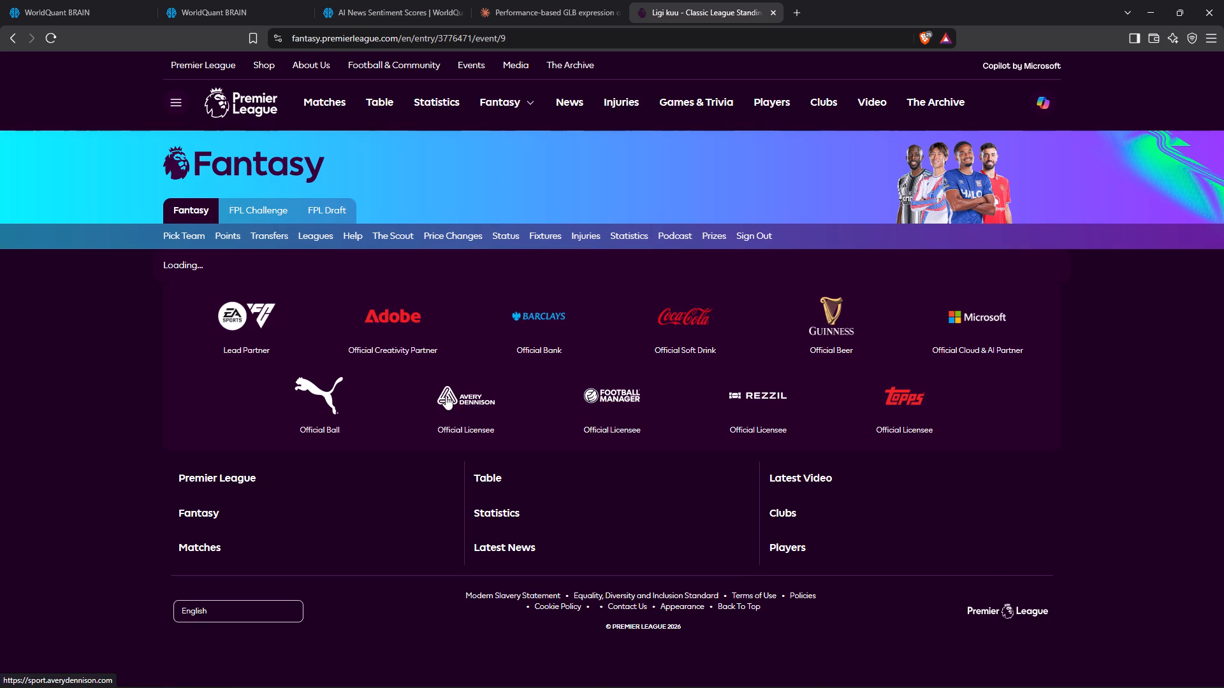
scroll(446, 396, "down", 4)
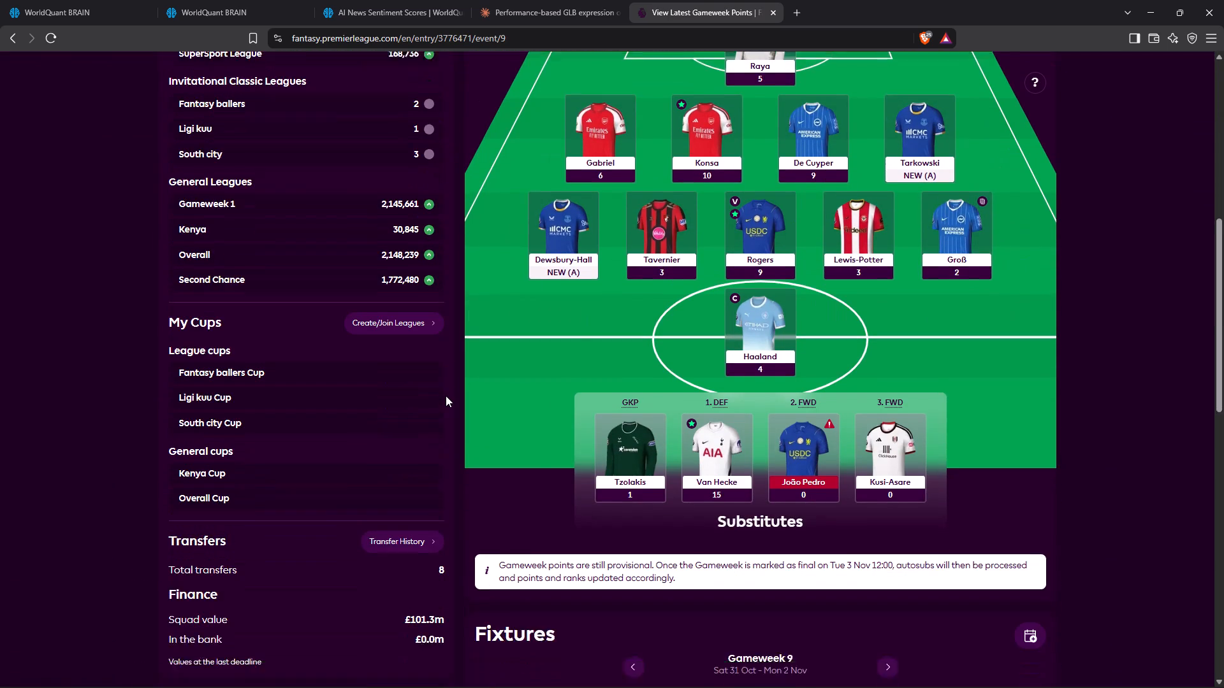
scroll(446, 396, "down", 2)
scroll(446, 396, "up", 1)
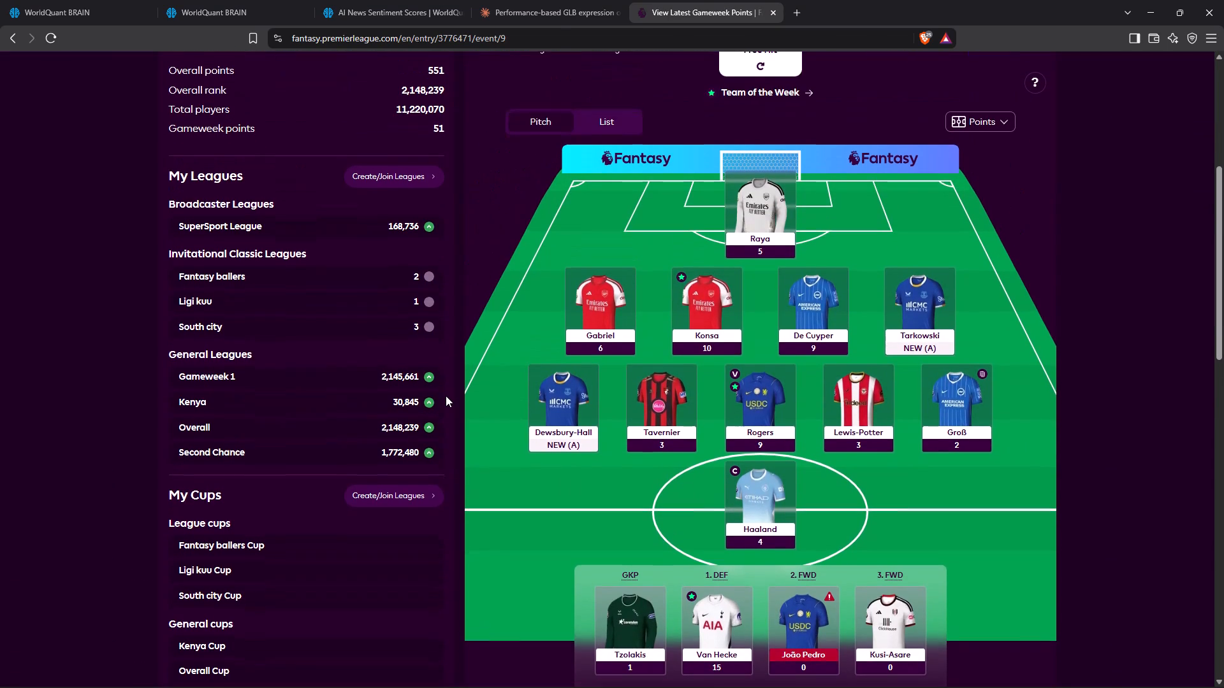
scroll(446, 396, "up", 2)
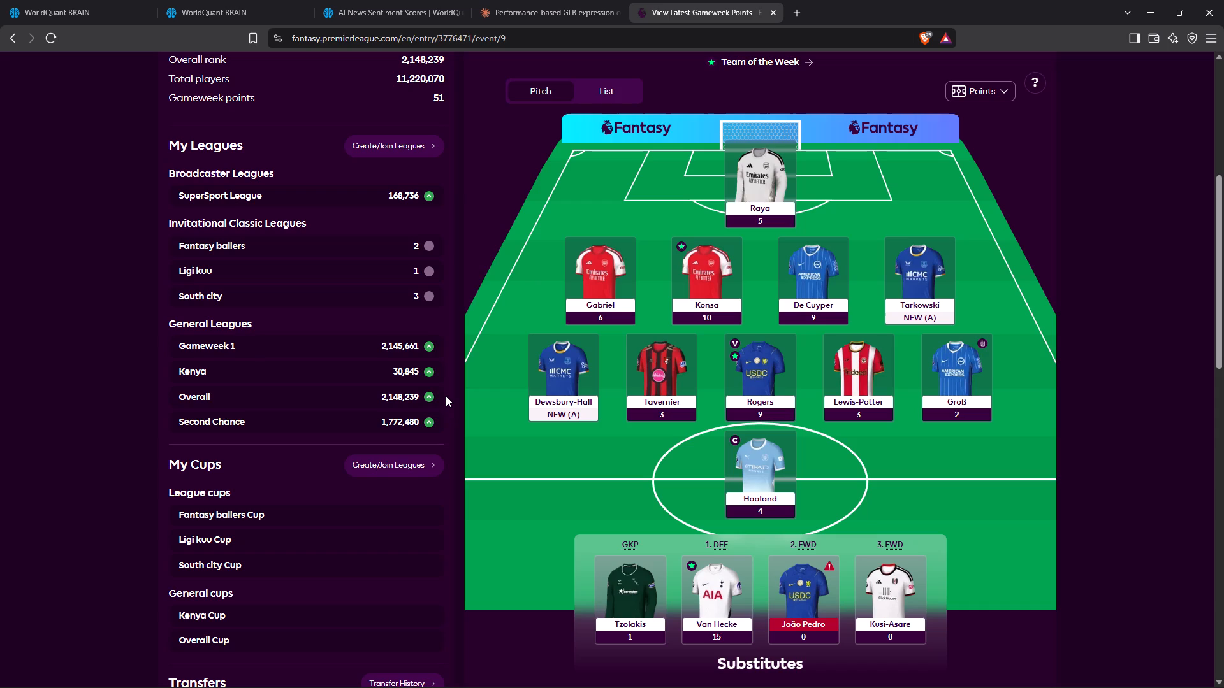
scroll(446, 396, "down", 3)
scroll(446, 396, "up", 5)
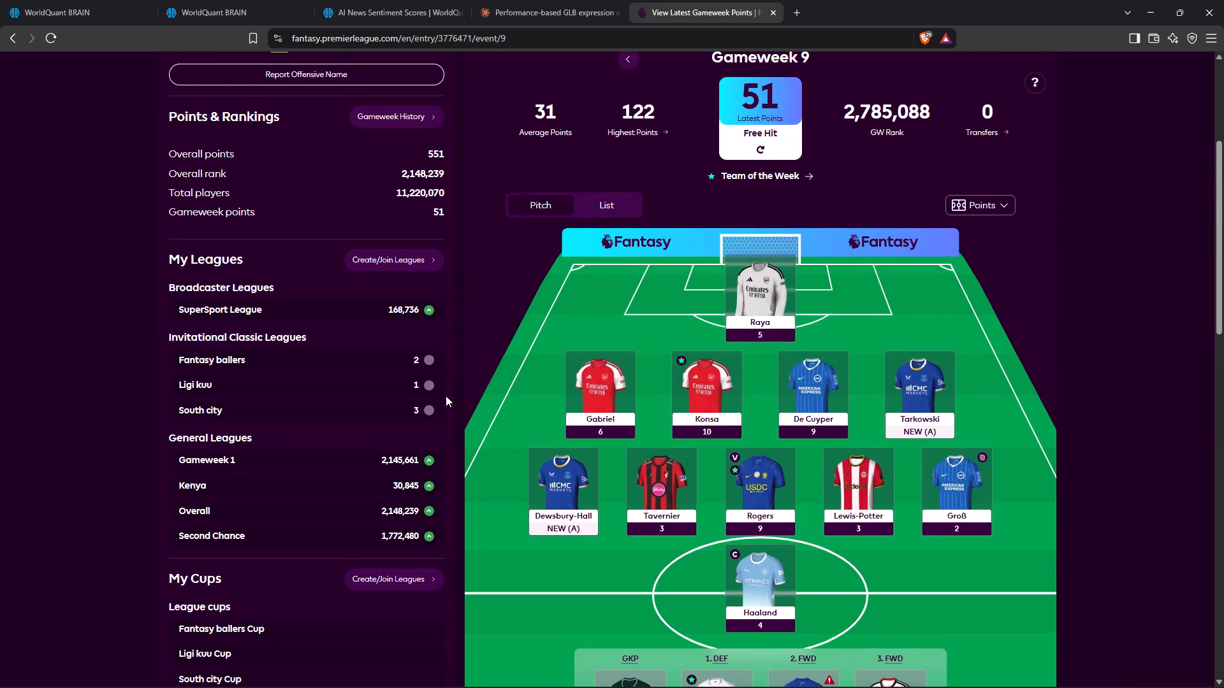
scroll(446, 396, "up", 6)
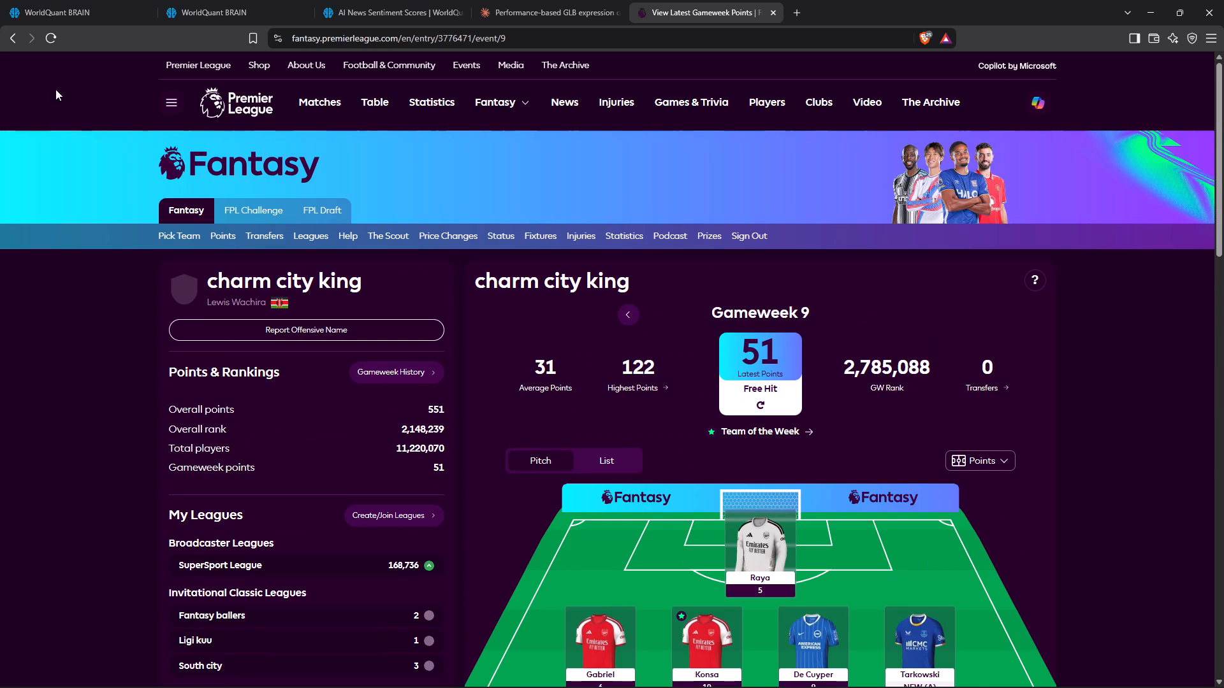
Return to the Ligi kuu standings and compare the teams' gameweek and total points.
left_click(15, 38)
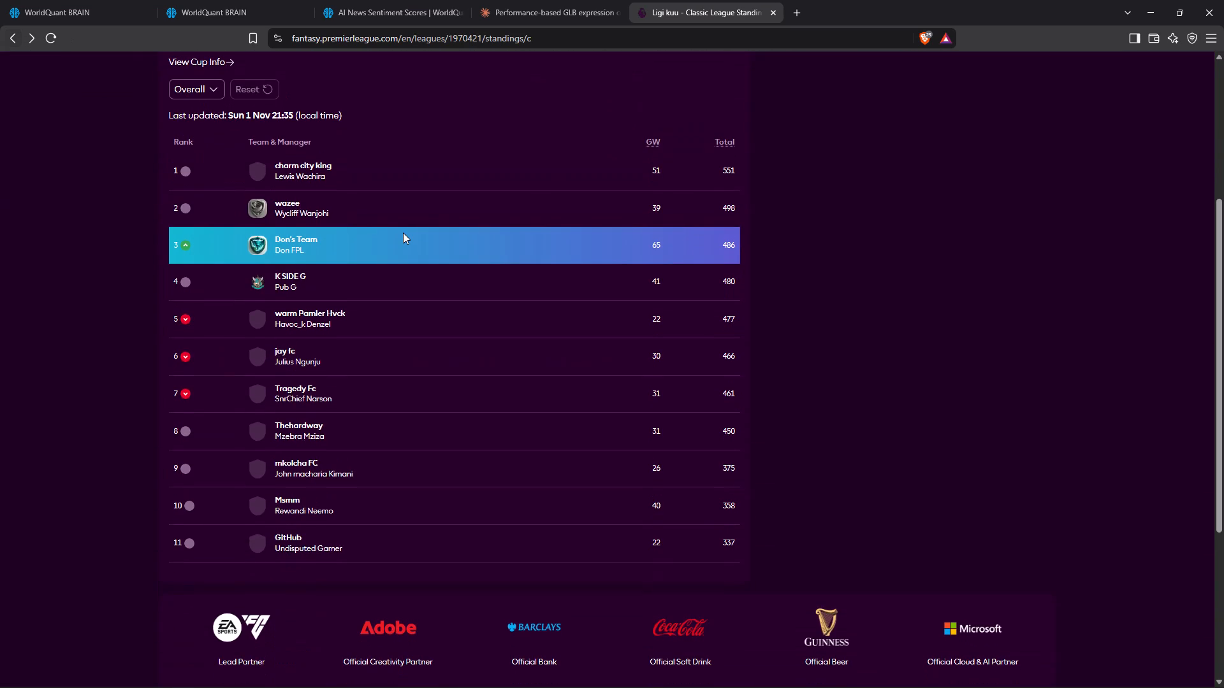
scroll(403, 233, "down", 1)
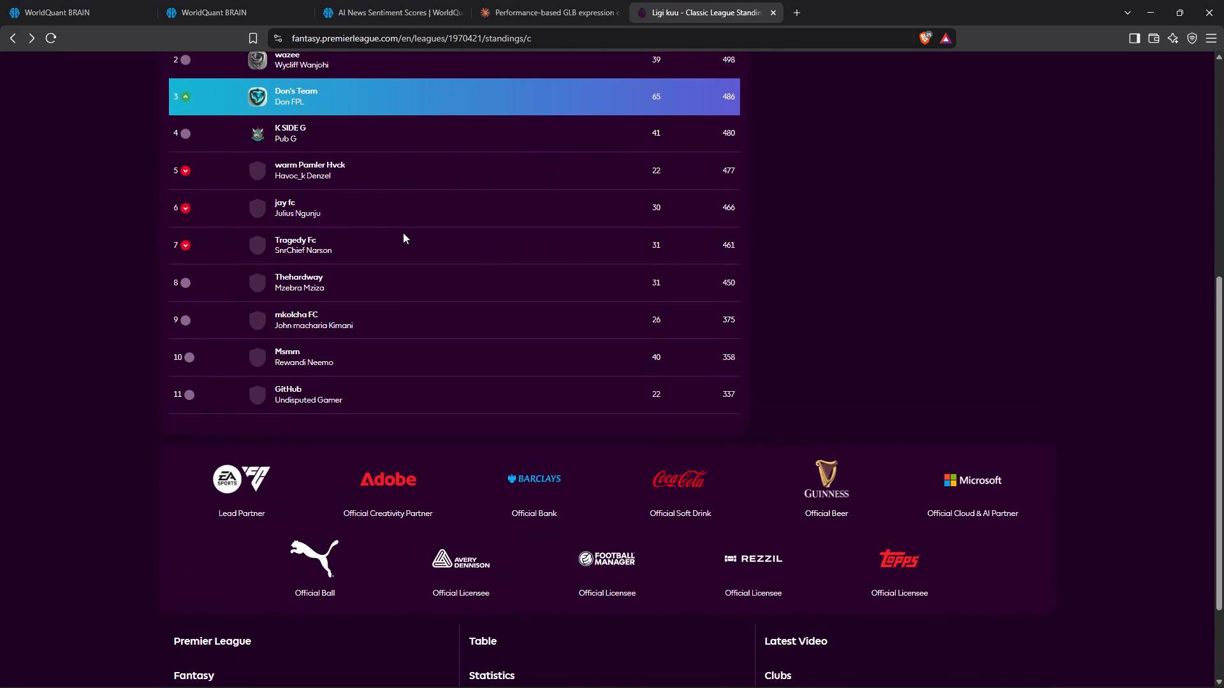
scroll(403, 233, "down", 1)
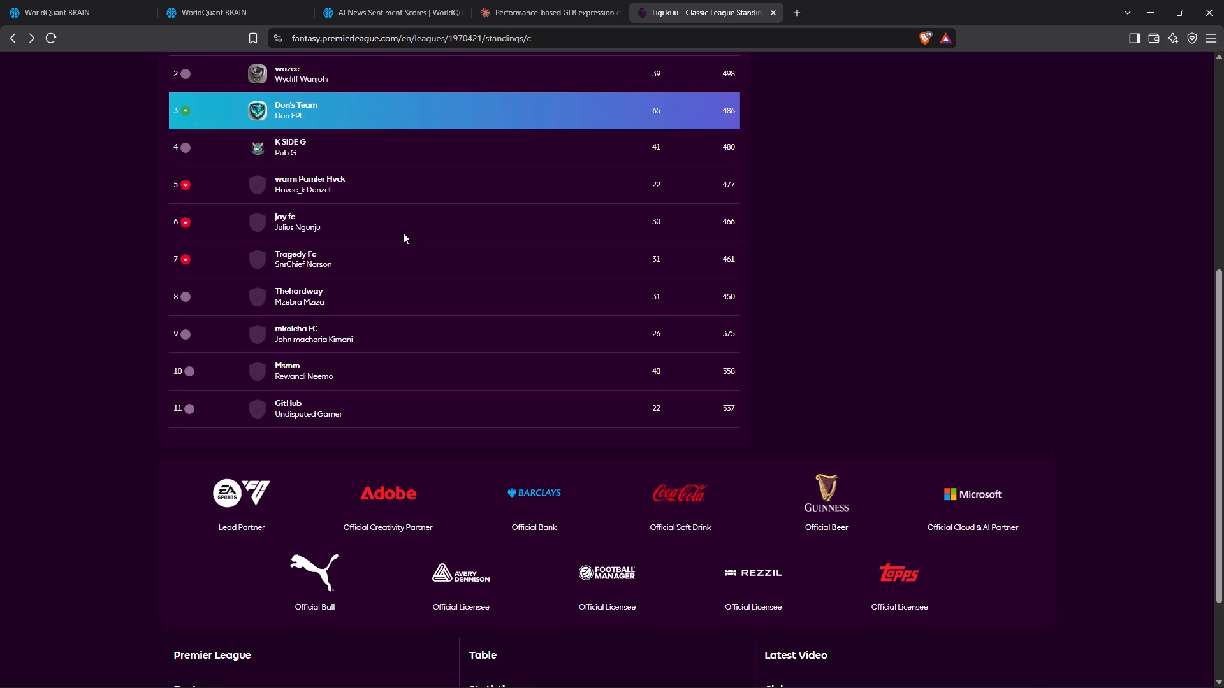
left_click(403, 233)
scroll(403, 233, "up", 1)
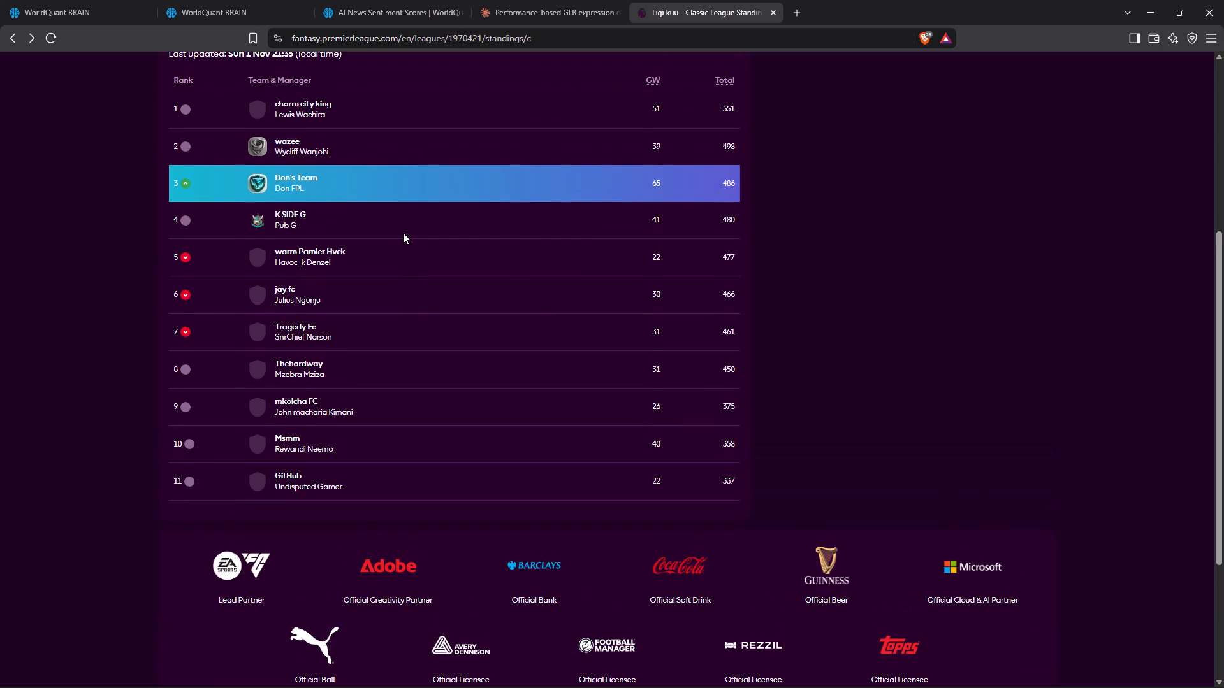
scroll(403, 233, "up", 1)
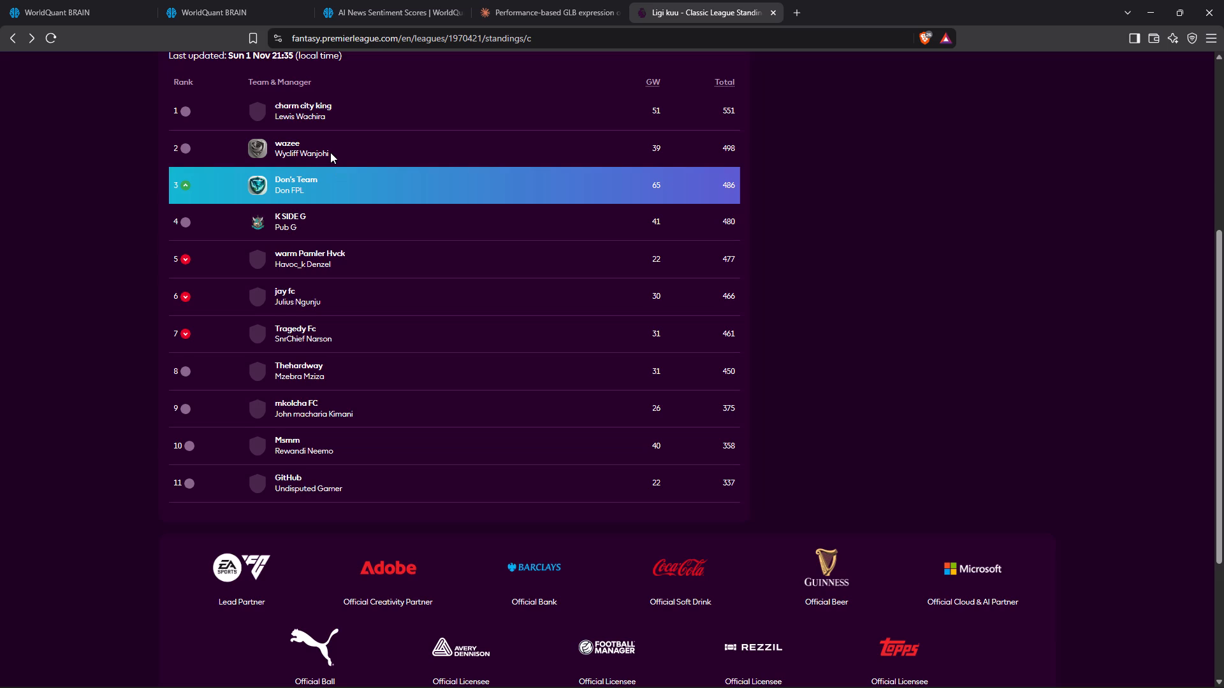
Return to WorldQuant BRAIN and examine the failed IS tests of the DEU alpha in Simulation 12.
left_click(25, 0)
left_click(292, 87)
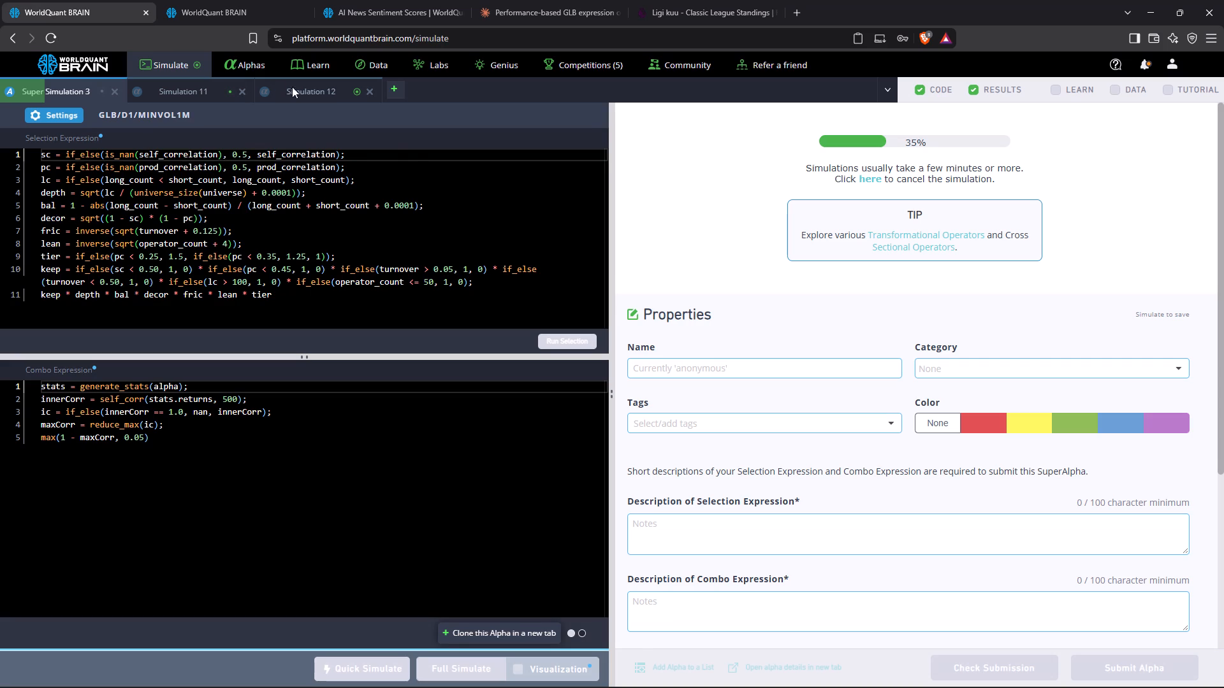
scroll(878, 543, "down", 7)
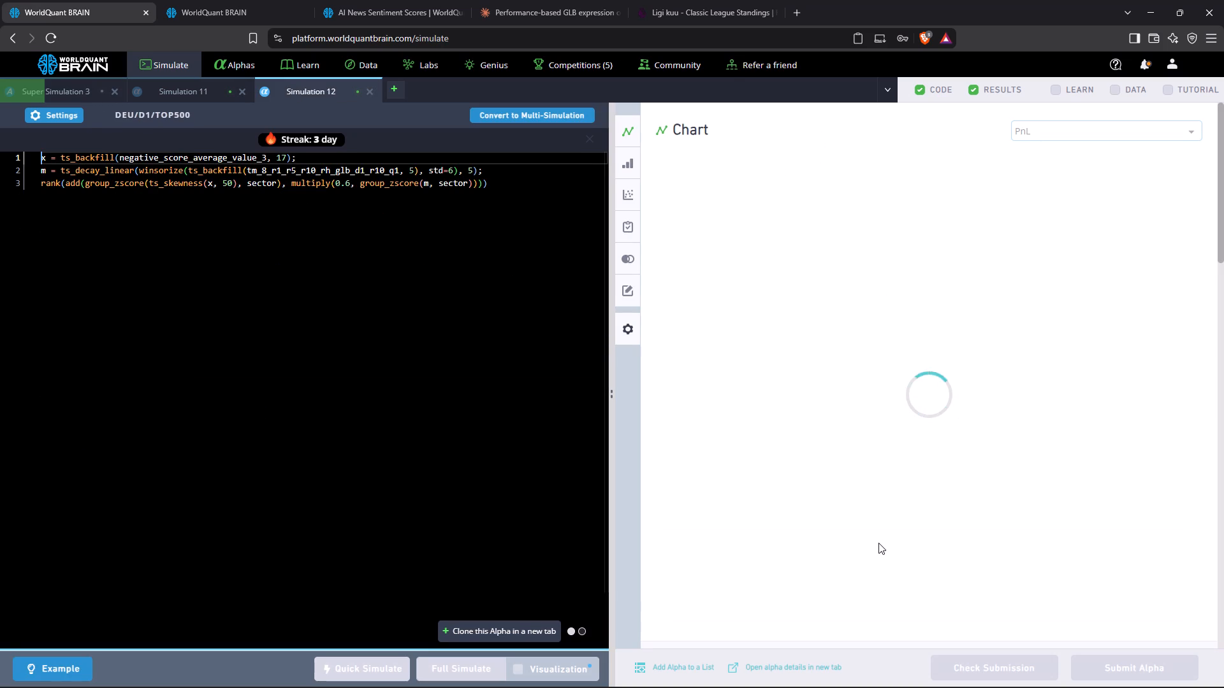
scroll(878, 543, "down", 2)
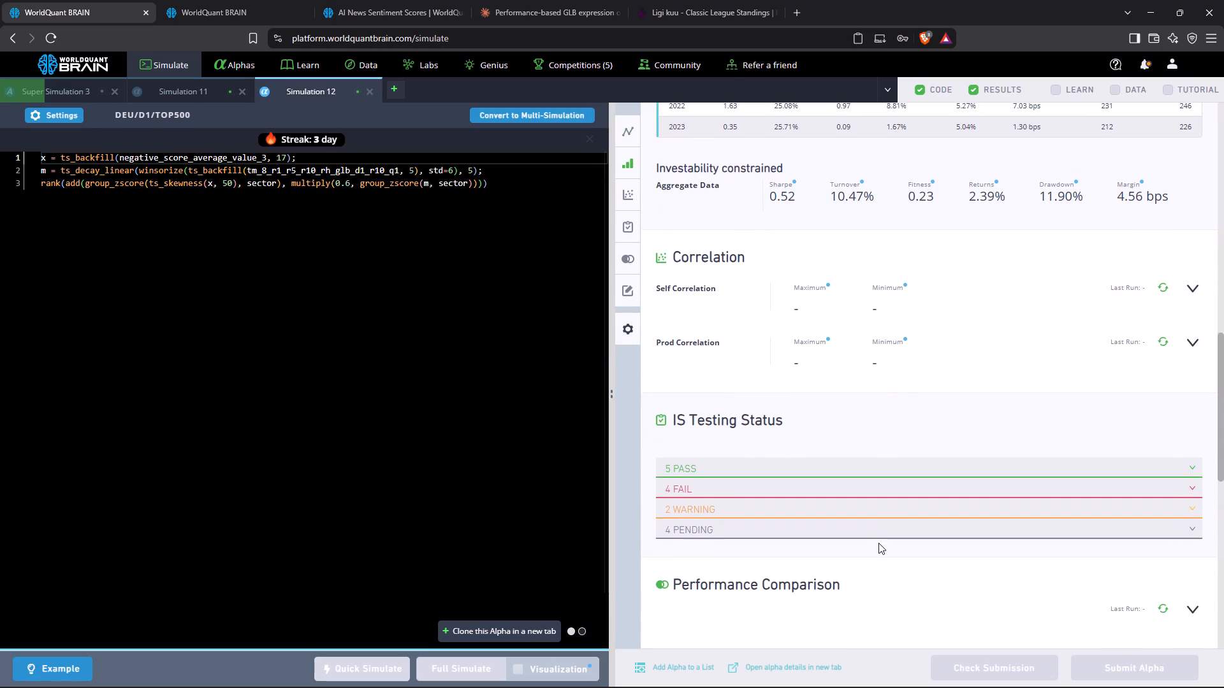
left_click(730, 480)
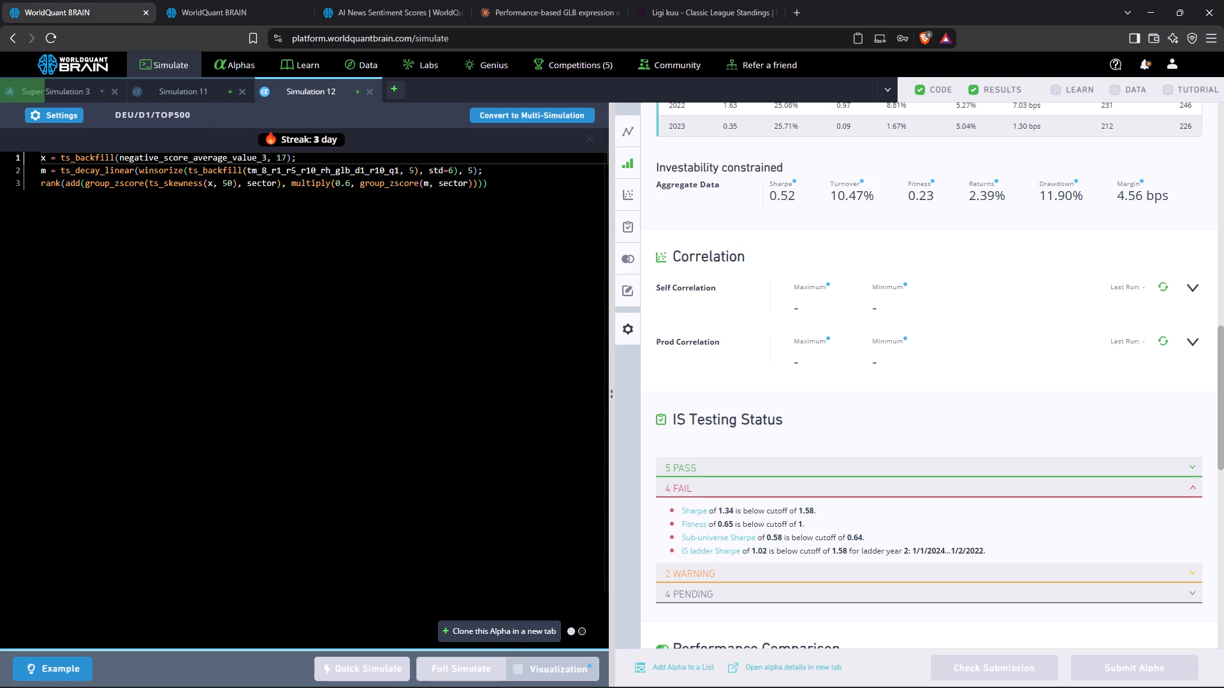
Look through the fields of the AI Enhanced Equity Factor Transfer, Global Analyst Earnings Forecasts and Multi Horizon Analyst Revision Signals datasets for DEU.
left_click(231, 0)
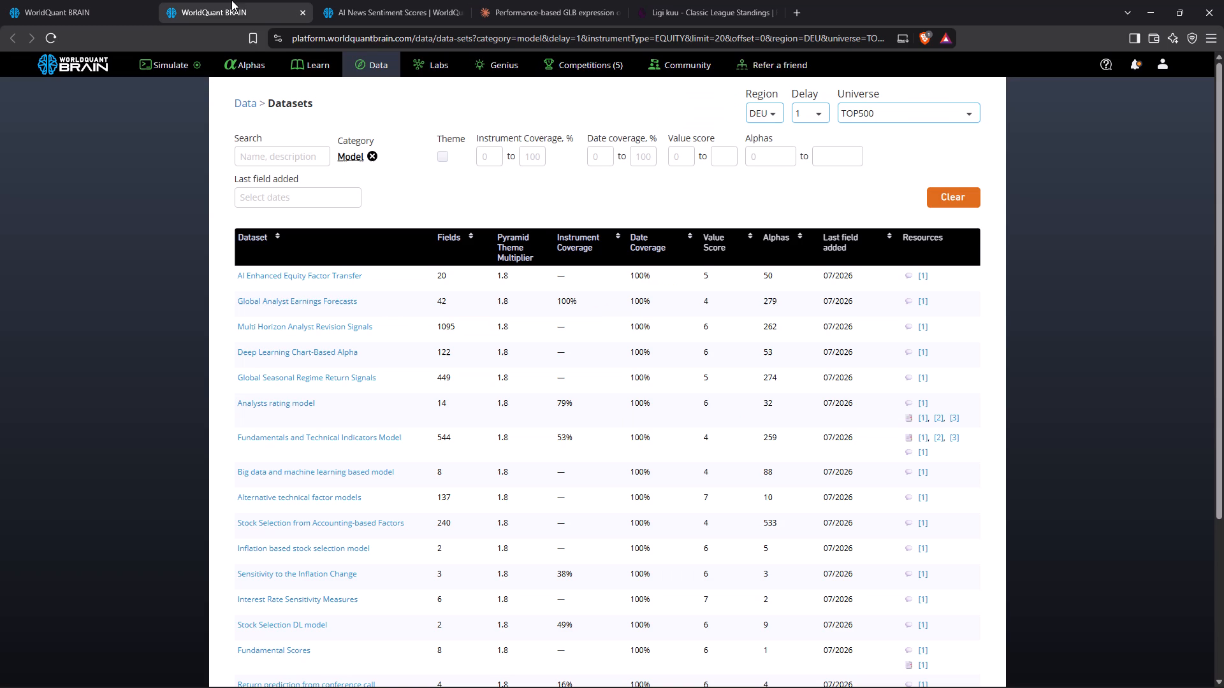
left_click(360, 280)
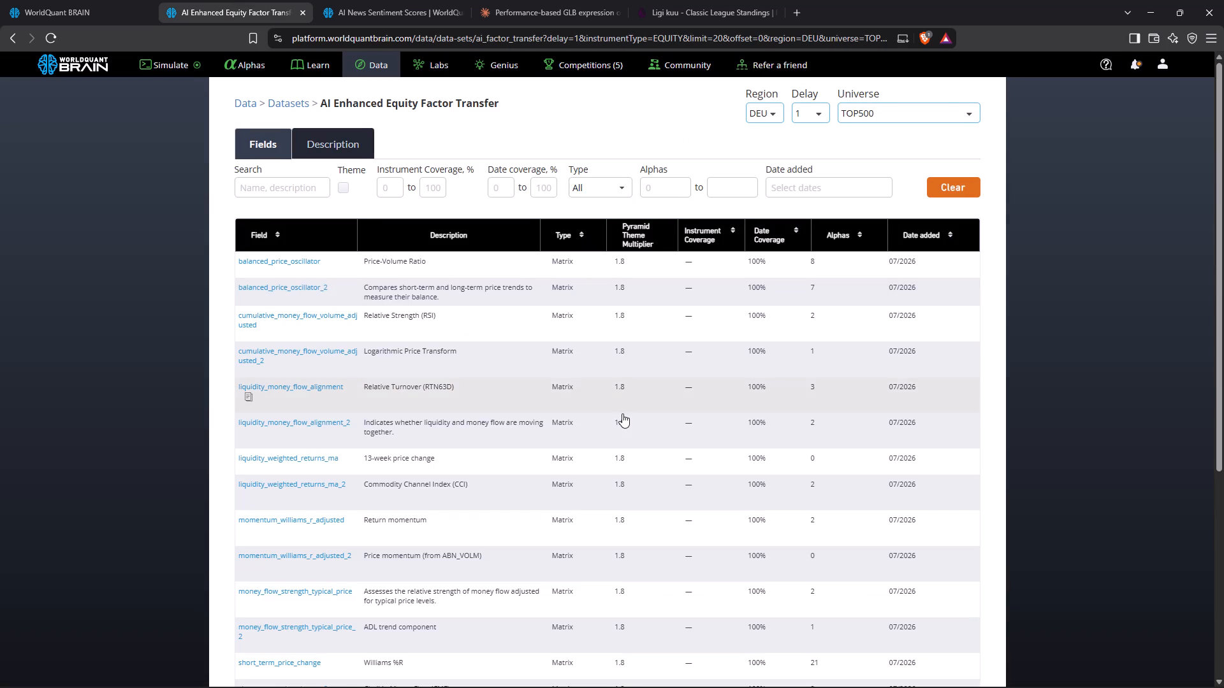
left_click(11, 43)
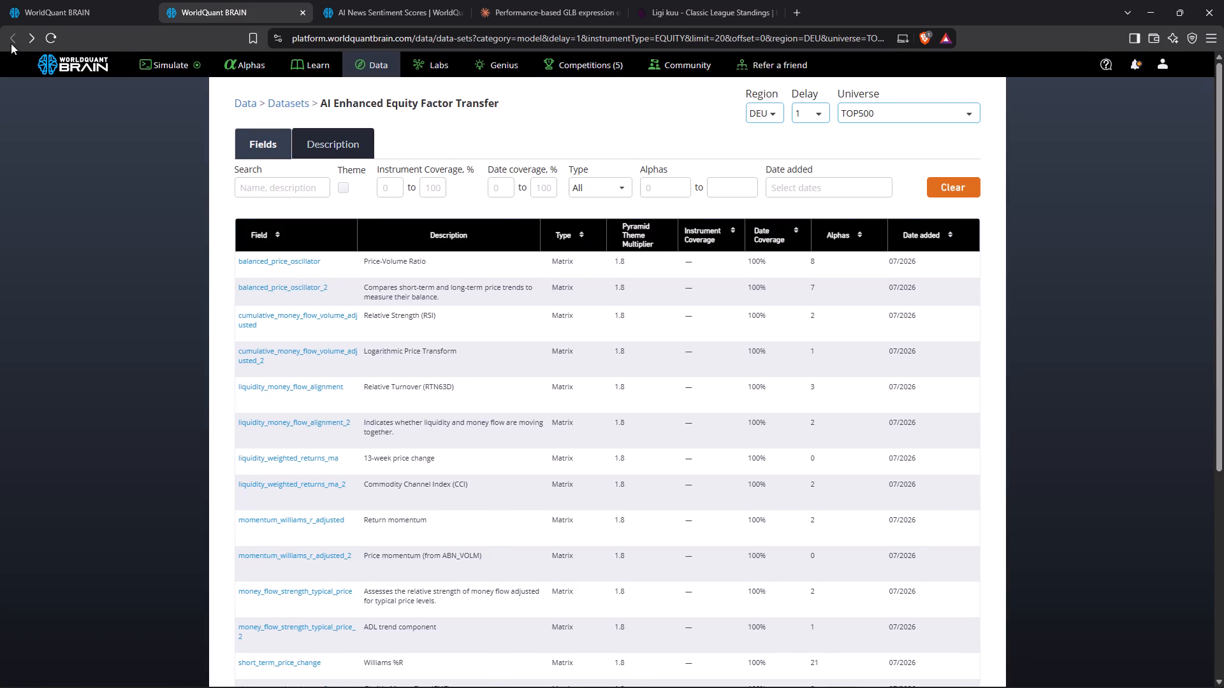
left_click(289, 293)
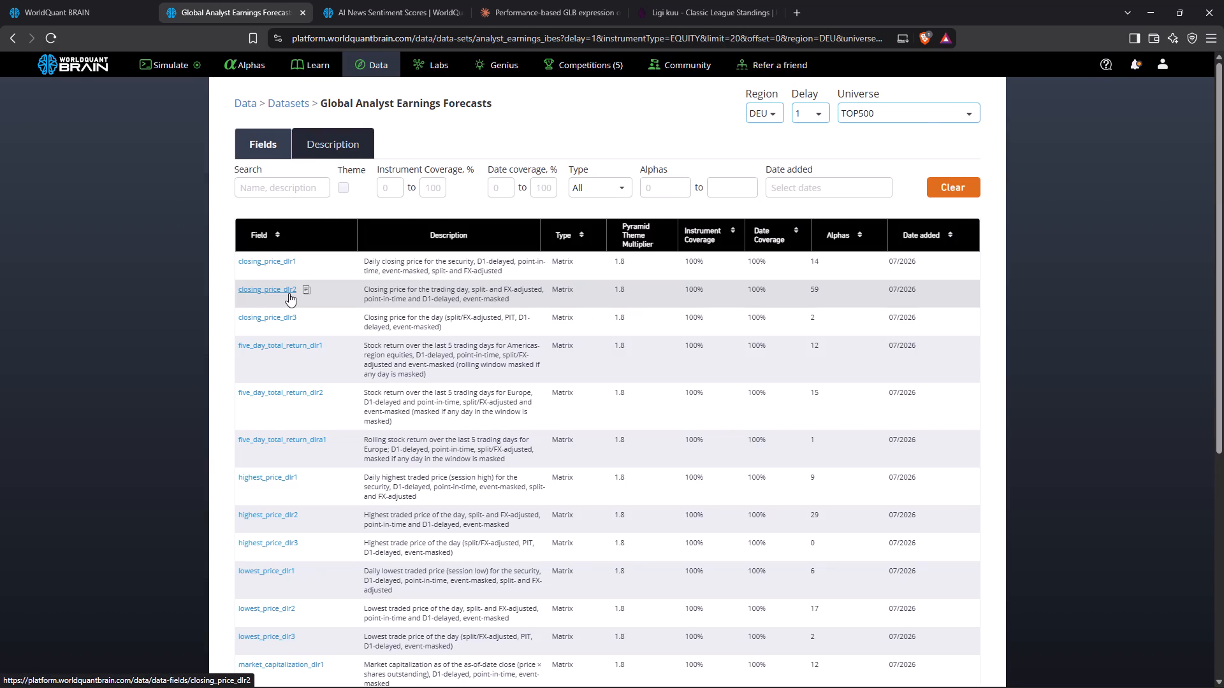
left_click(4, 34)
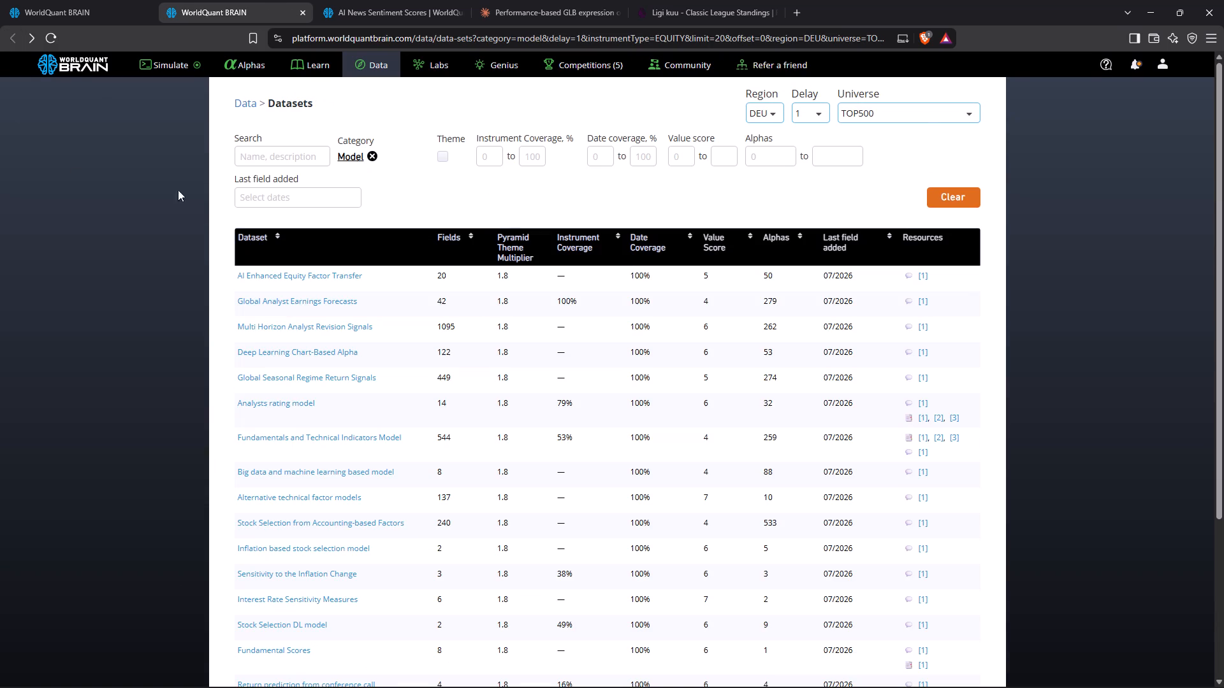
left_click(288, 329)
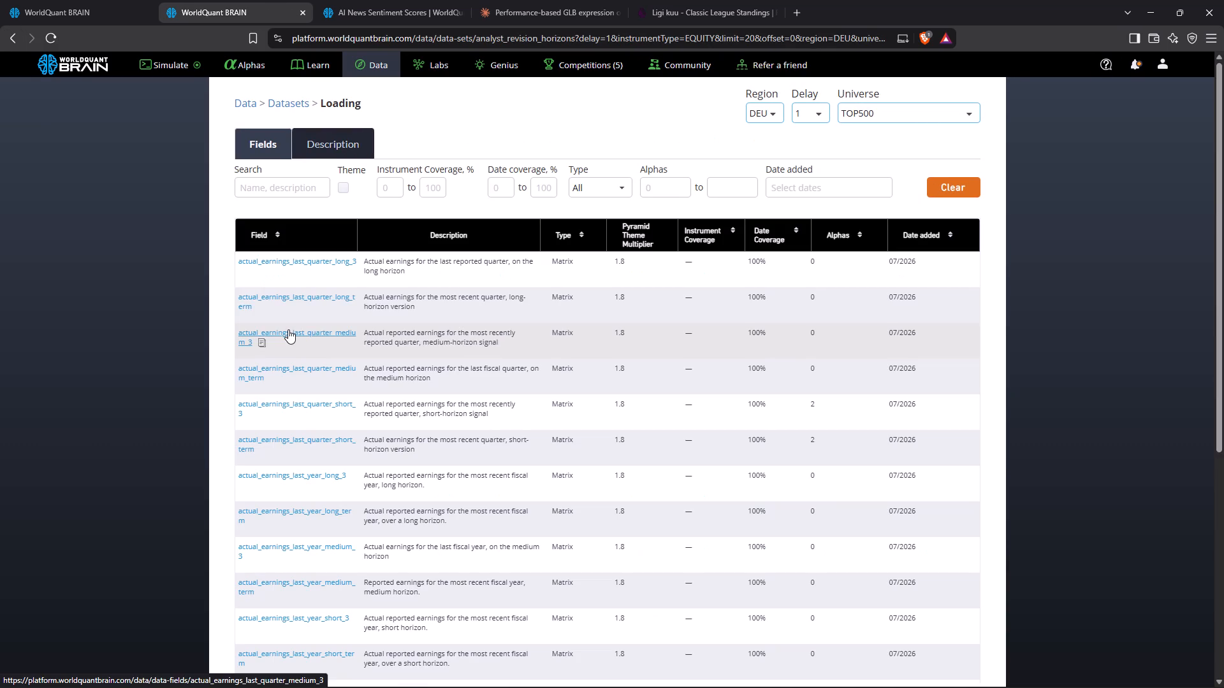
left_click(10, 38)
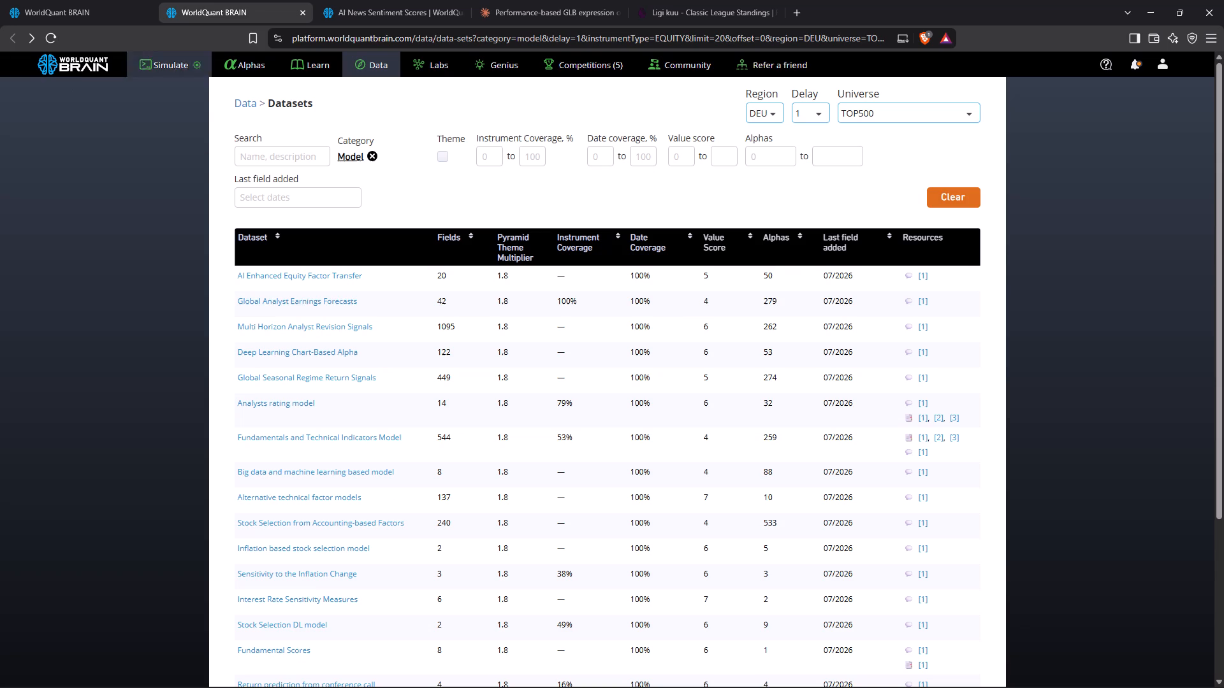
Replace negative_score_average_value_3 in Simulation 12 with eur_img_feature2_leapstar6_d1 from the Deep Learning Chart-Based Alpha dataset and run a full simulation.
left_click(286, 343)
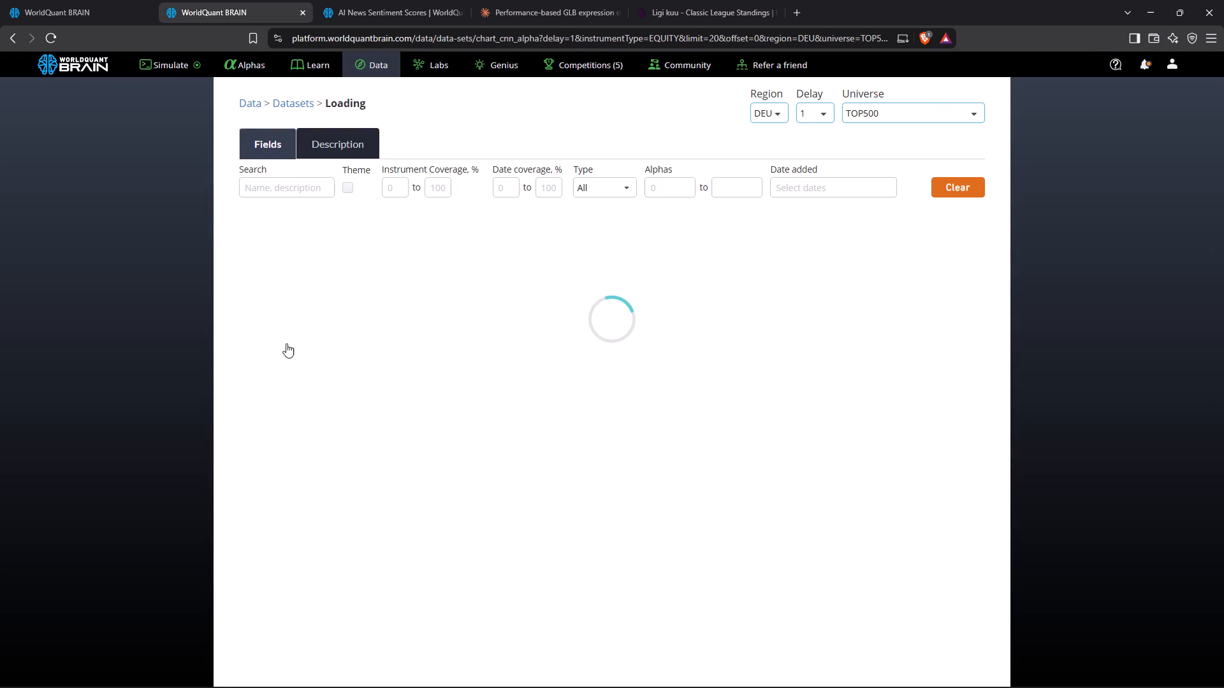
scroll(286, 343, "down", 2)
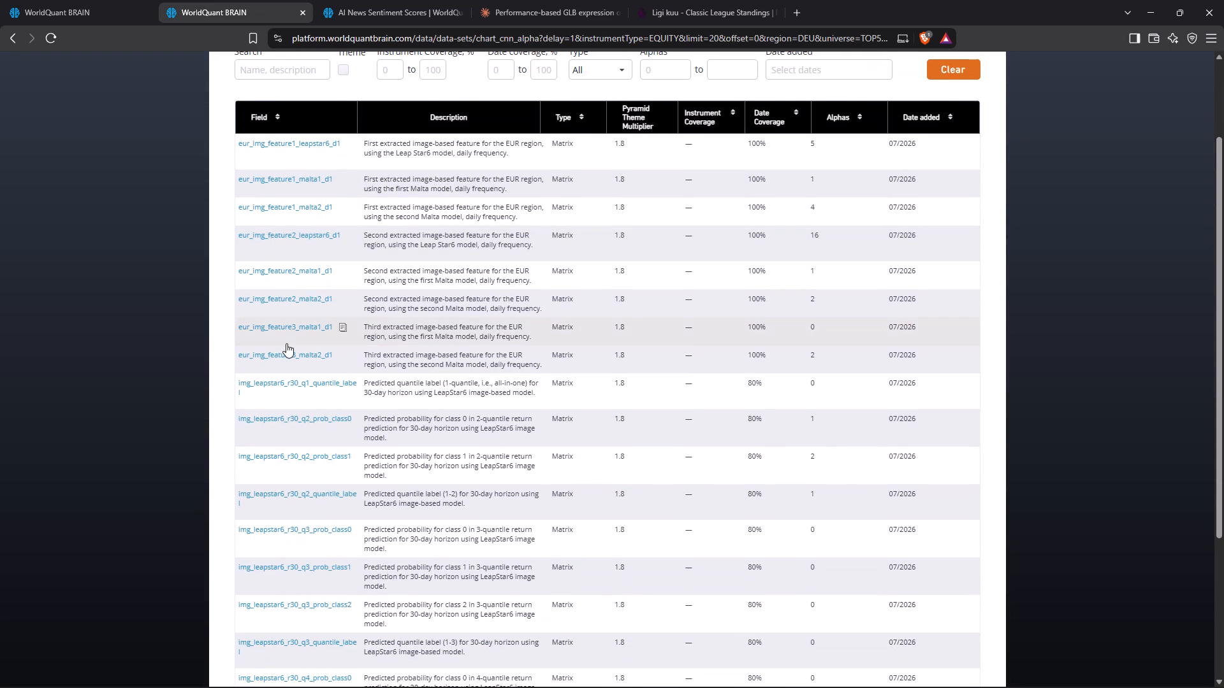
scroll(286, 343, "up", 1)
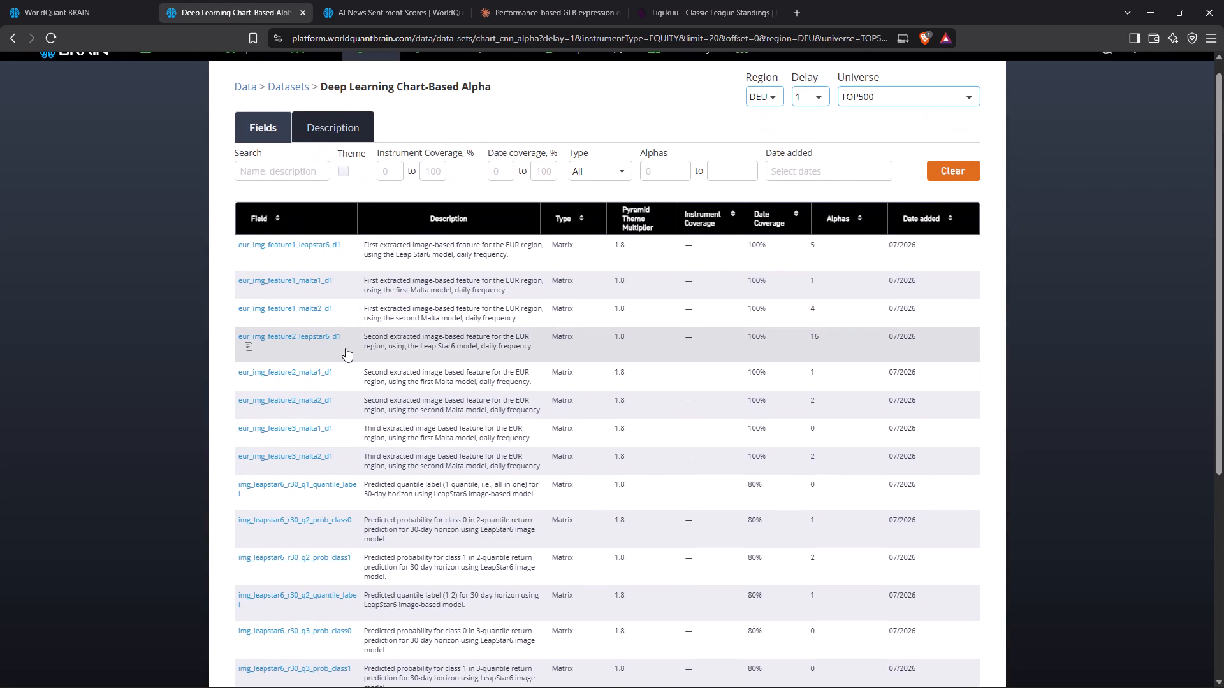
left_click(247, 348)
left_click(30, 0)
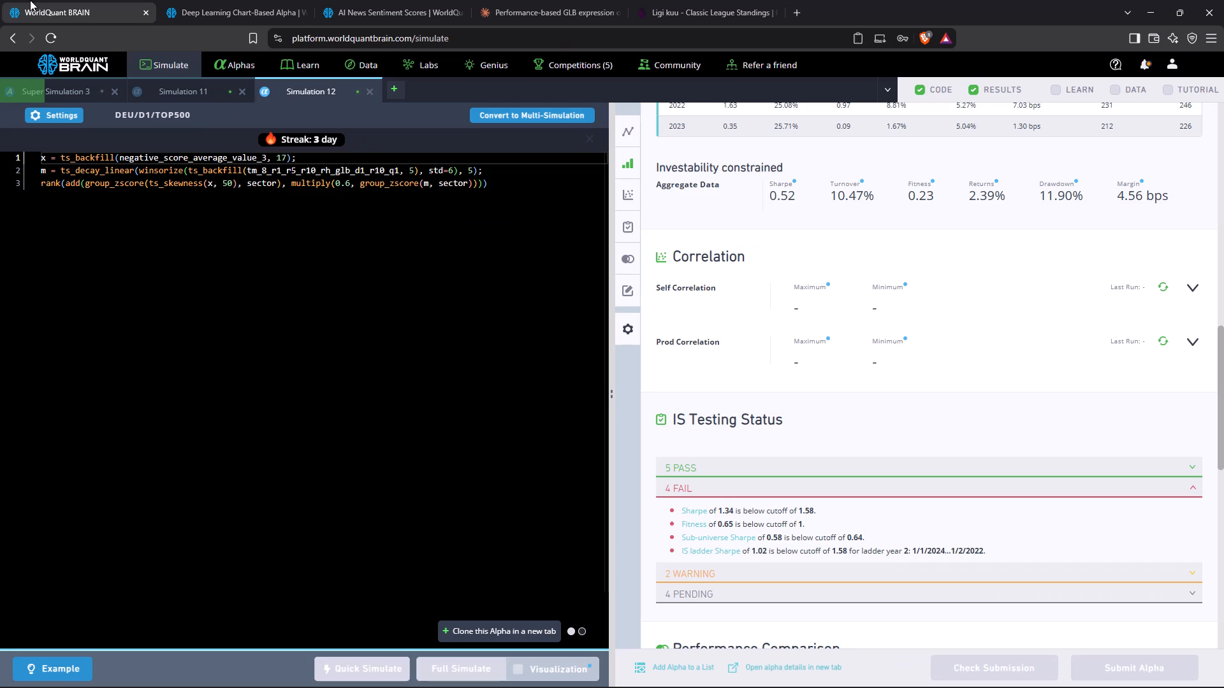
left_click(180, 161)
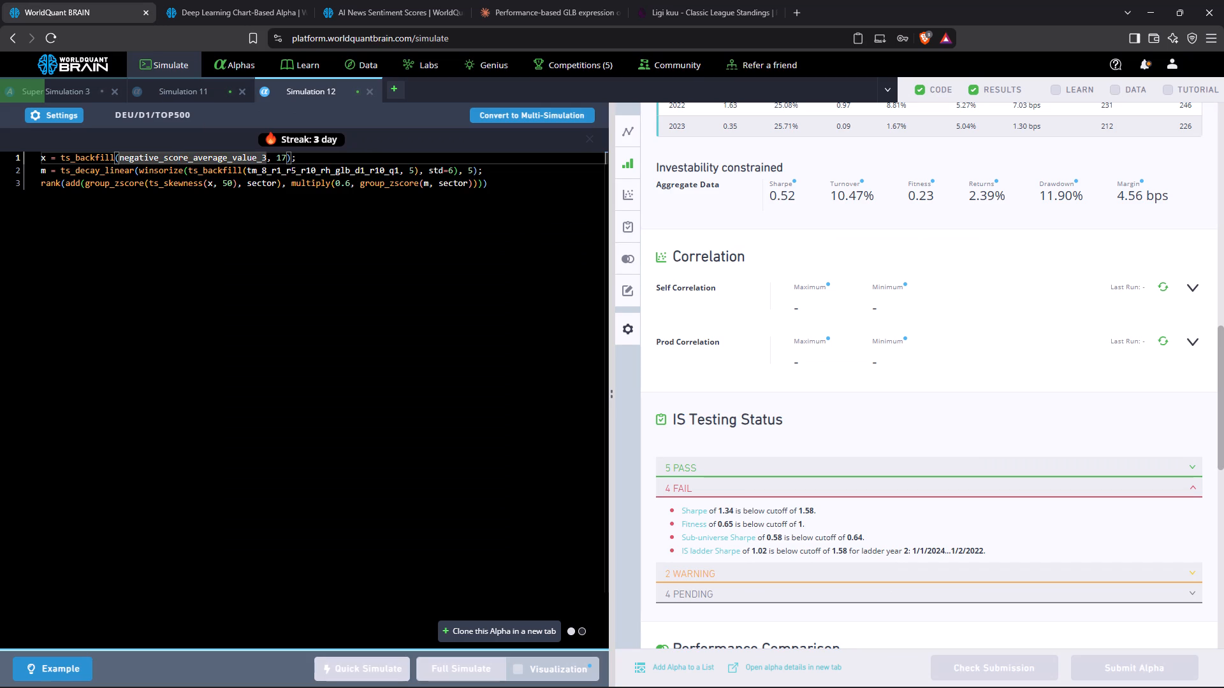
double_click(180, 161)
right_click(179, 159)
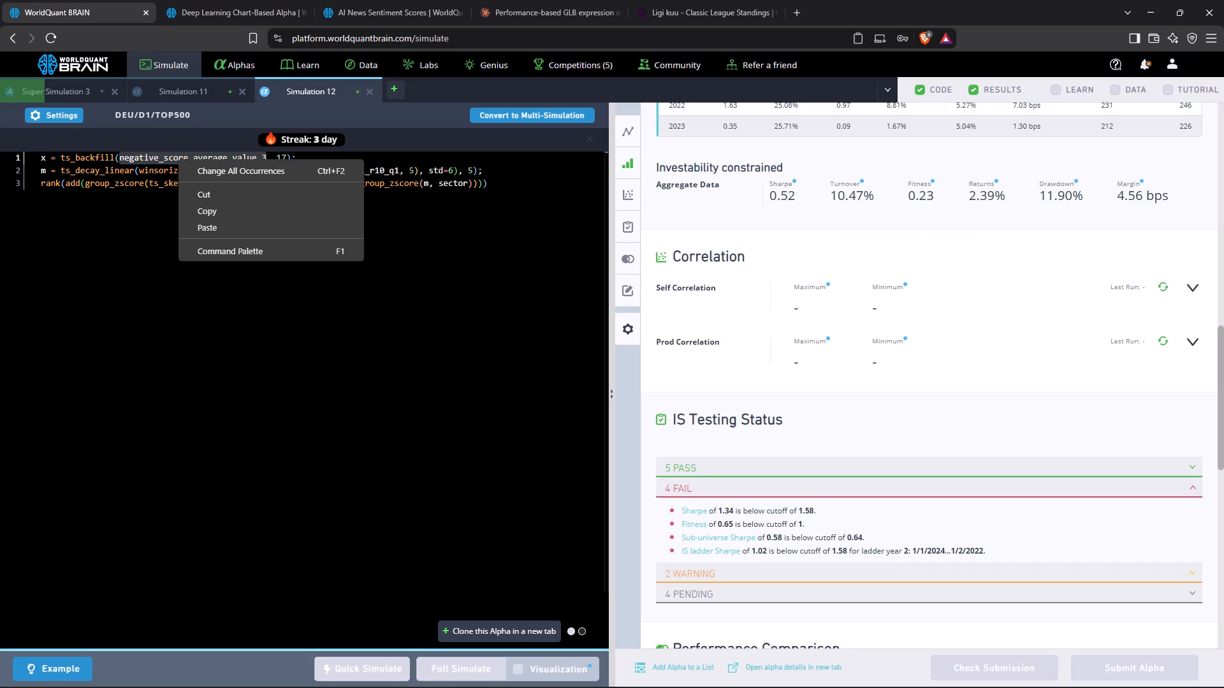
left_click(215, 225)
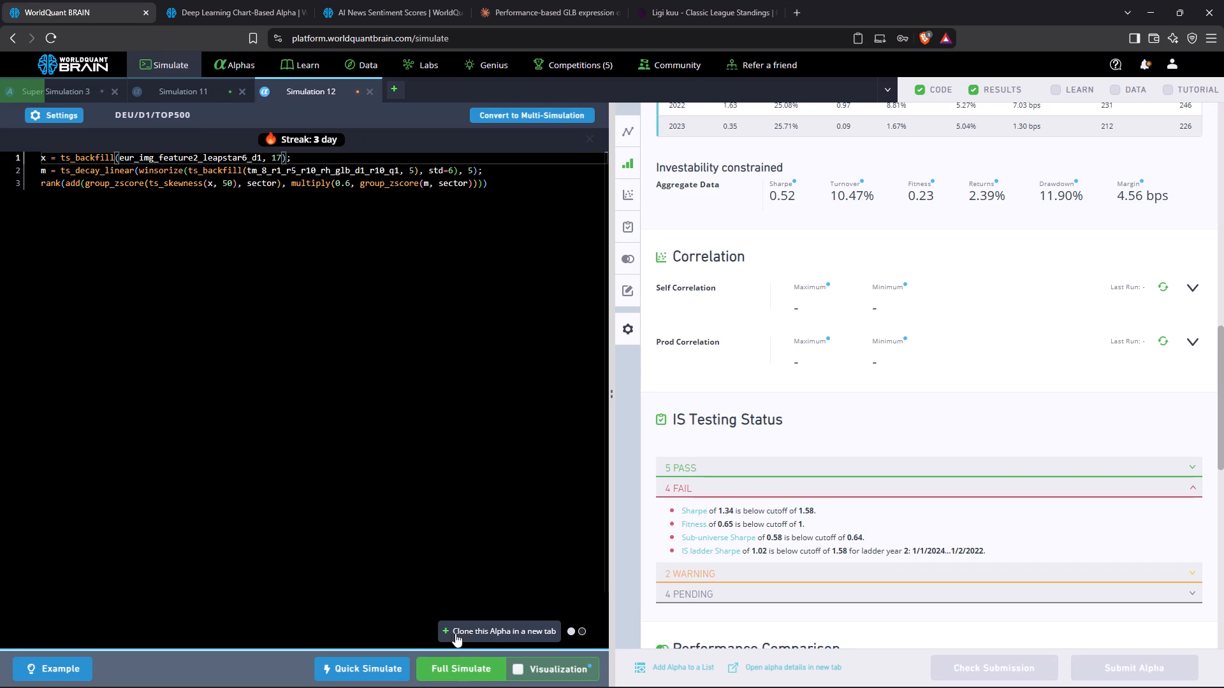
left_click(457, 657)
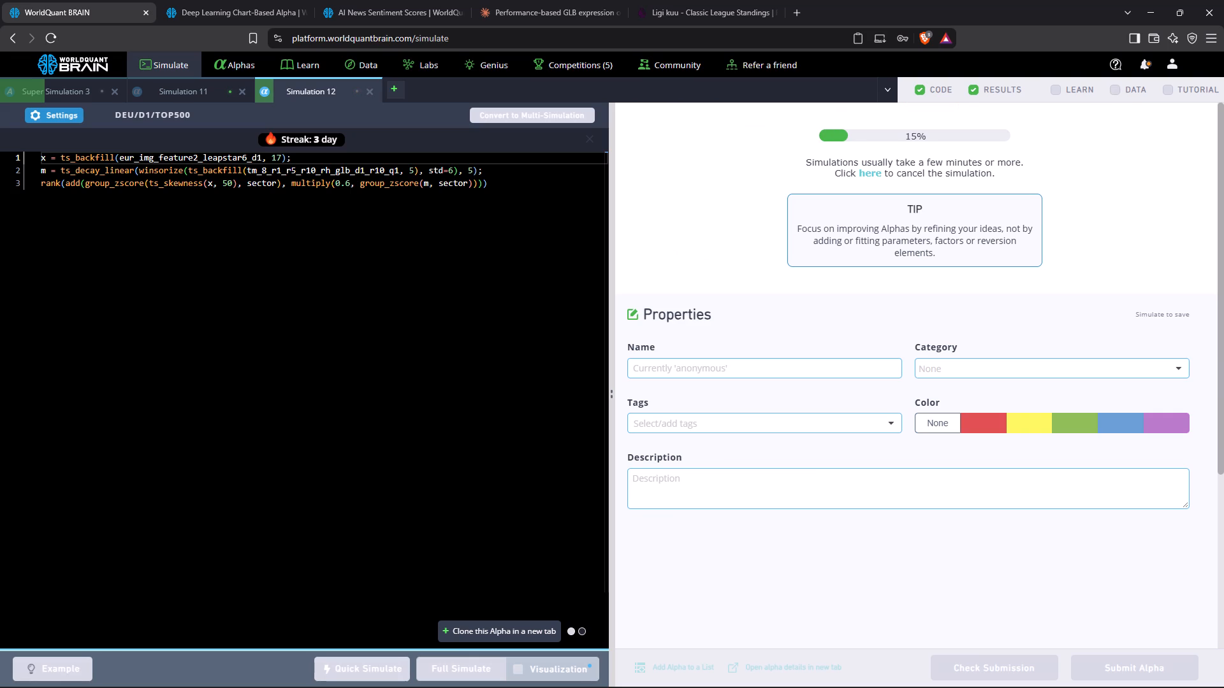
Review the aggregate data, correlation and IS testing status of the DEU alpha in Simulation 11.
left_click(159, 97)
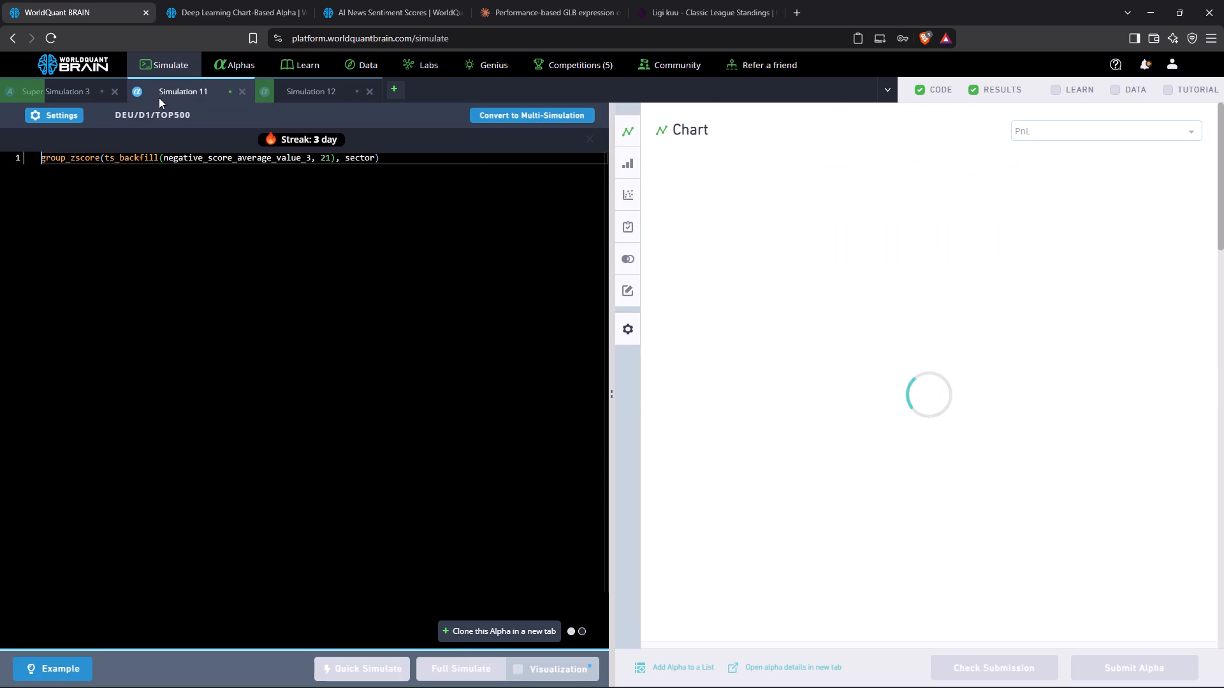
scroll(886, 255, "down", 9)
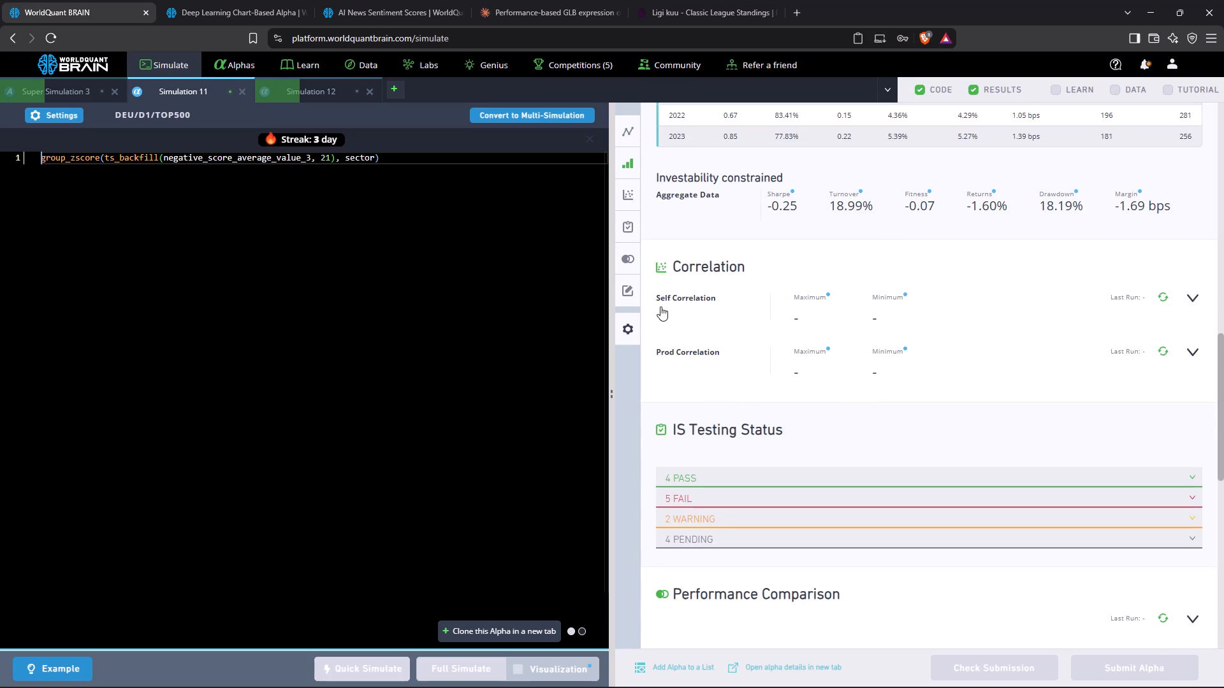
Look through the Deep Learning Chart-Based Alpha field list for another candidate field.
left_click(247, 0)
scroll(458, 411, "down", 3)
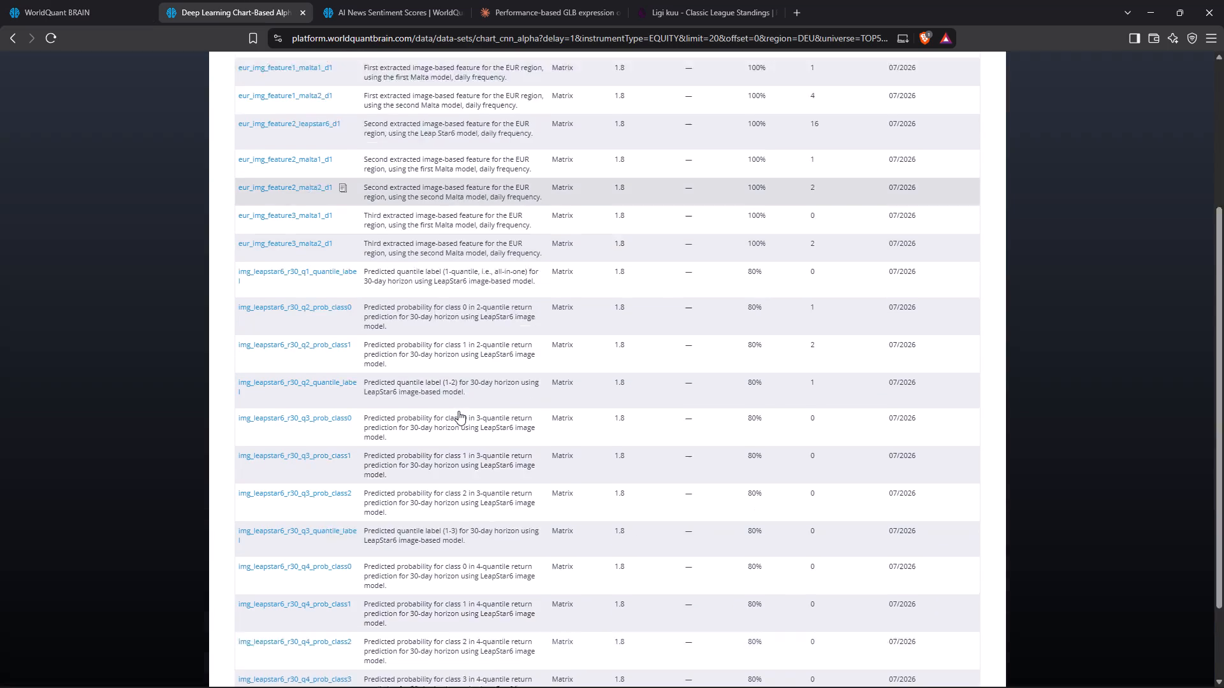
scroll(458, 411, "down", 2)
scroll(458, 411, "up", 4)
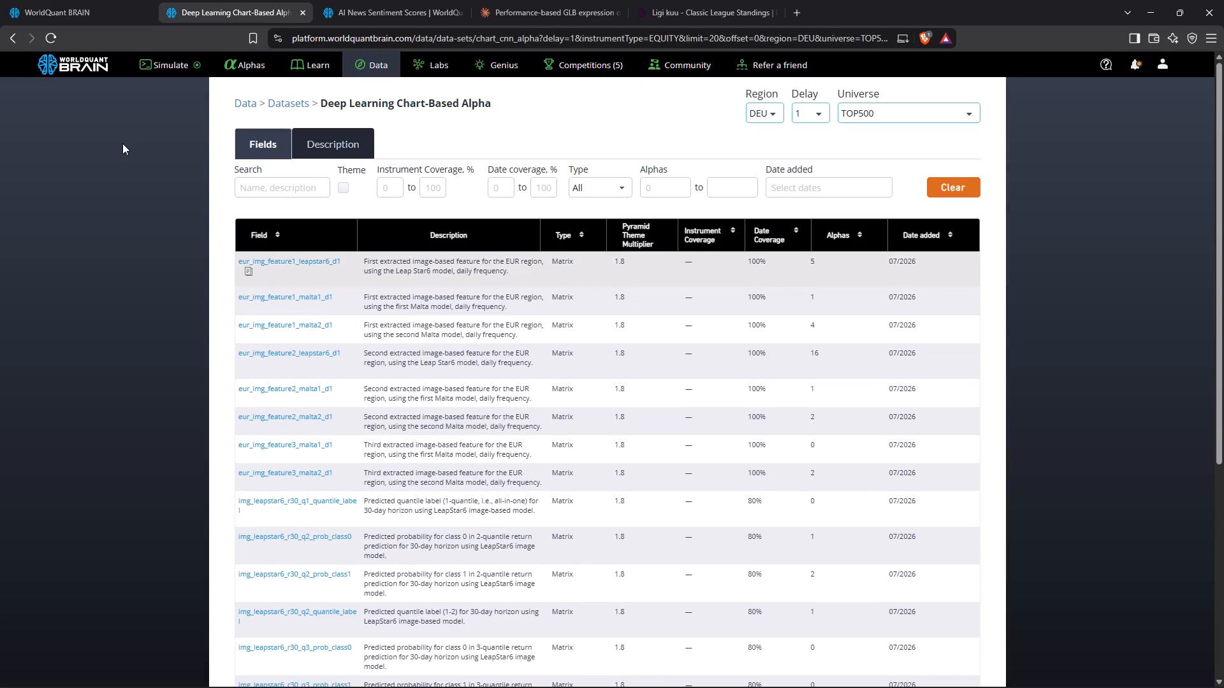
Replace negative_score_average_value_3 in Simulation 11 with mdl106_country from the Analysts rating model dataset and run a full simulation.
left_click(18, 44)
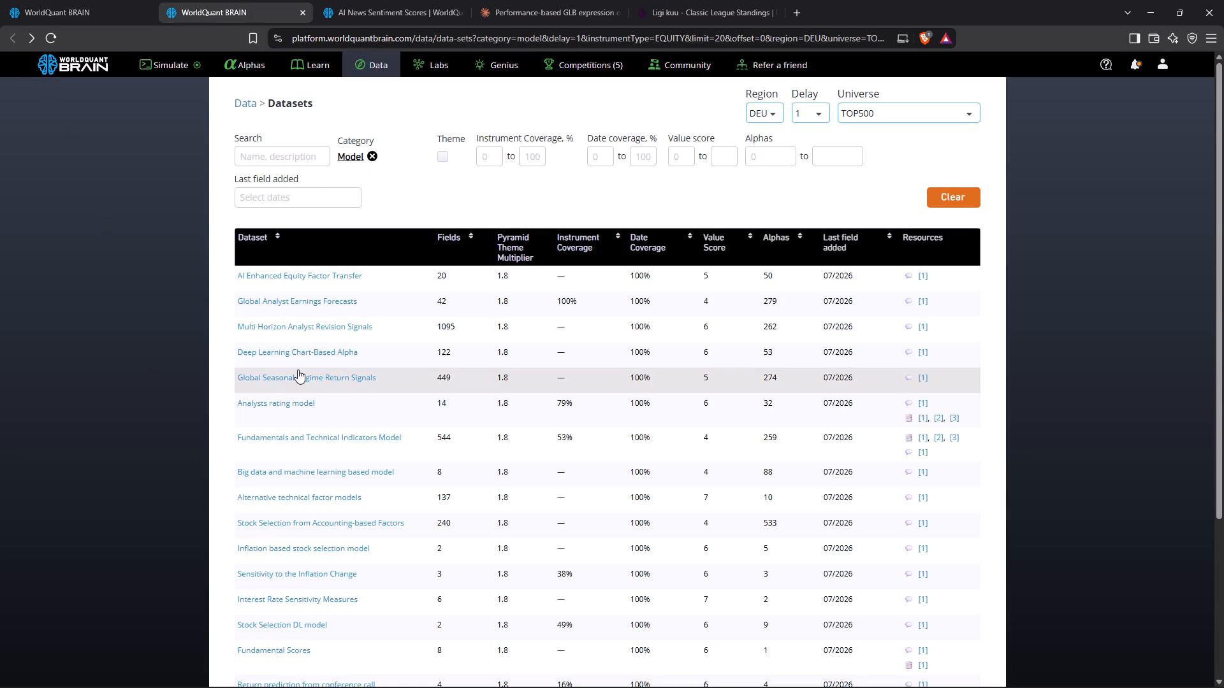
left_click(302, 408)
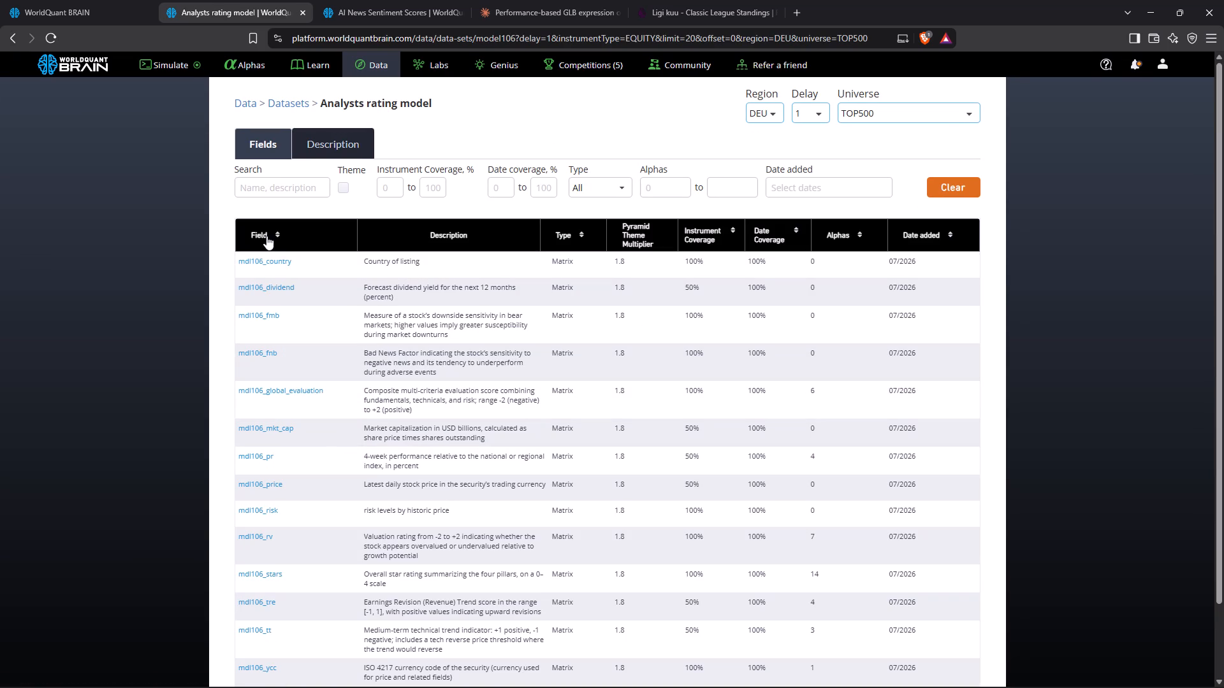
left_click(302, 266)
left_click(50, 0)
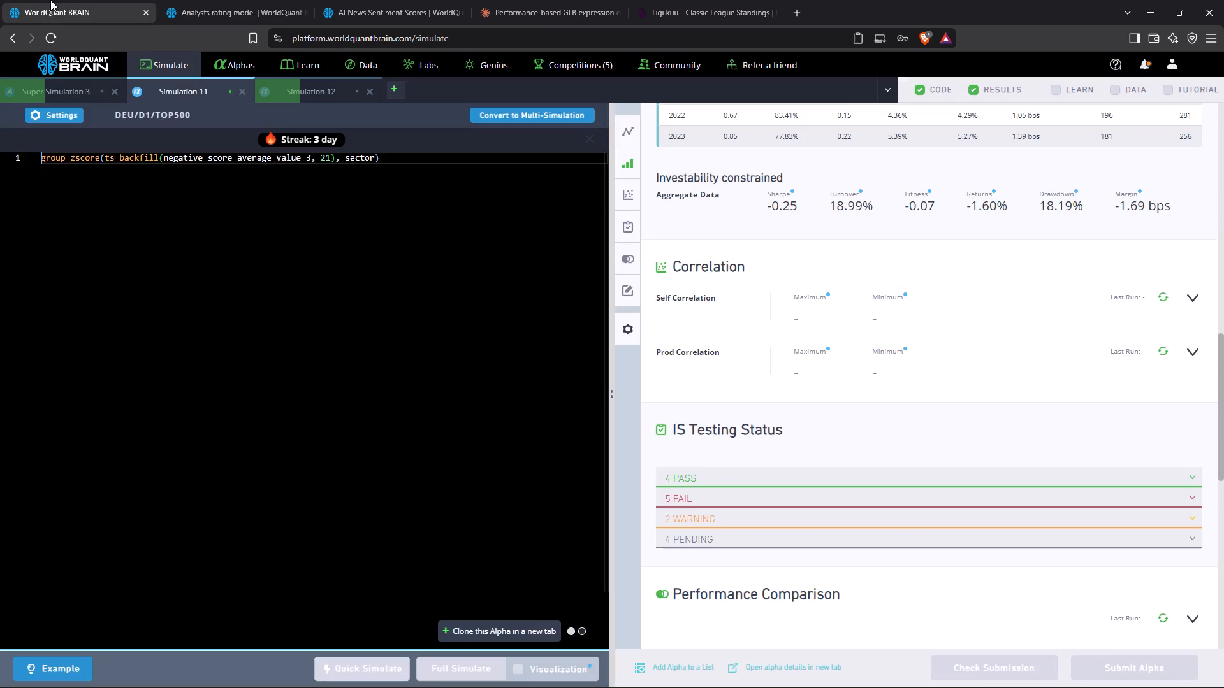
double_click(254, 160)
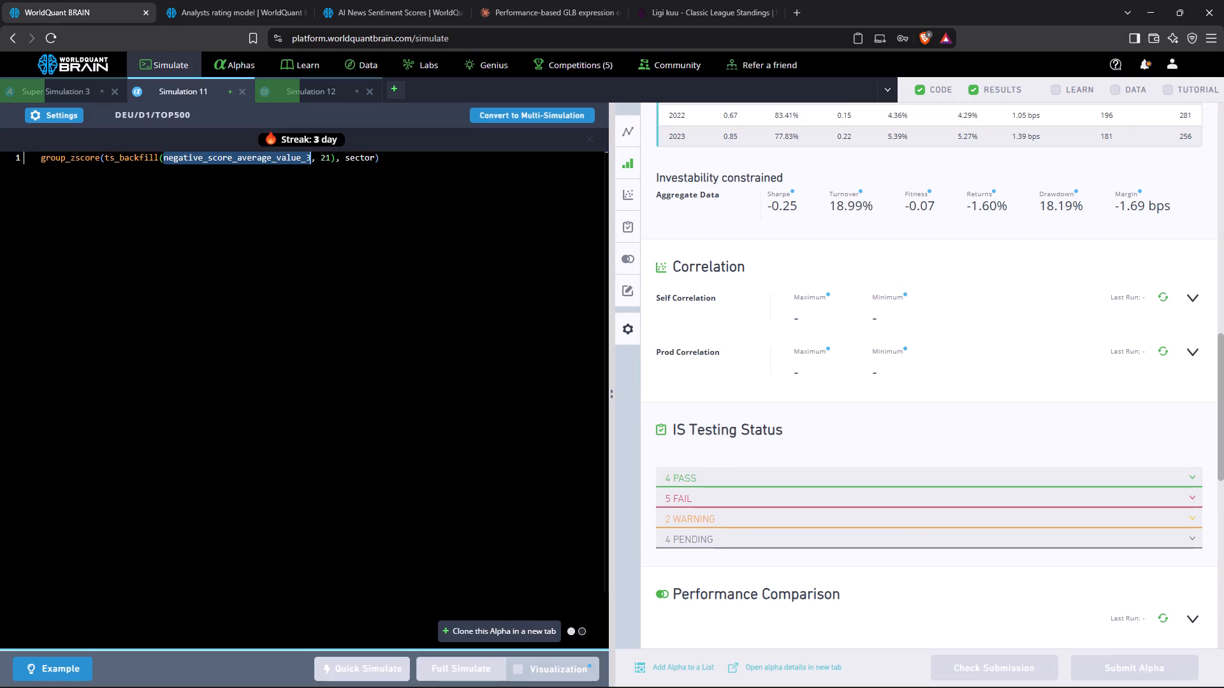
right_click(254, 160)
left_click(278, 229)
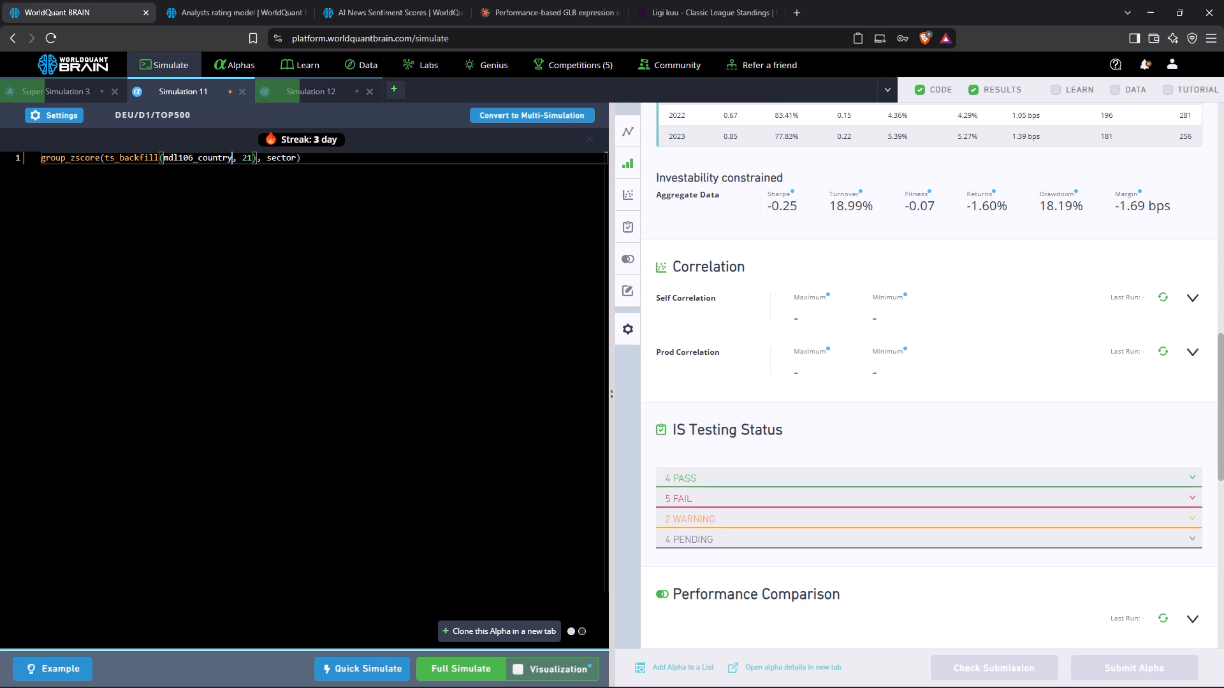
left_click(463, 669)
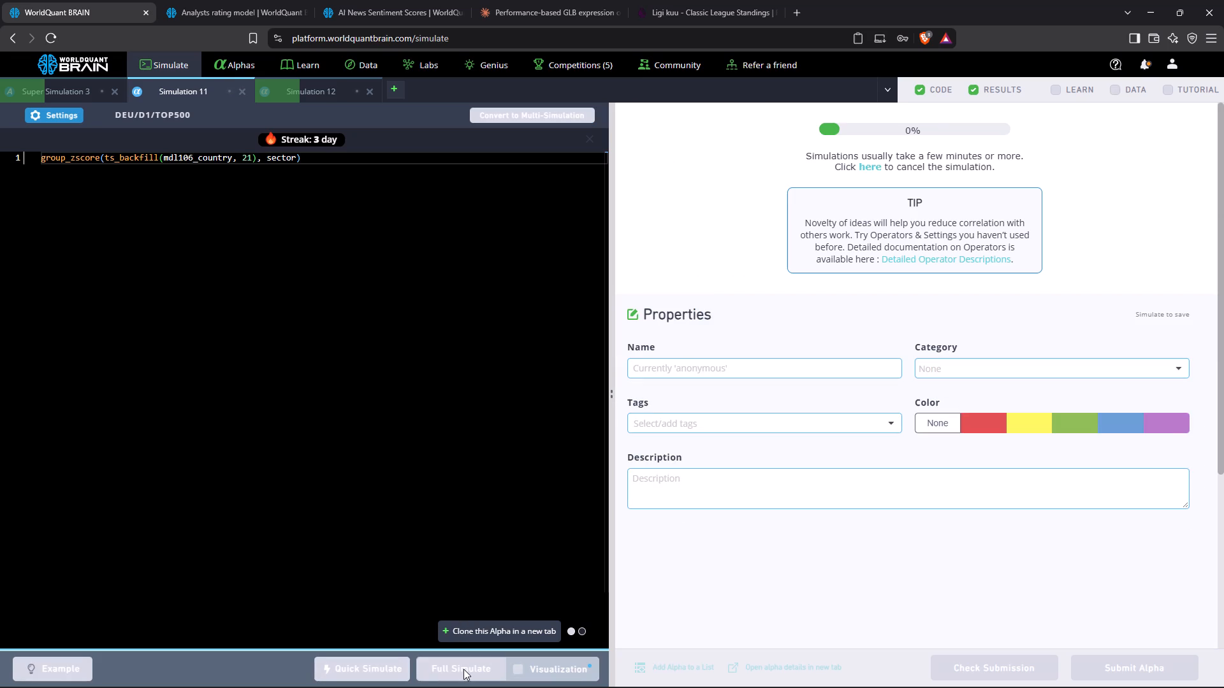
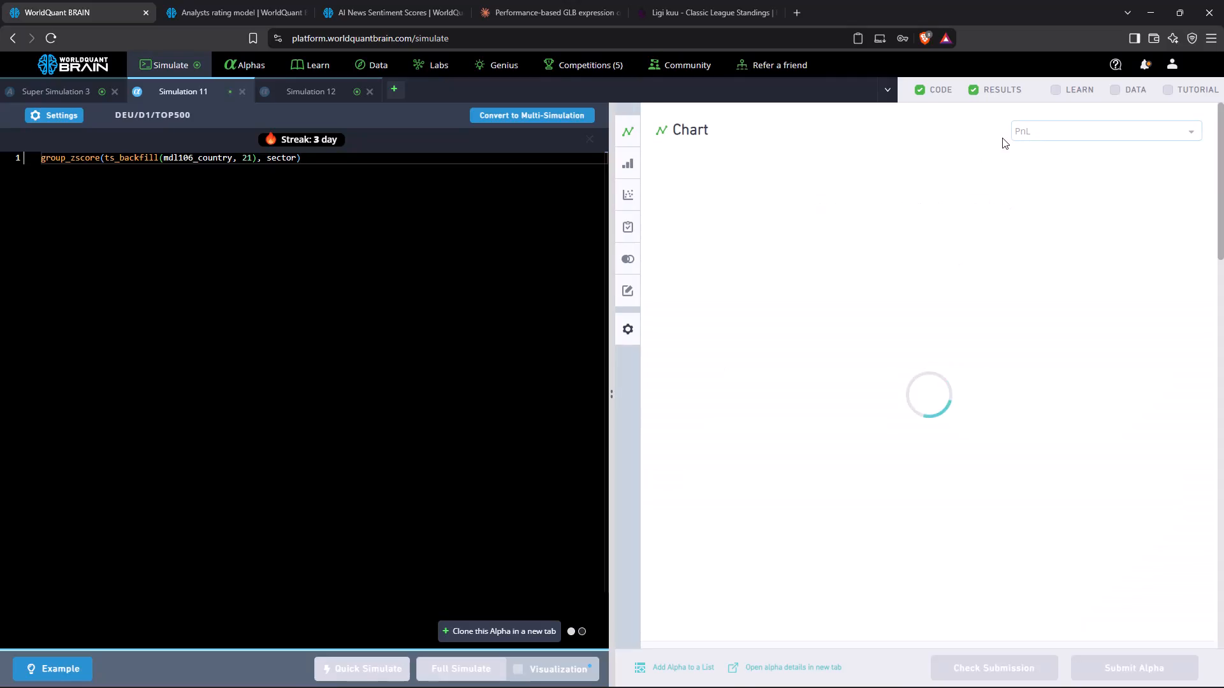
Switch to the Fantasy Premier League page and check the Ligi kuu and Kichinjio league standings.
left_click(687, 0)
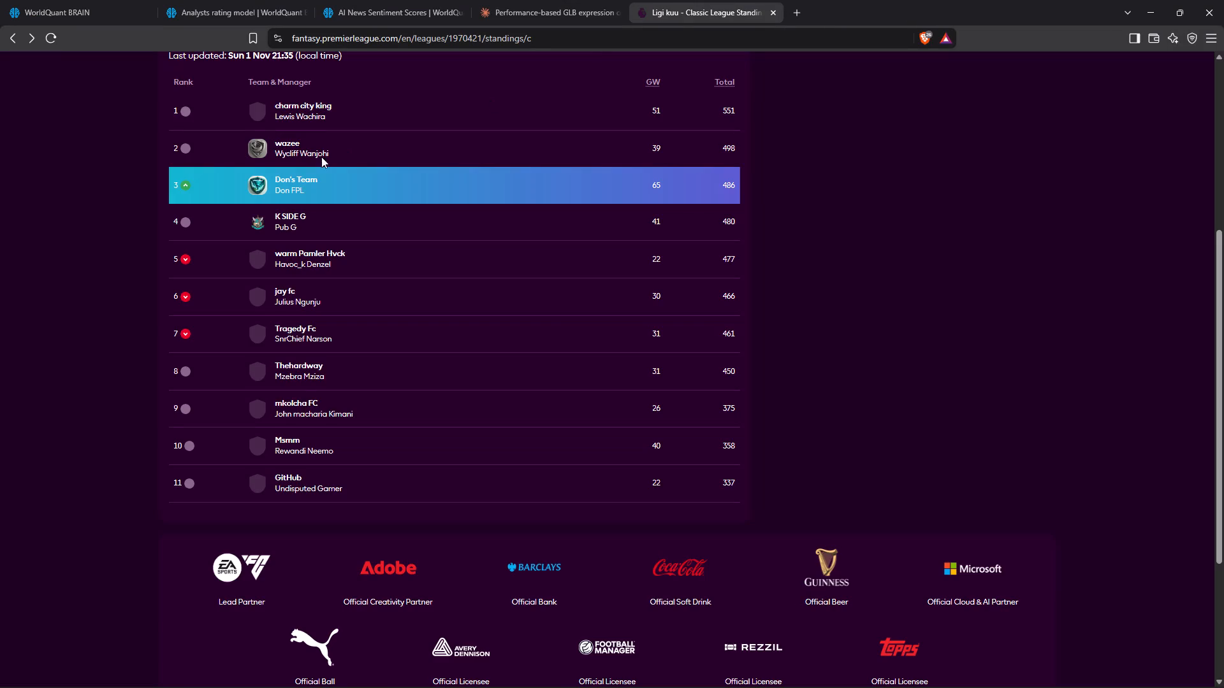
scroll(213, 162, "up", 8)
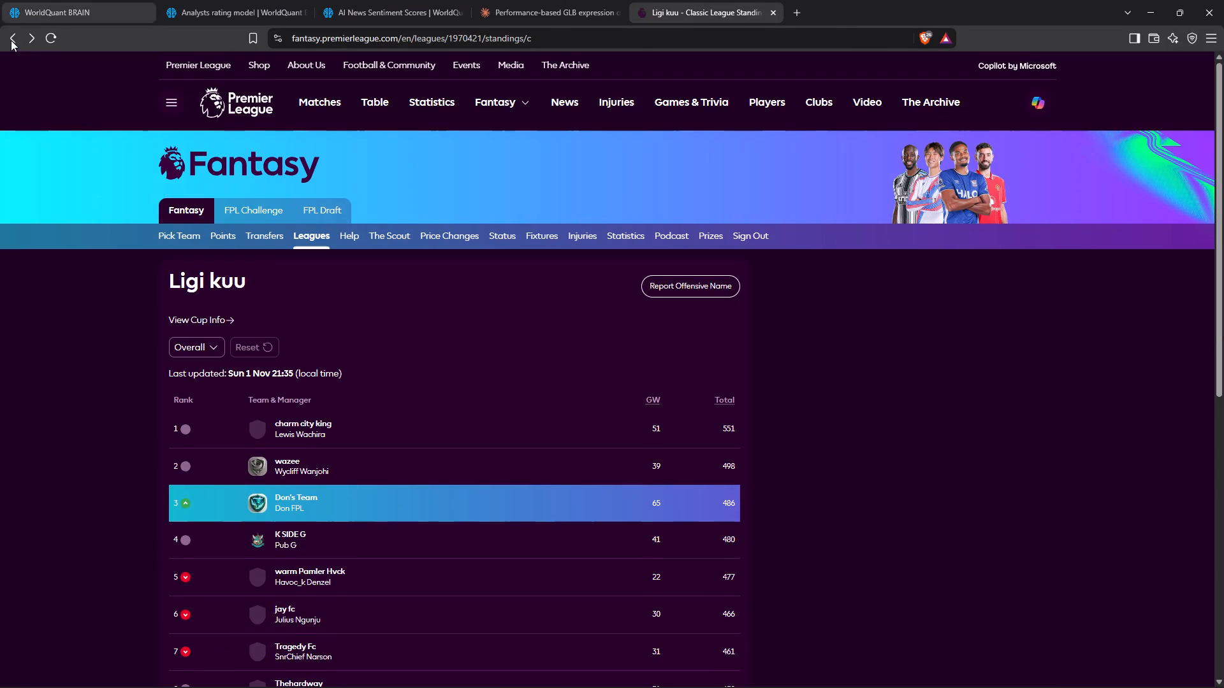
left_click(11, 43)
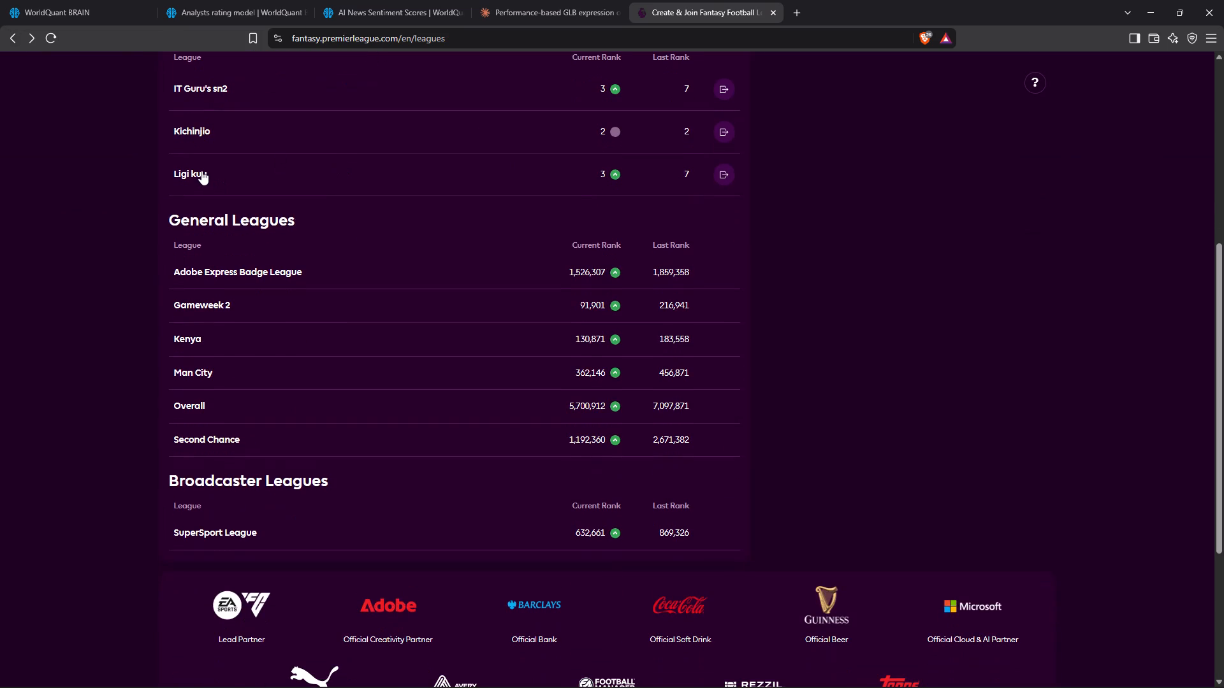
left_click(200, 136)
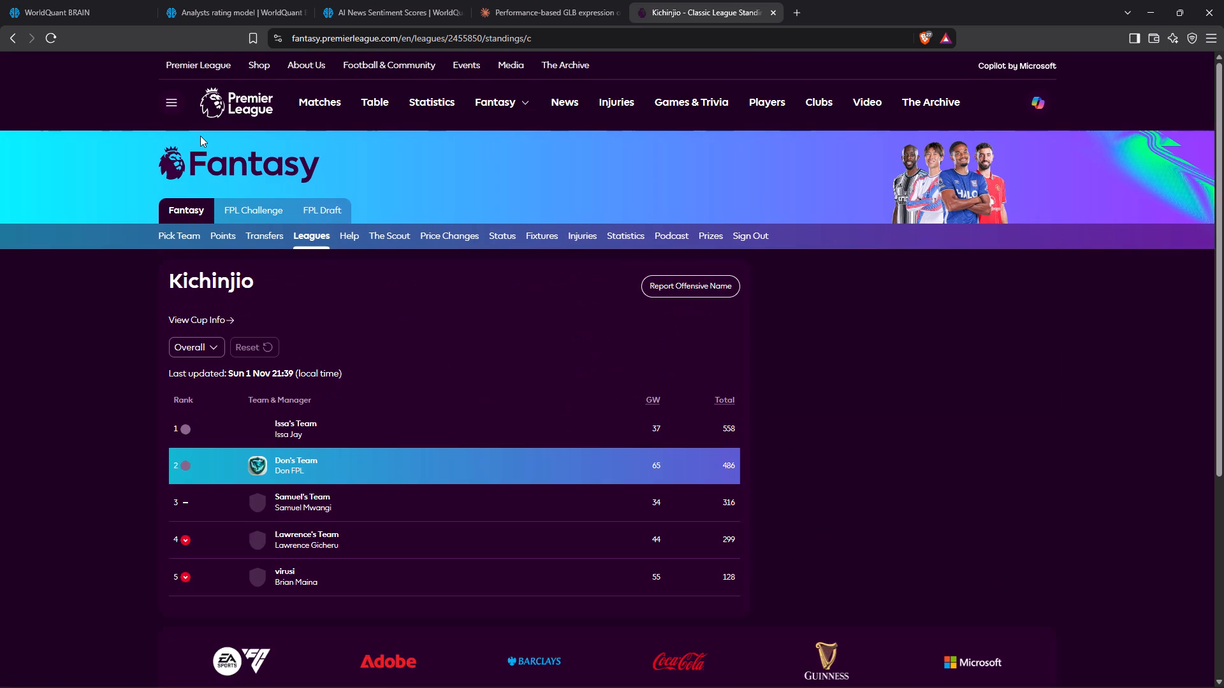
scroll(200, 136, "down", 4)
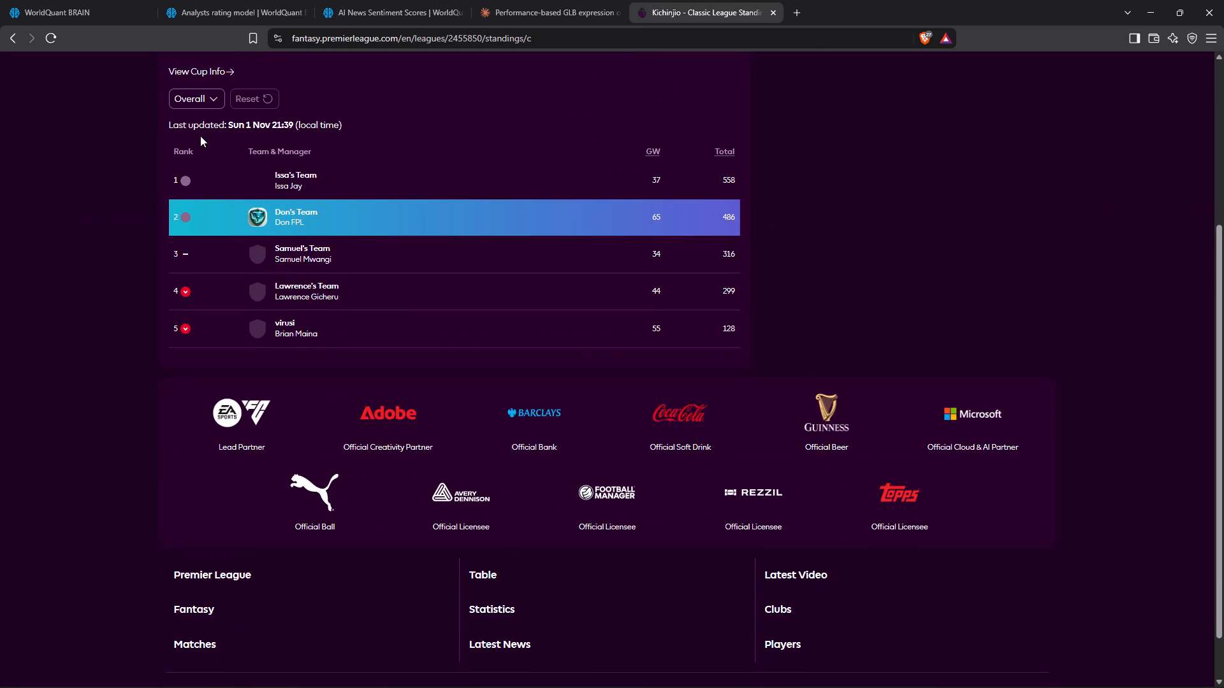
Examine the Gameweek 9 points, lineup and substitutes of the fourth-placed team in the Kichinjio league.
left_click(310, 285)
scroll(630, 369, "down", 3)
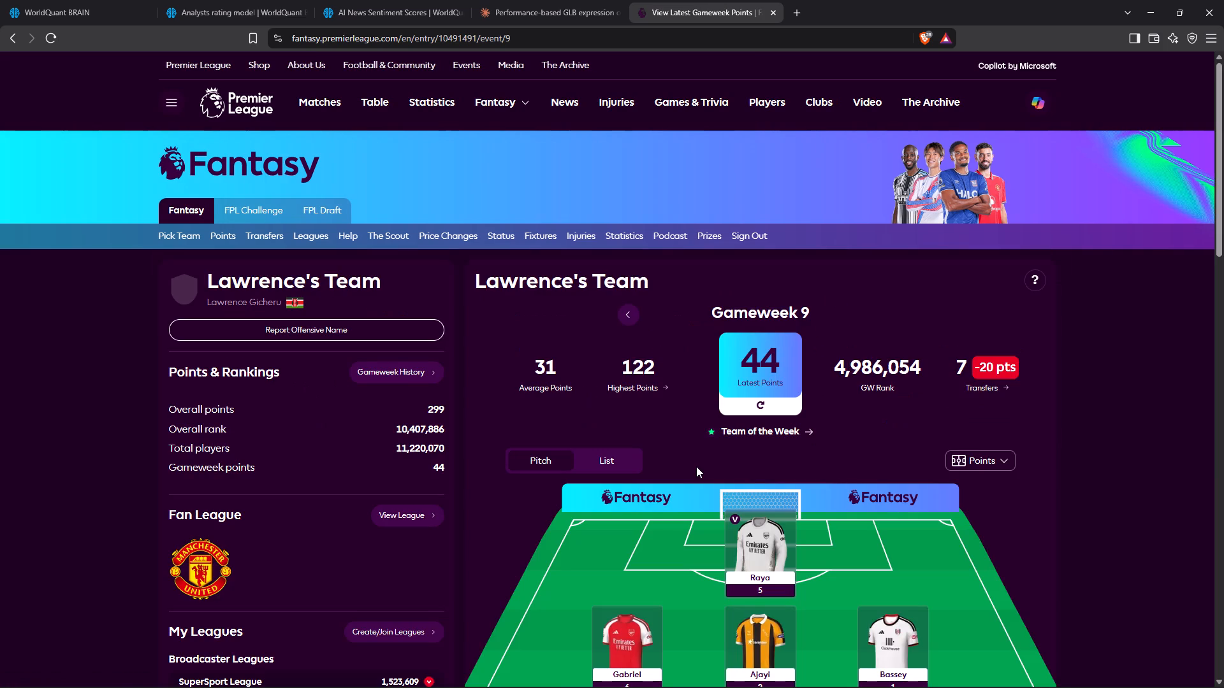
scroll(696, 466, "down", 3)
scroll(696, 466, "up", 1)
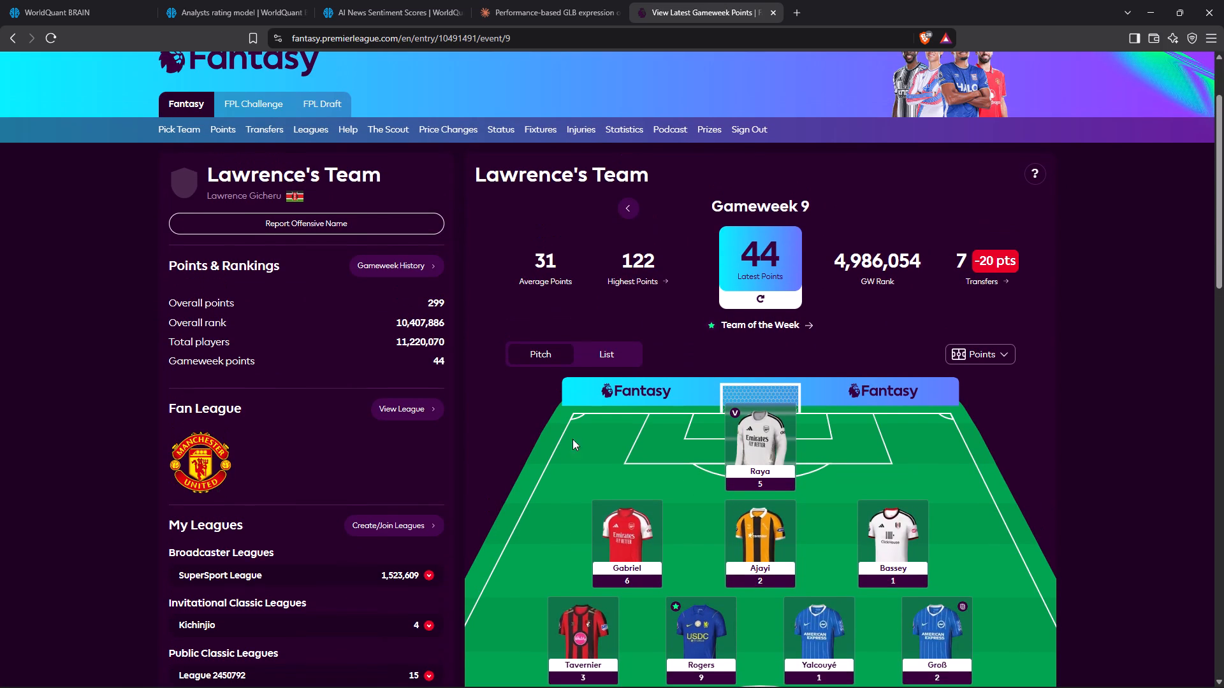
scroll(472, 359, "down", 1)
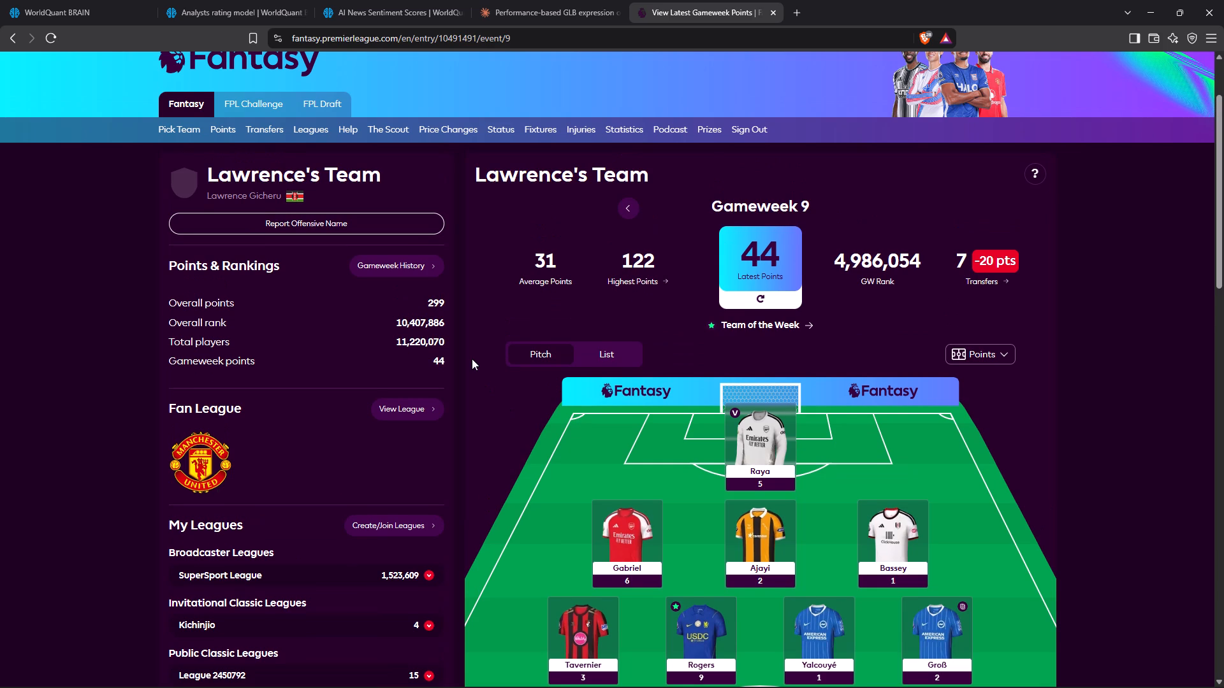
scroll(472, 359, "down", 1)
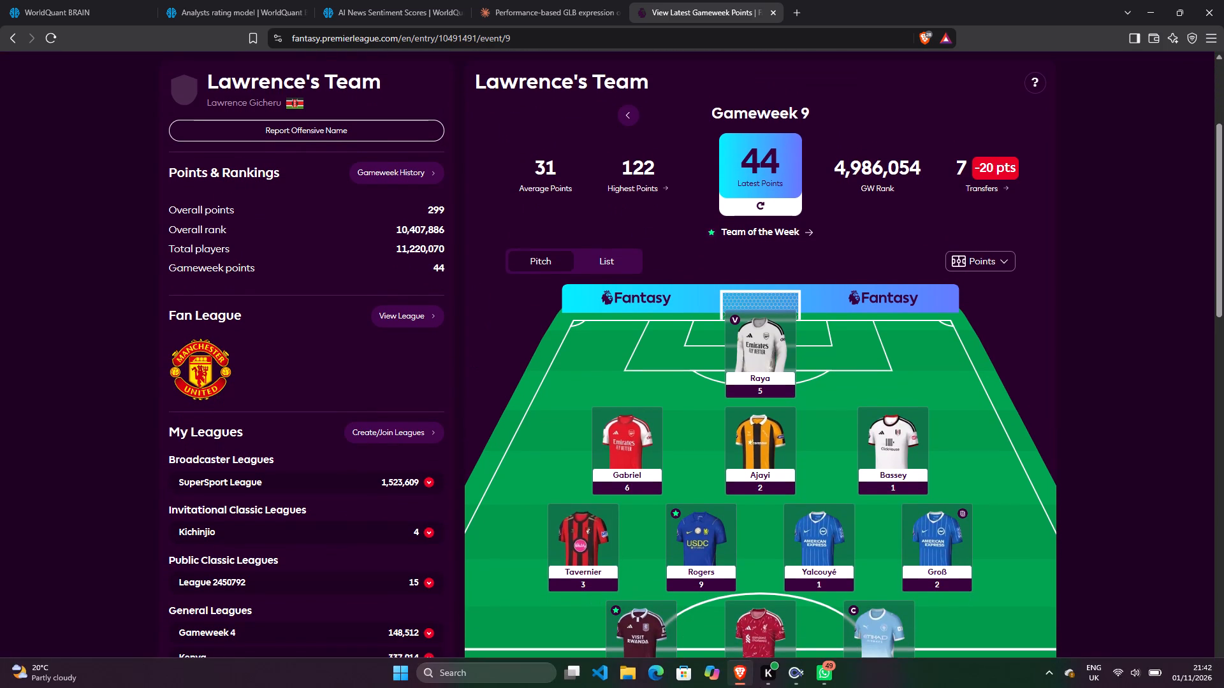
scroll(566, 343, "up", 2)
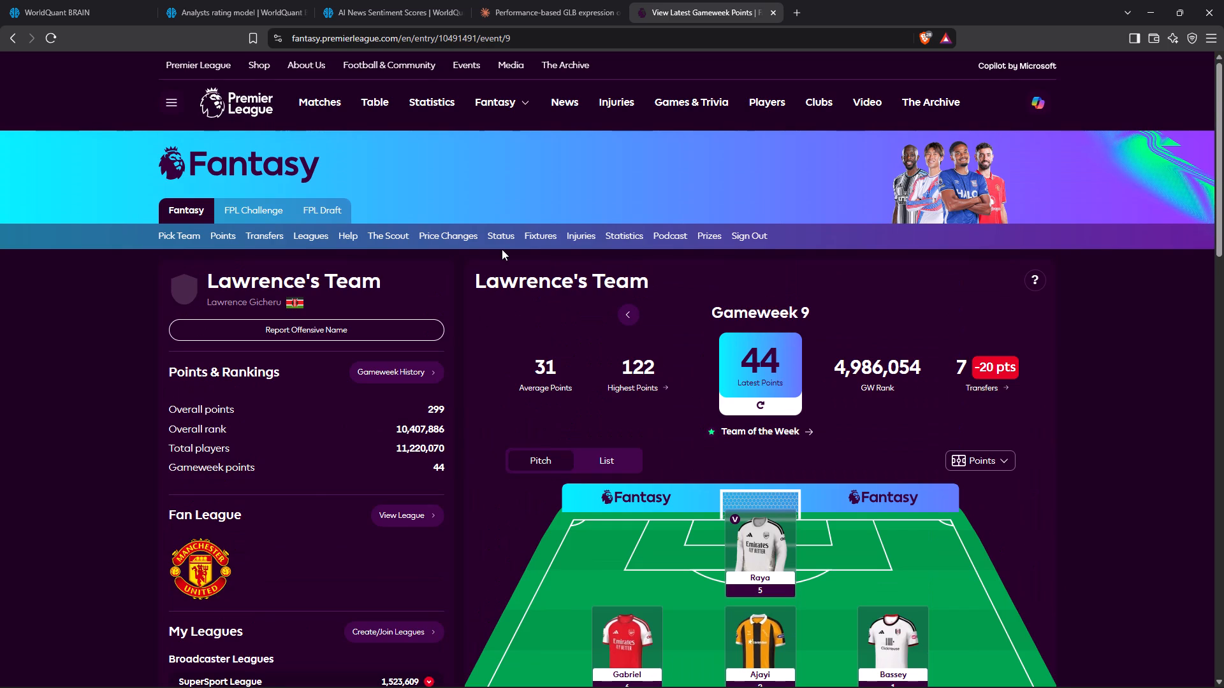
scroll(502, 249, "down", 3)
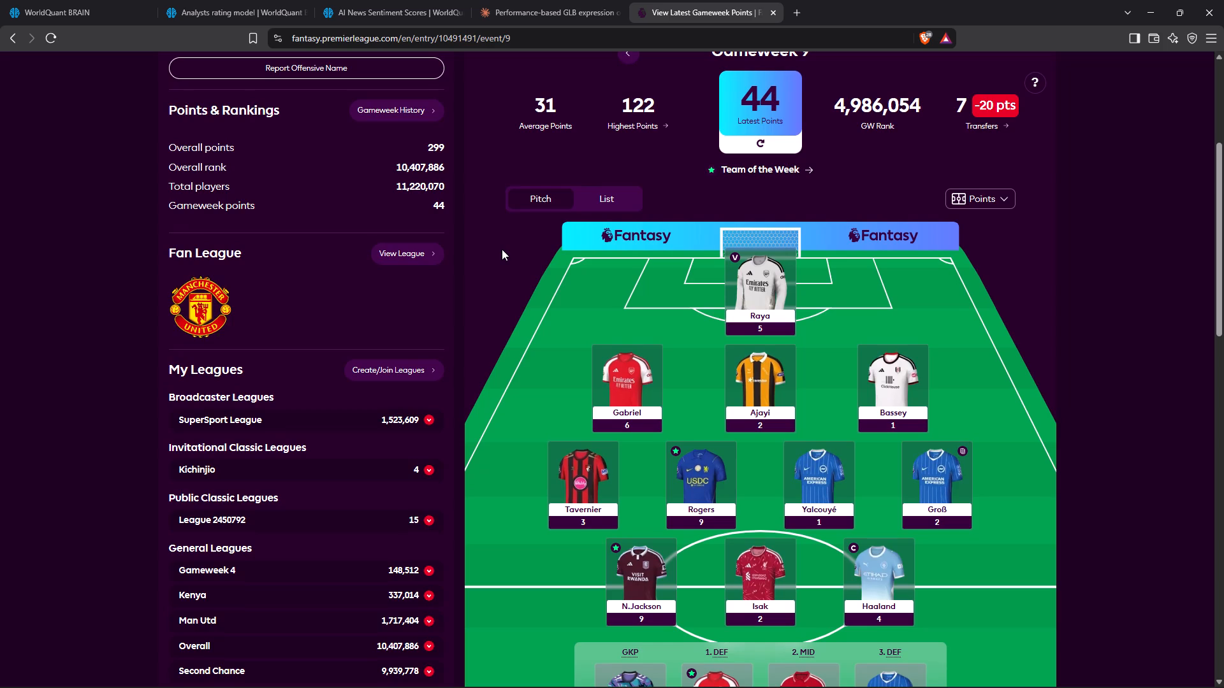
scroll(502, 249, "right", 2)
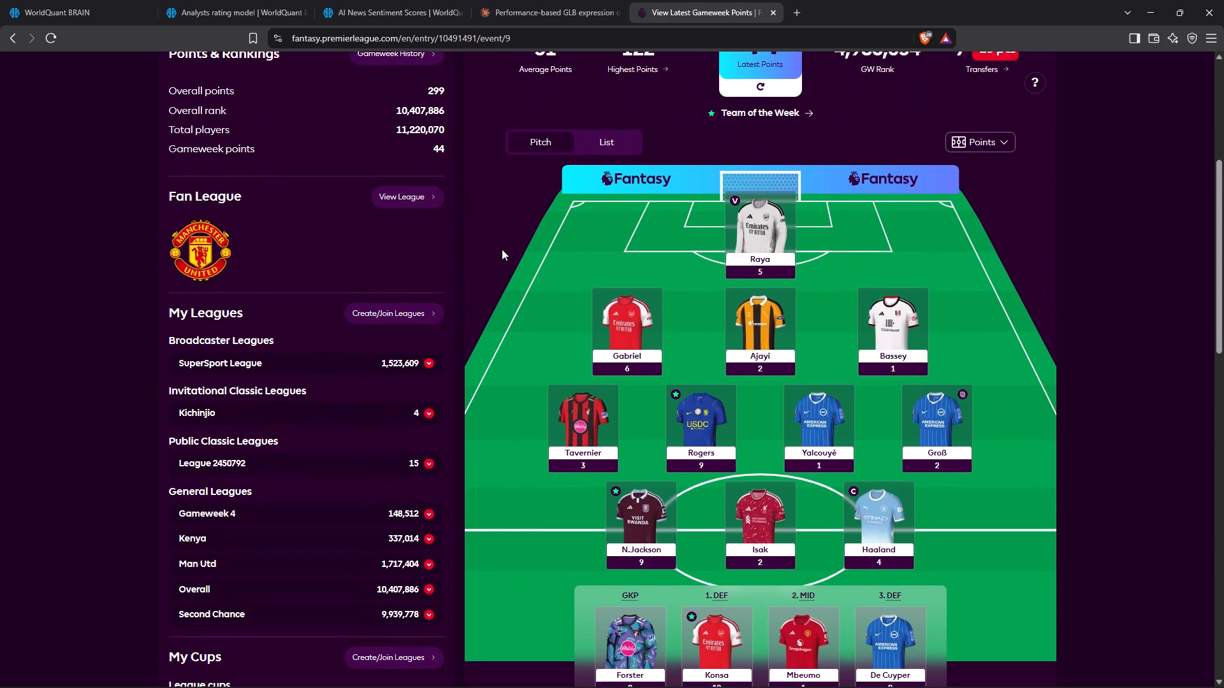
scroll(502, 249, "right", 2)
scroll(502, 249, "down", 2)
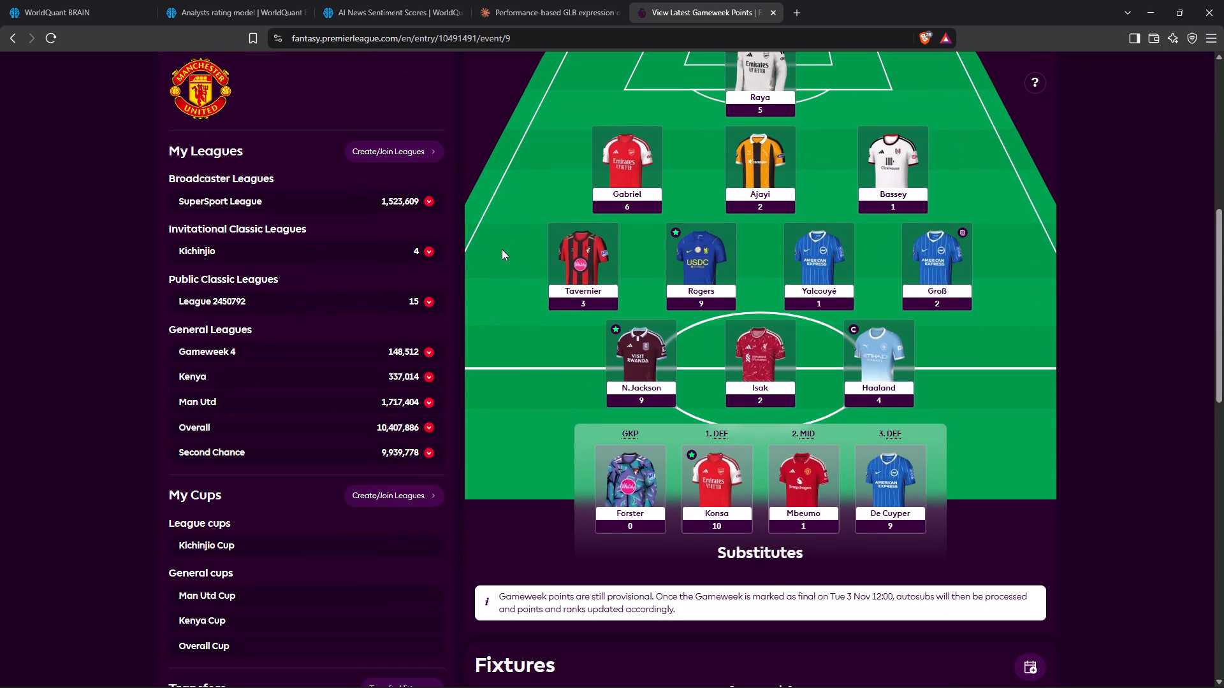
scroll(502, 249, "up", 1)
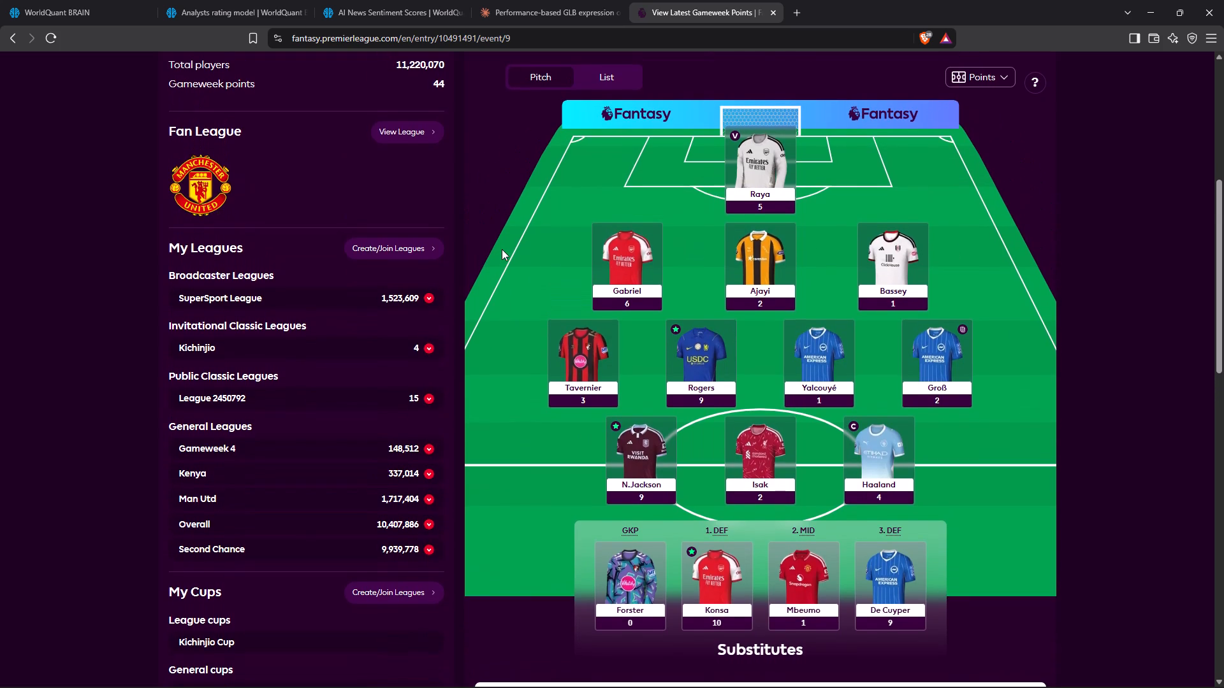
scroll(502, 249, "up", 5)
Return to the Kichinjio league and look over its standings and the available standings periods.
left_click(10, 36)
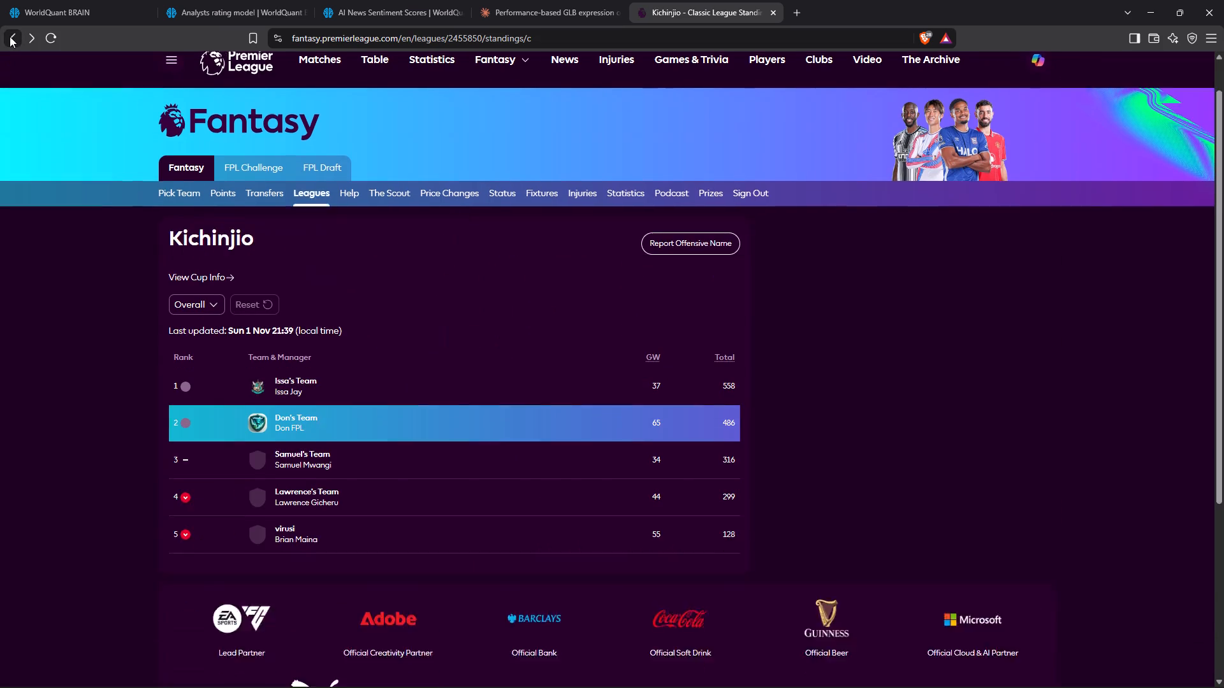
scroll(265, 227, "up", 2)
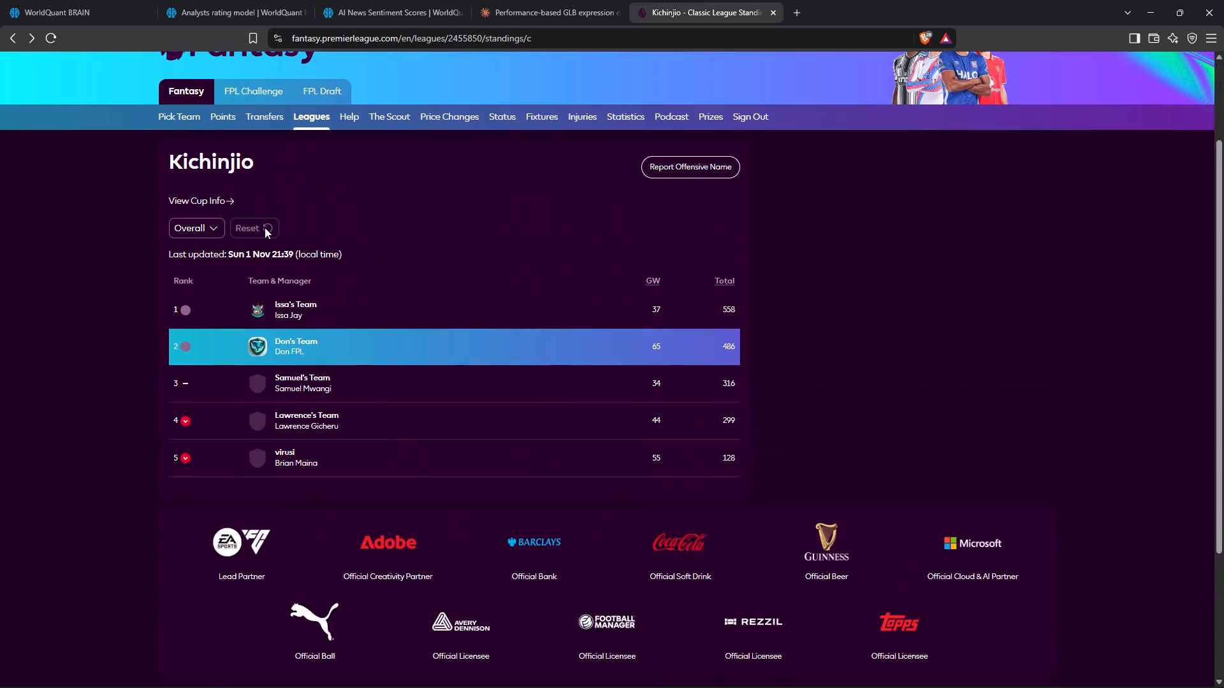
scroll(265, 227, "up", 1)
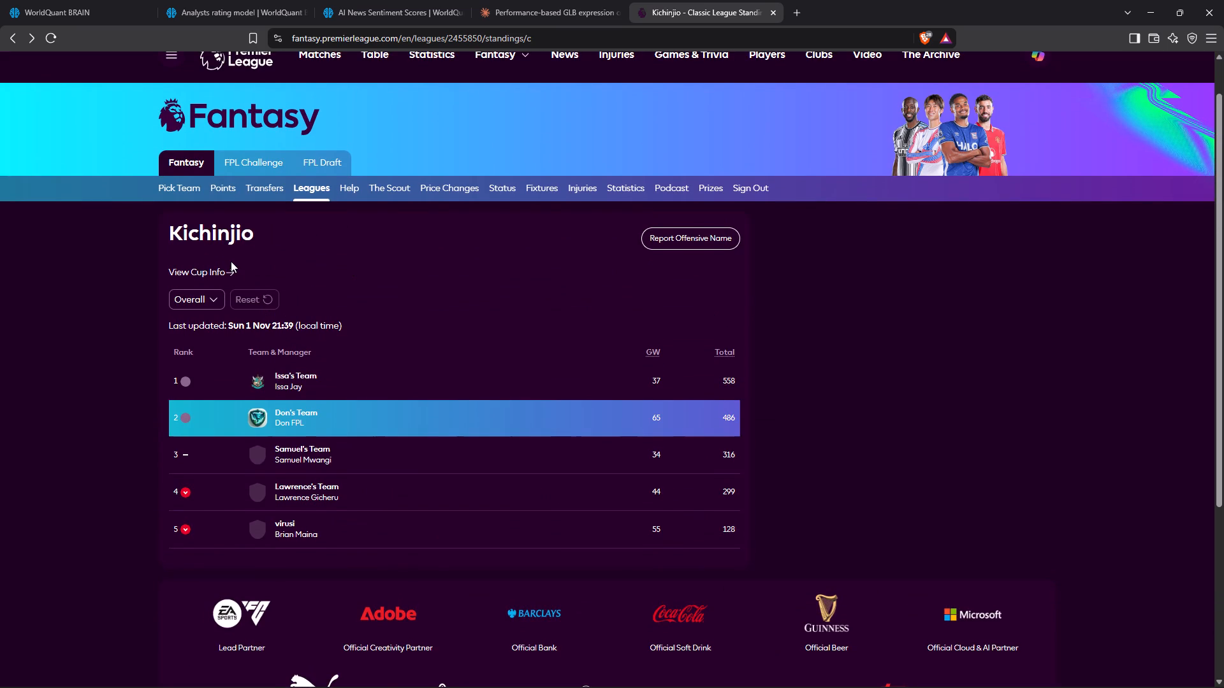
scroll(237, 324, "down", 5)
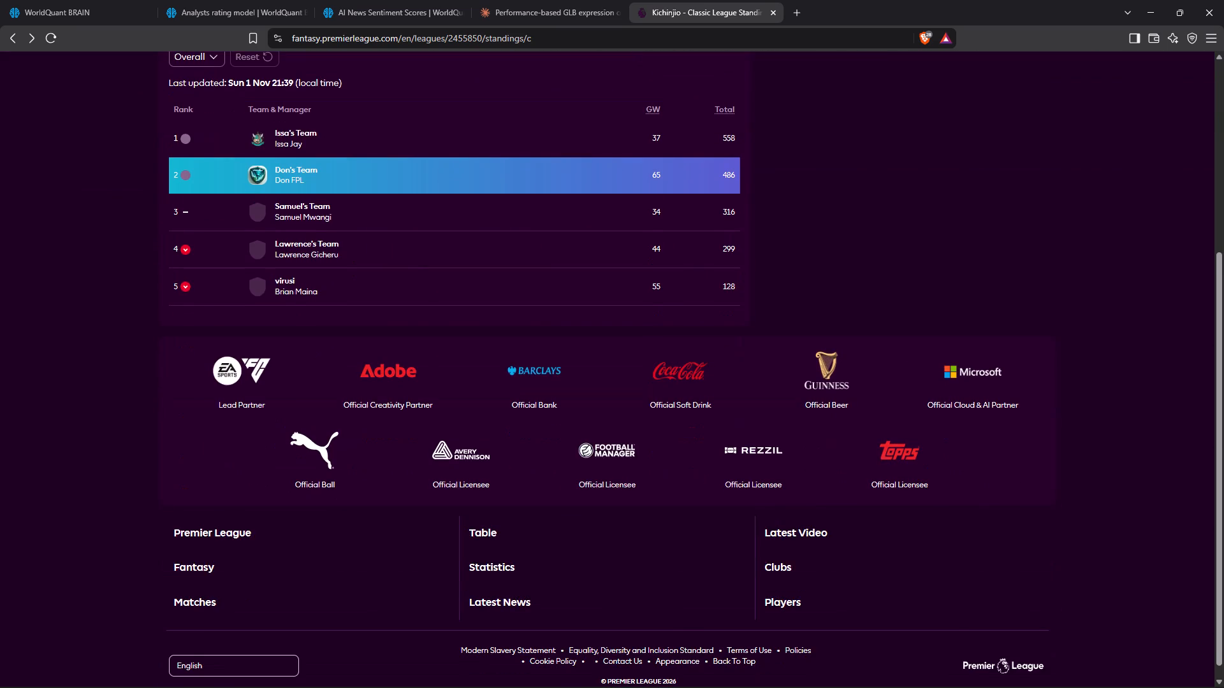
scroll(237, 324, "up", 5)
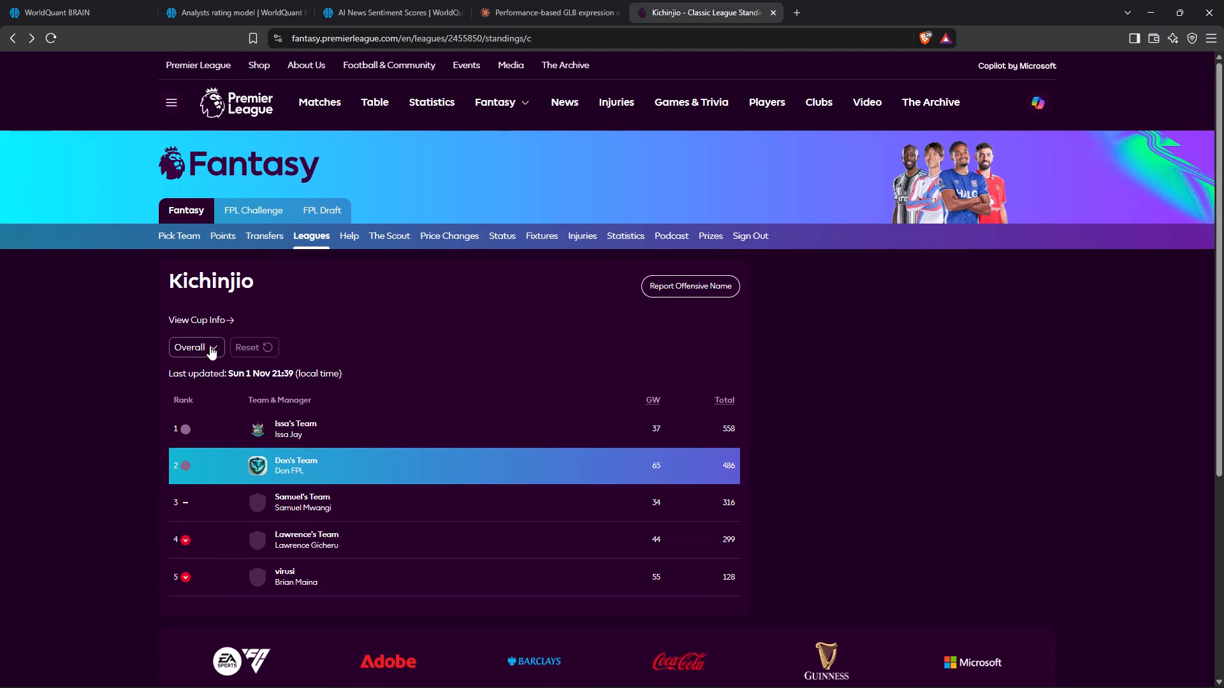
scroll(412, 406, "down", 4)
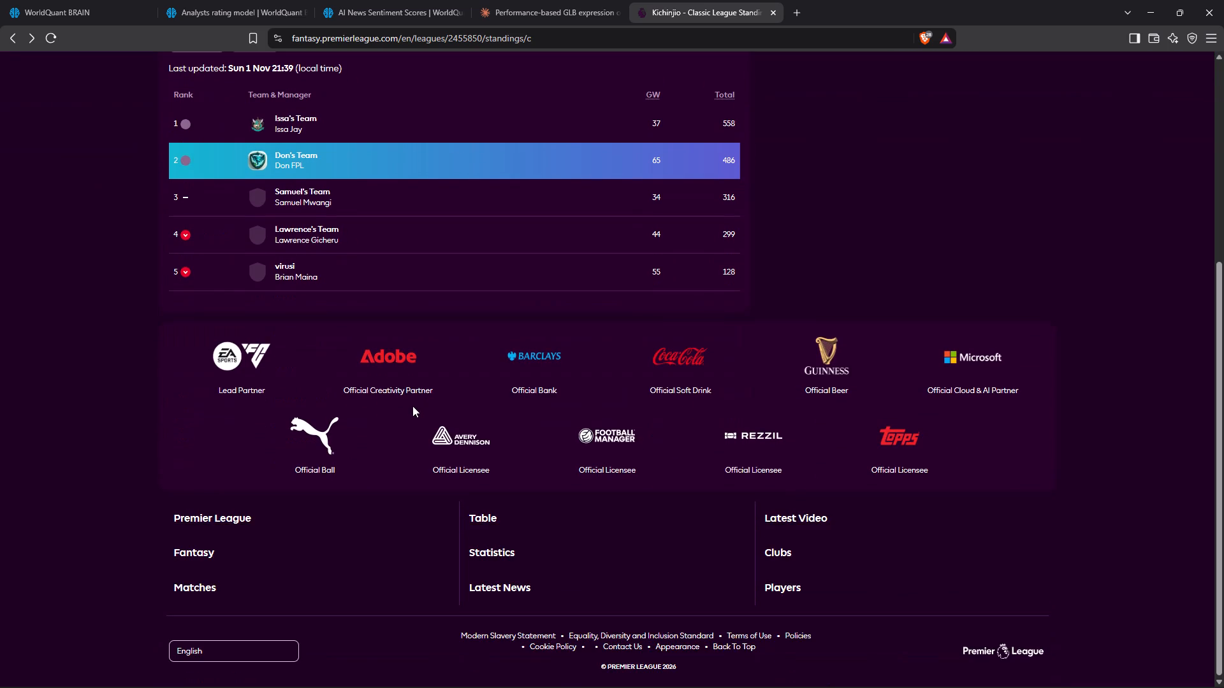
scroll(412, 406, "down", 1)
scroll(412, 406, "up", 6)
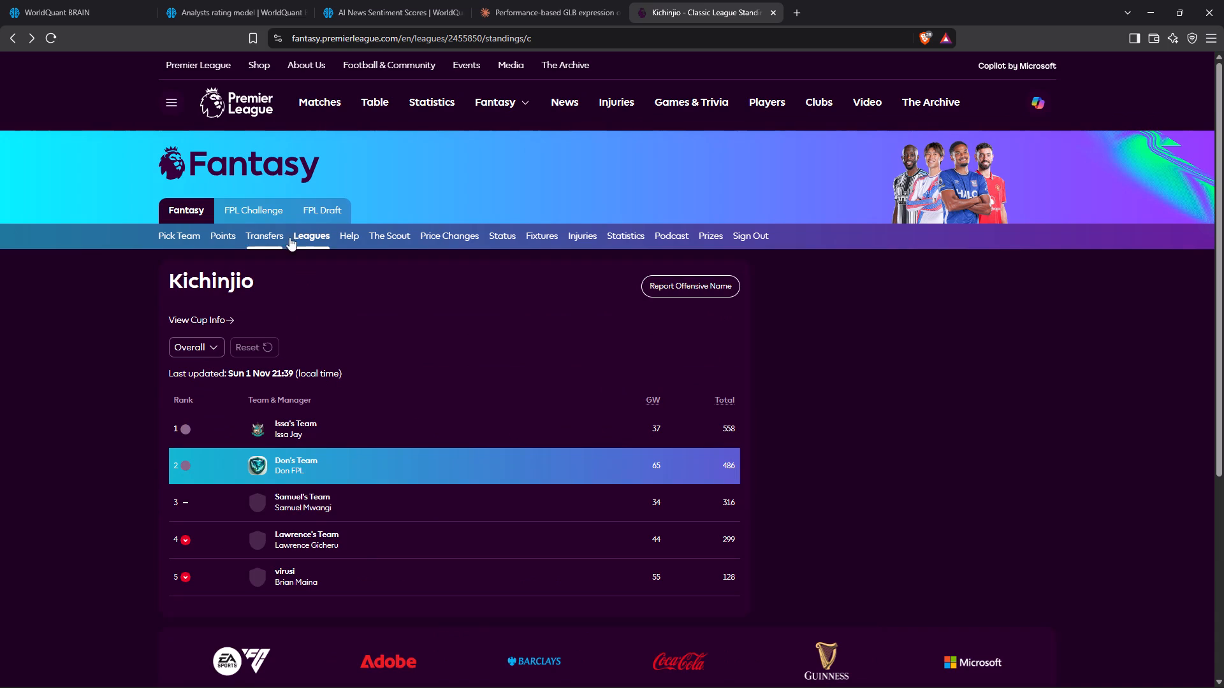
left_click(7, 31)
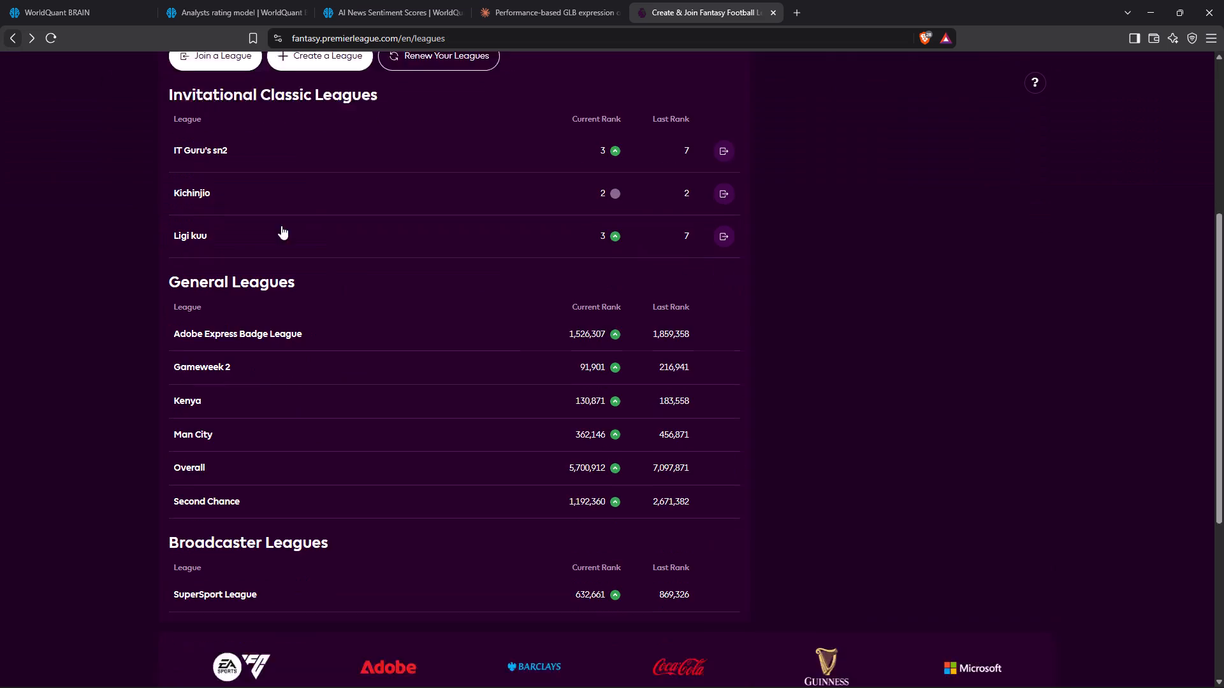
scroll(338, 326, "up", 2)
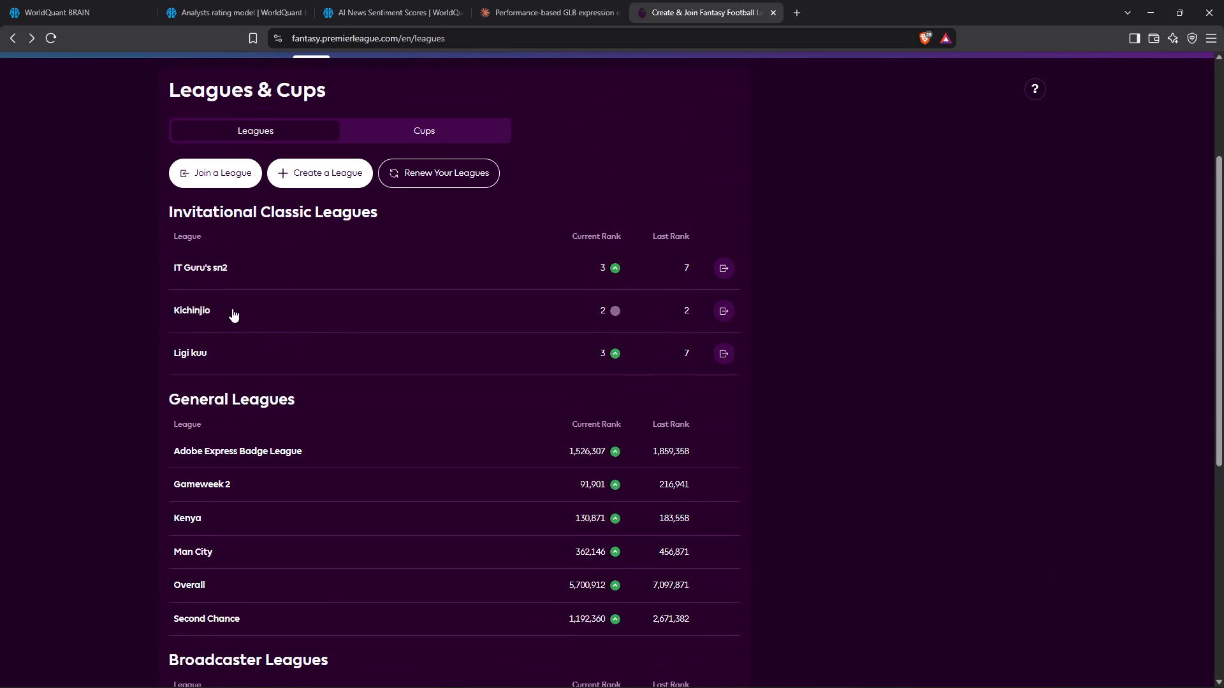
left_click(194, 306)
scroll(478, 424, "down", 4)
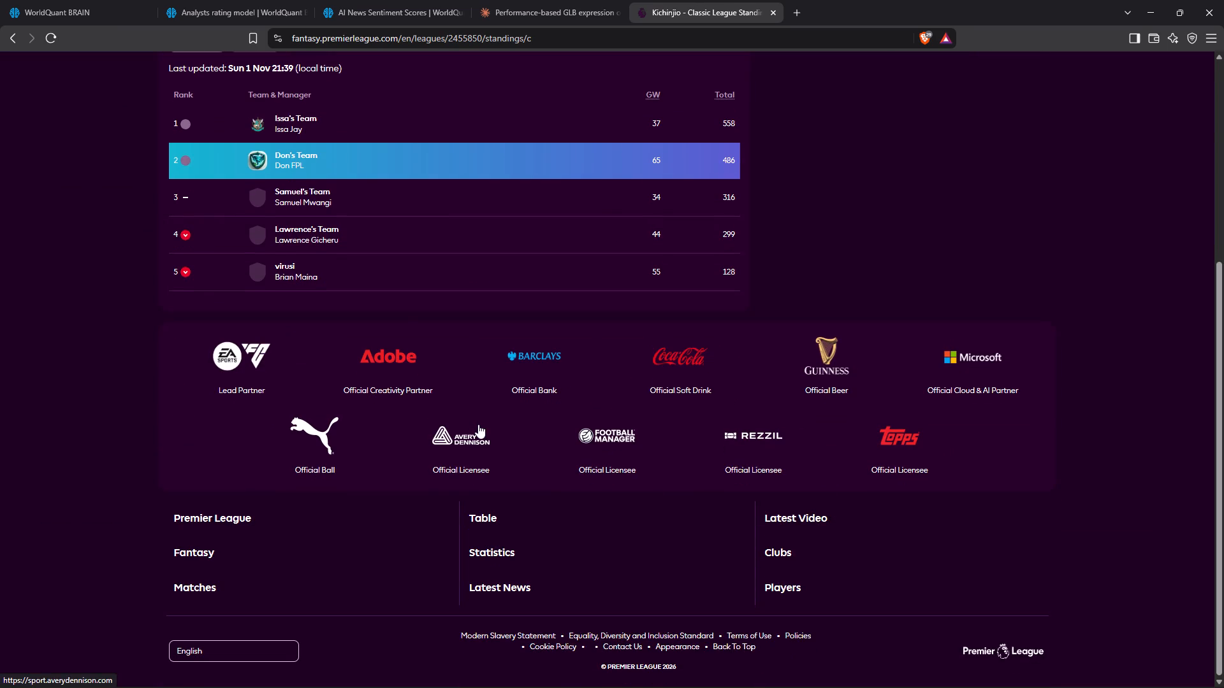
scroll(358, 174, "up", 2)
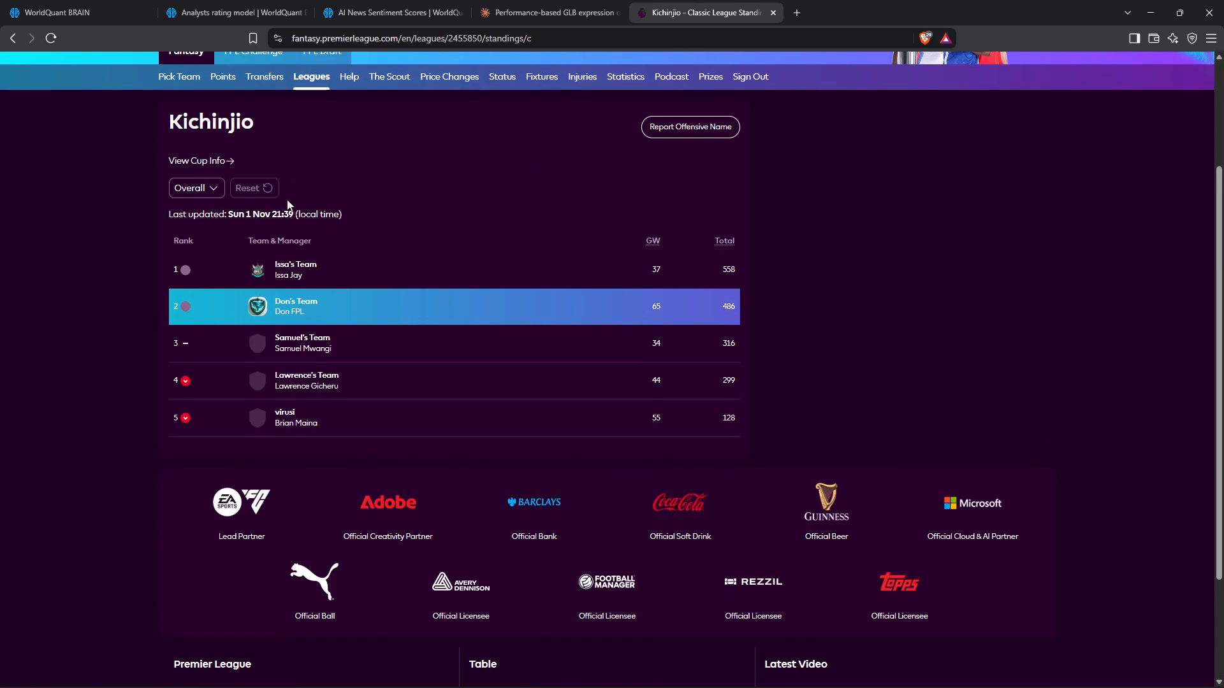
left_click(217, 192)
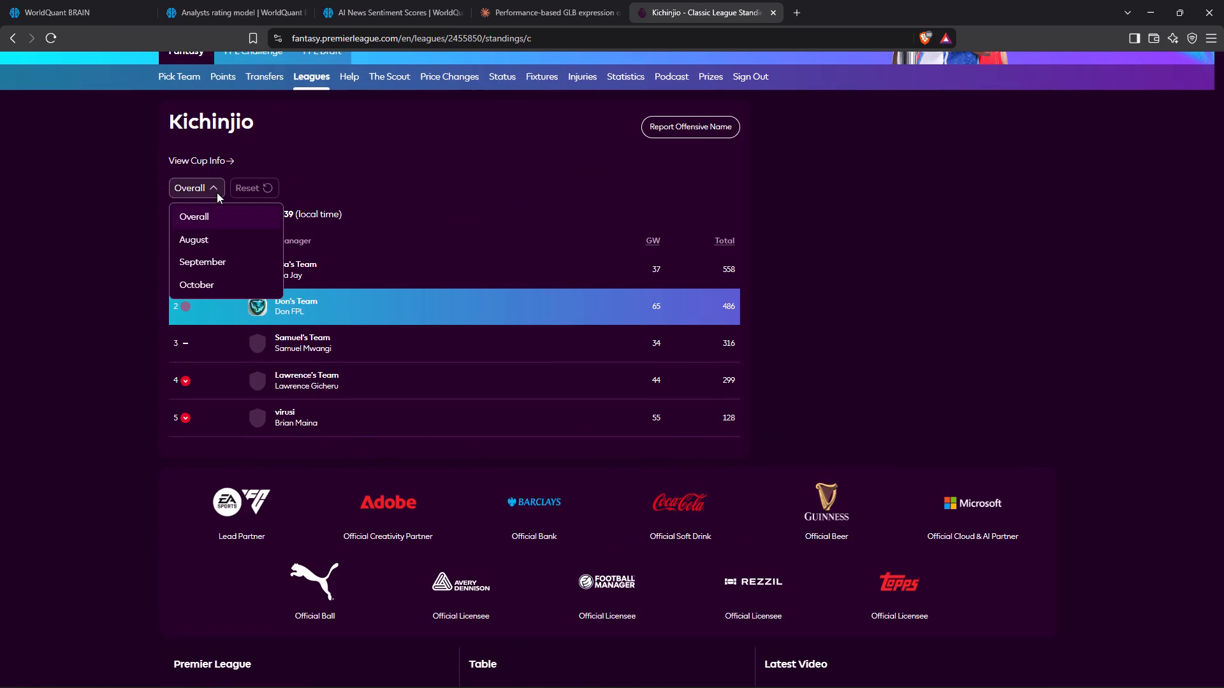
left_click(217, 192)
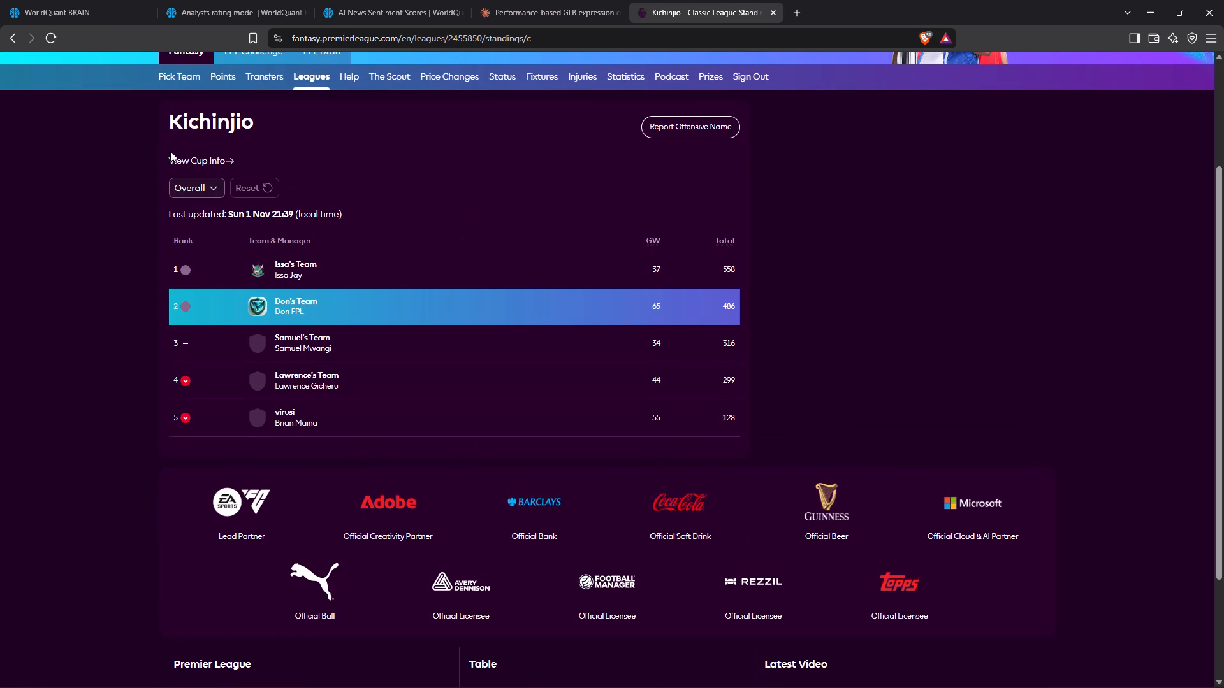
Read the Kichinjio Cup information and go back to the league standings.
left_click(205, 157)
scroll(445, 334, "down", 3)
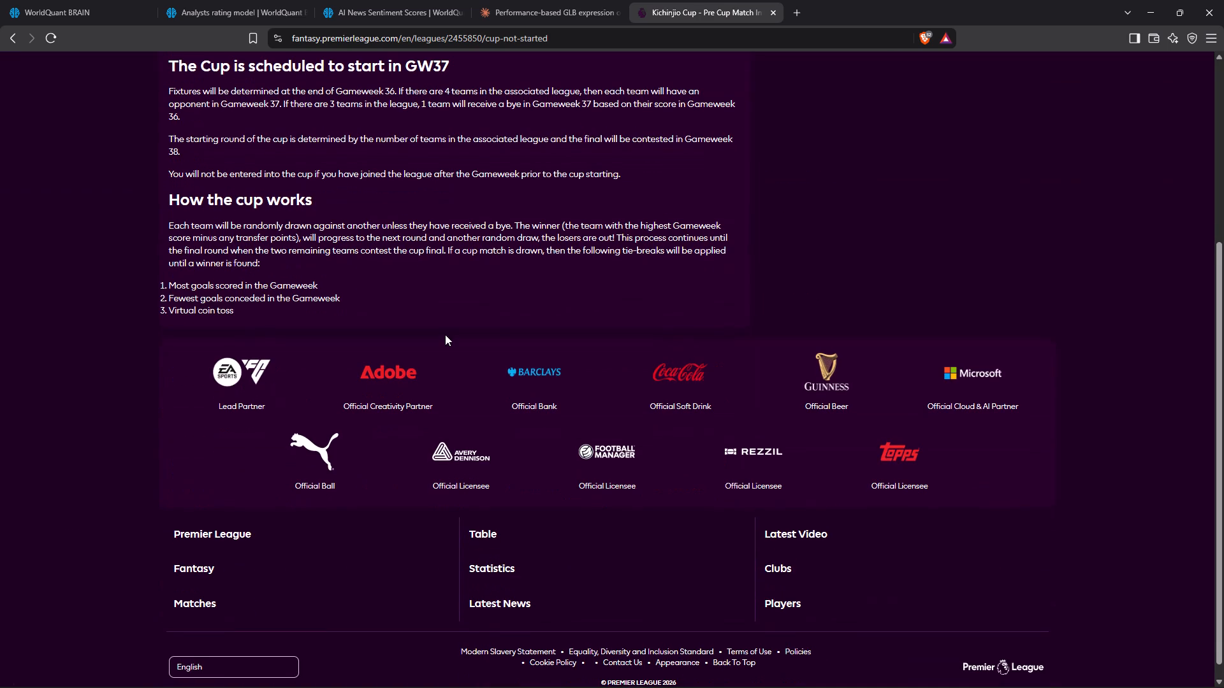
scroll(445, 334, "down", 4)
scroll(445, 334, "up", 8)
scroll(445, 334, "down", 2)
scroll(176, 192, "up", 1)
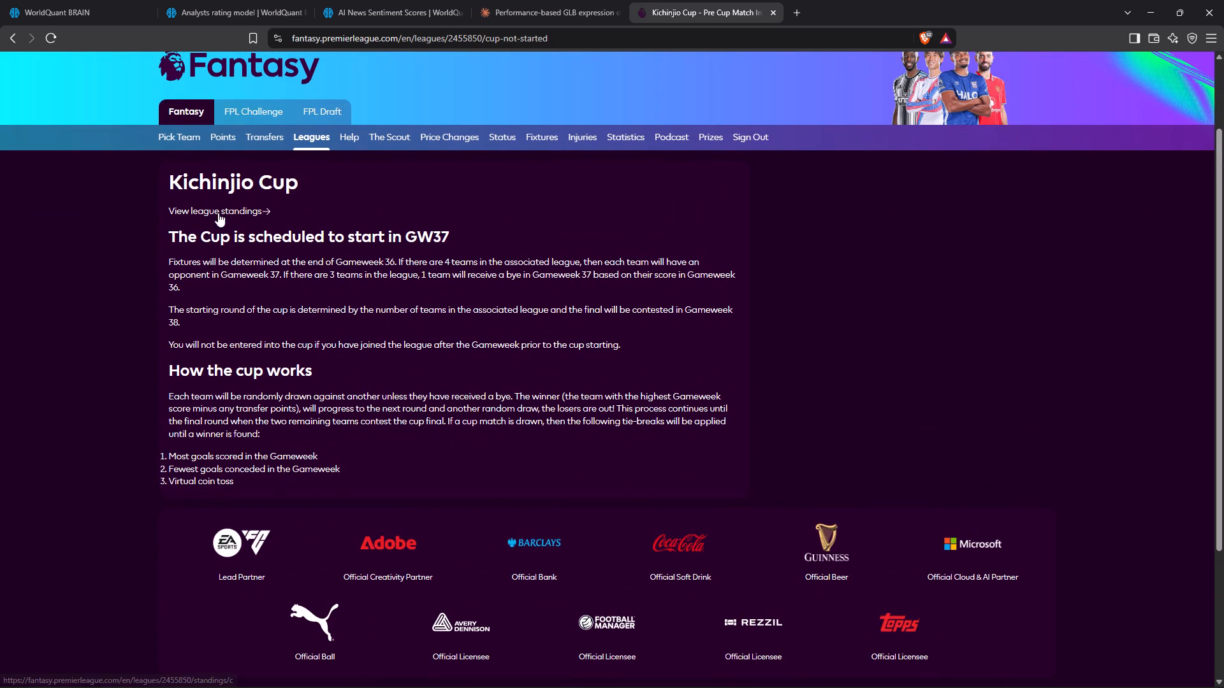
left_click(218, 213)
scroll(218, 213, "down", 2)
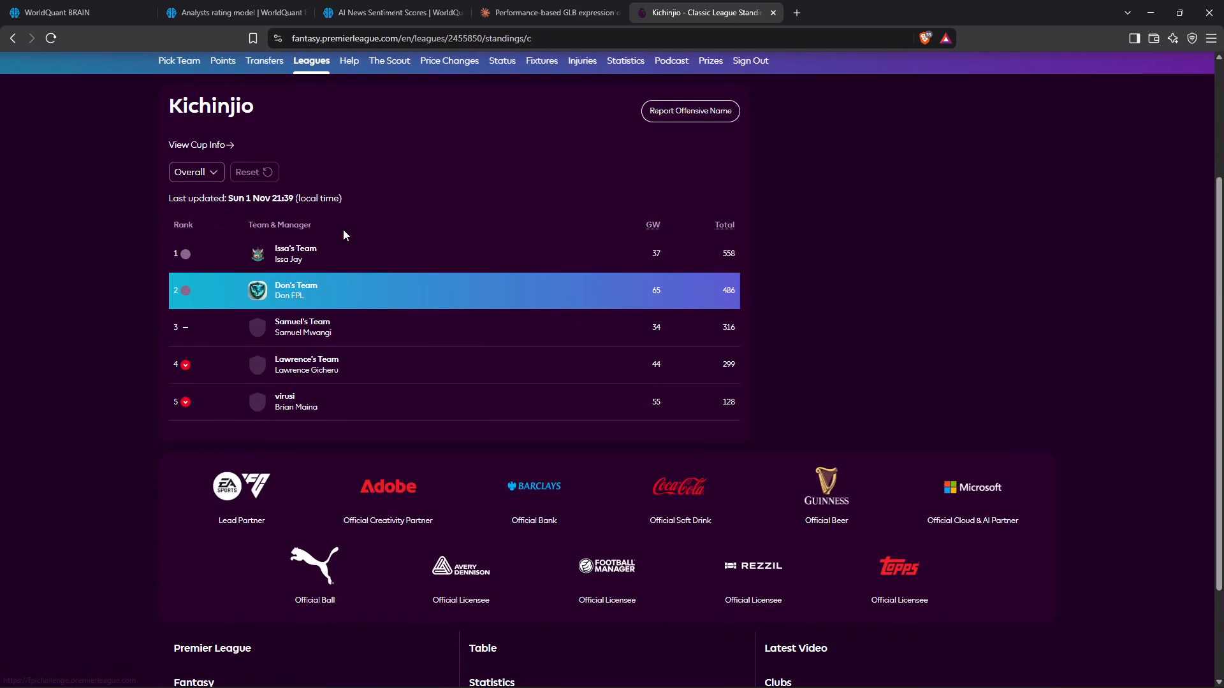
scroll(550, 248, "down", 7)
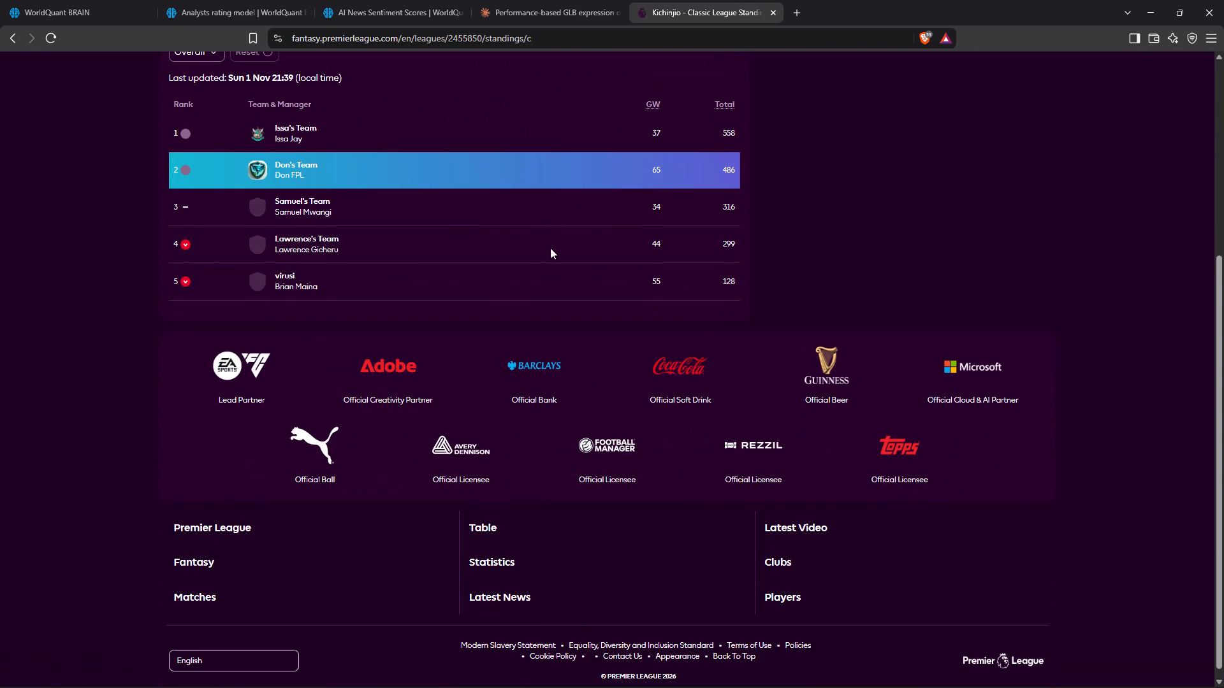
scroll(550, 248, "up", 7)
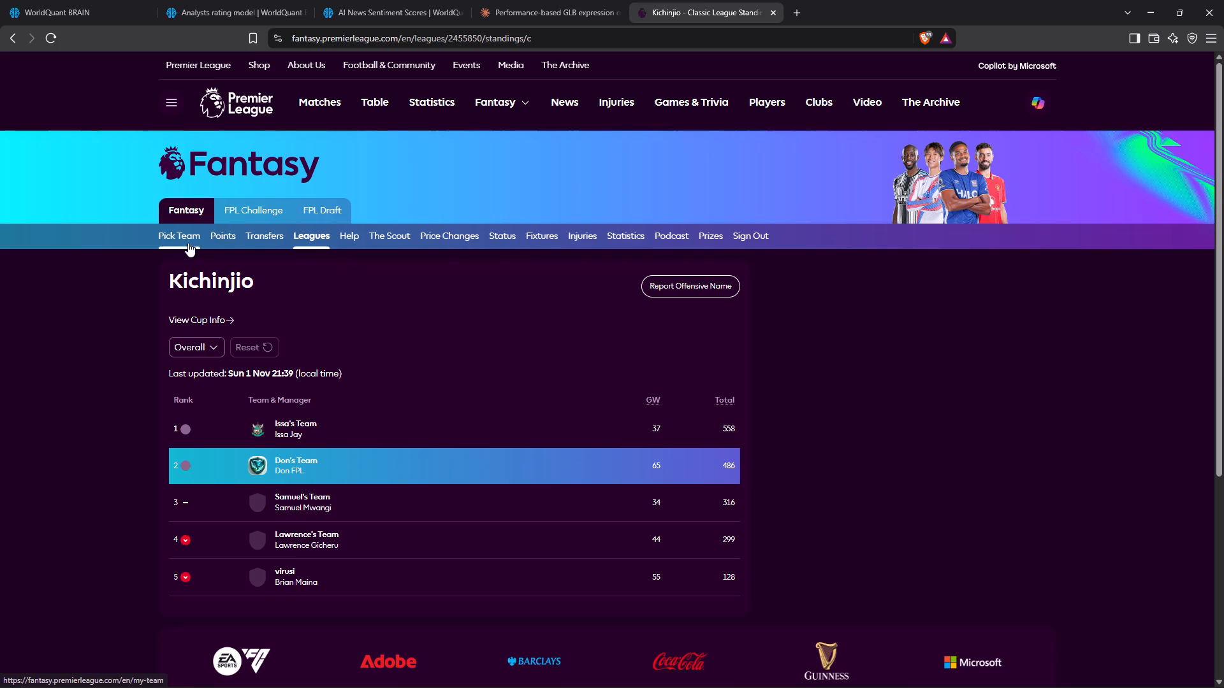
Review the Gameweek 9 points and lineup of Don's Team.
left_click(228, 234)
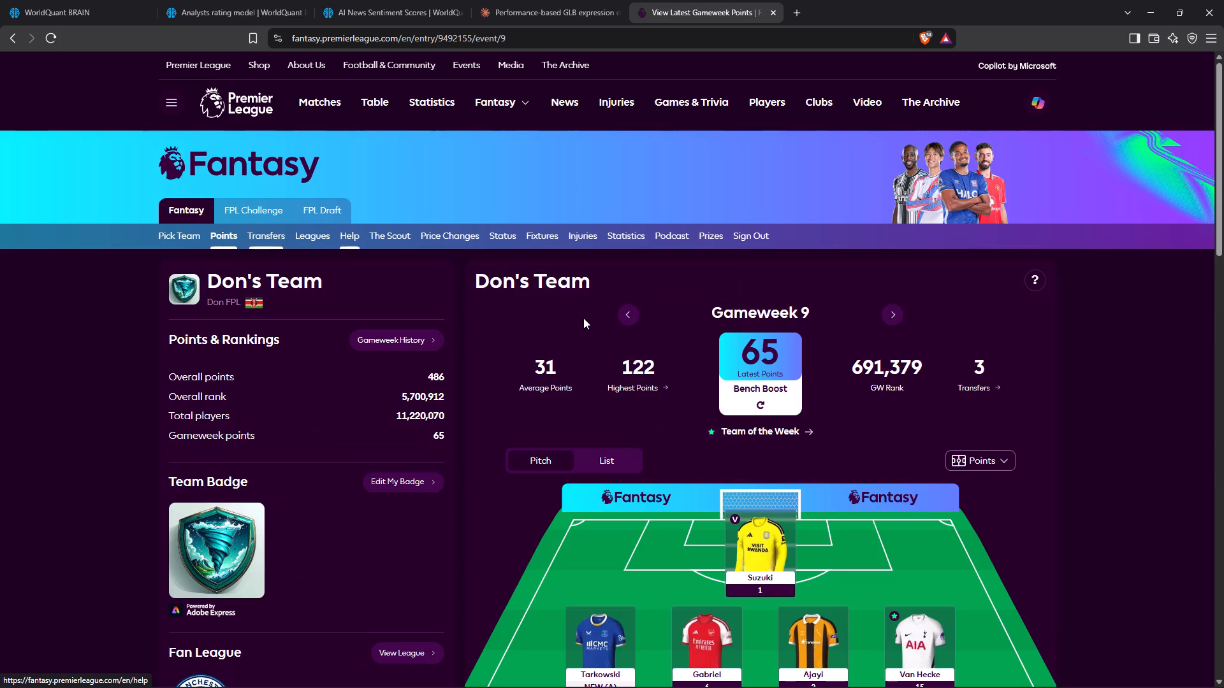
scroll(583, 318, "down", 4)
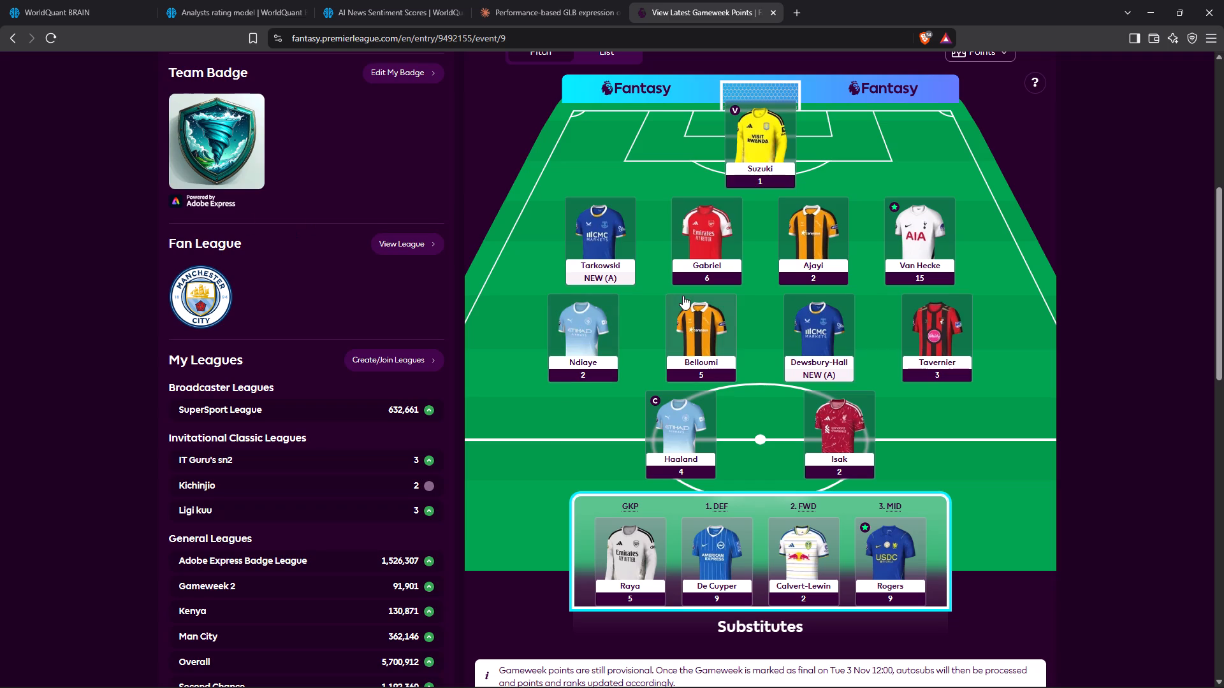
scroll(683, 296, "up", 3)
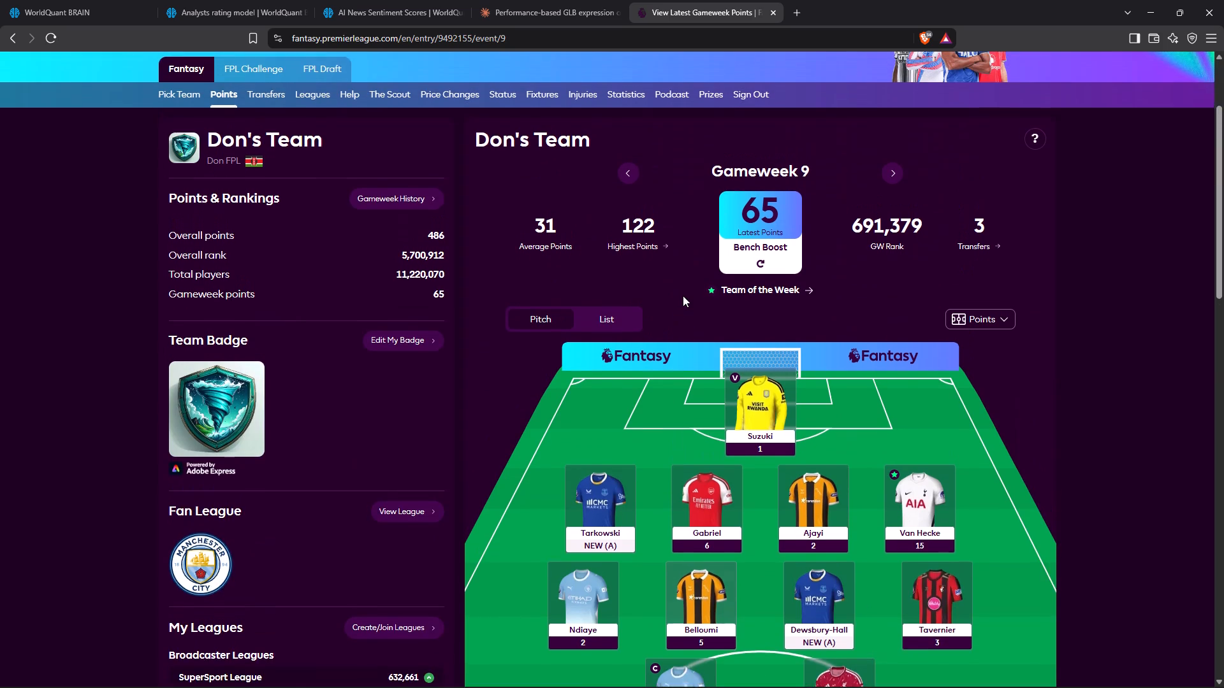
scroll(683, 296, "up", 2)
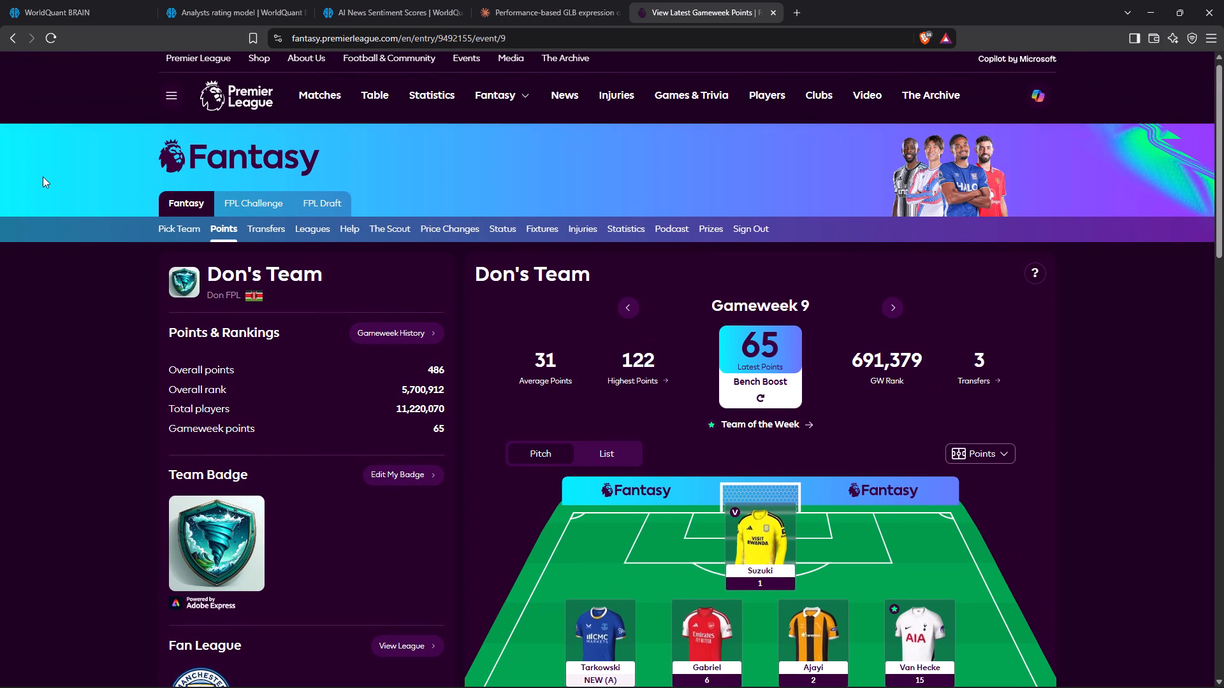
left_click(1, 47)
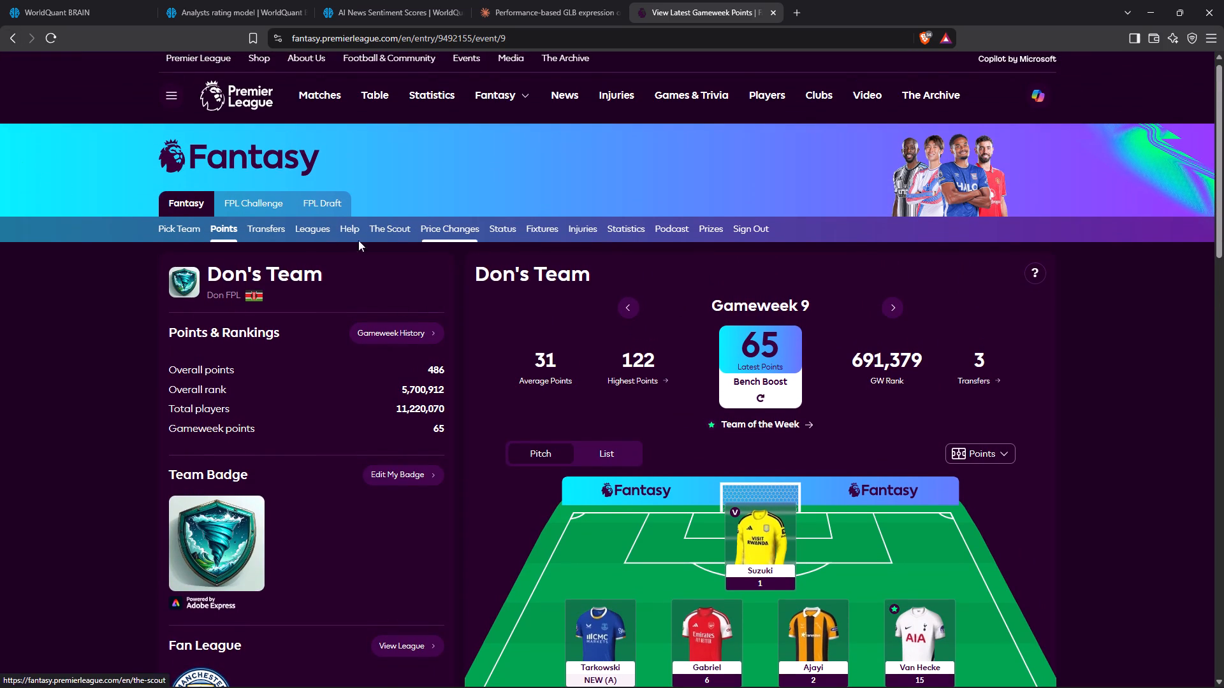
Open the Leagues & Cups overview and copy the link address of the Kichinjio invitational classic league.
left_click(316, 238)
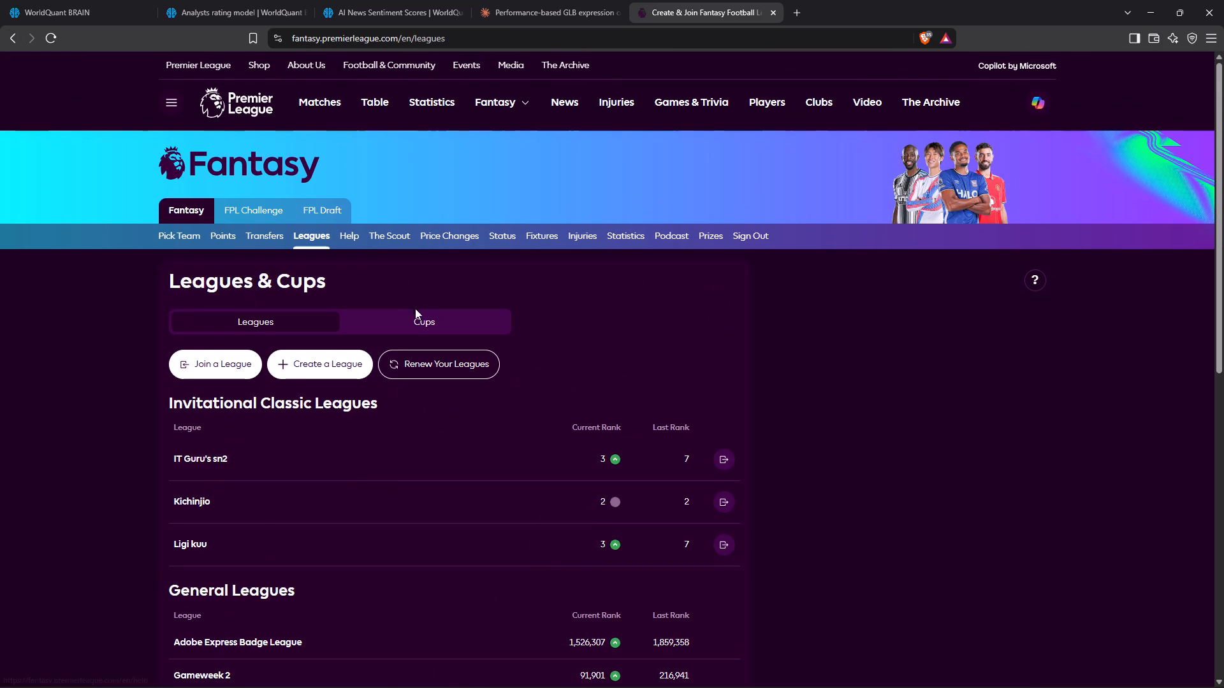
scroll(280, 424, "down", 2)
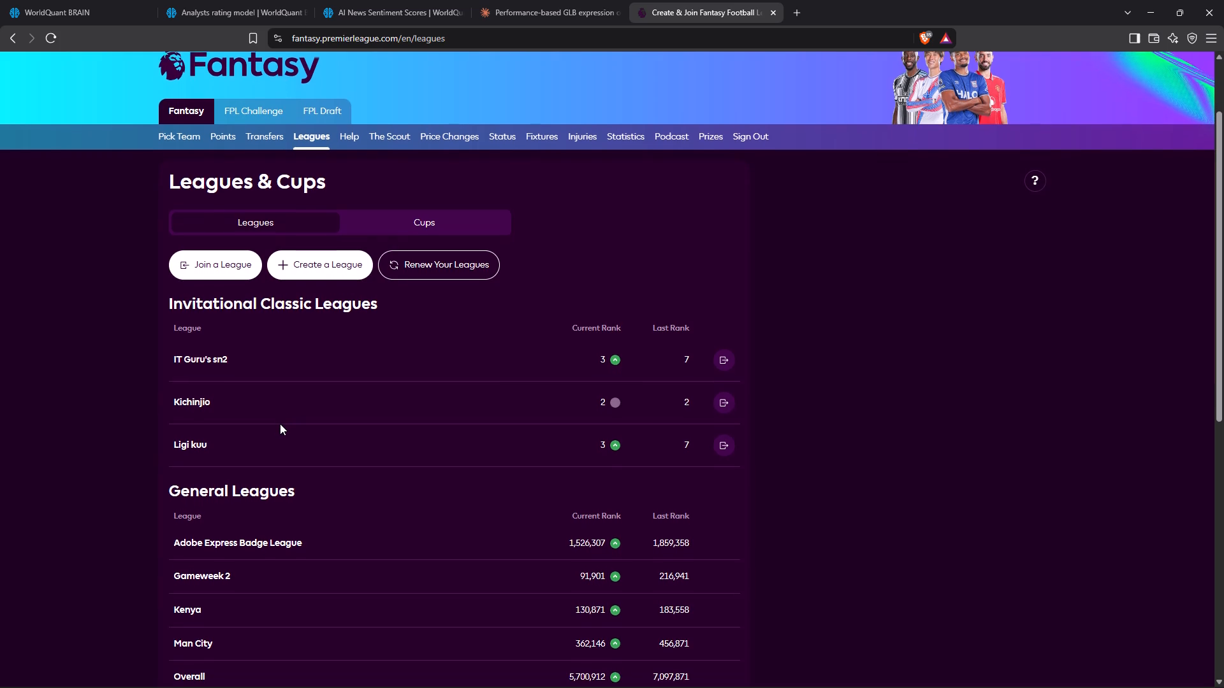
scroll(280, 424, "down", 1)
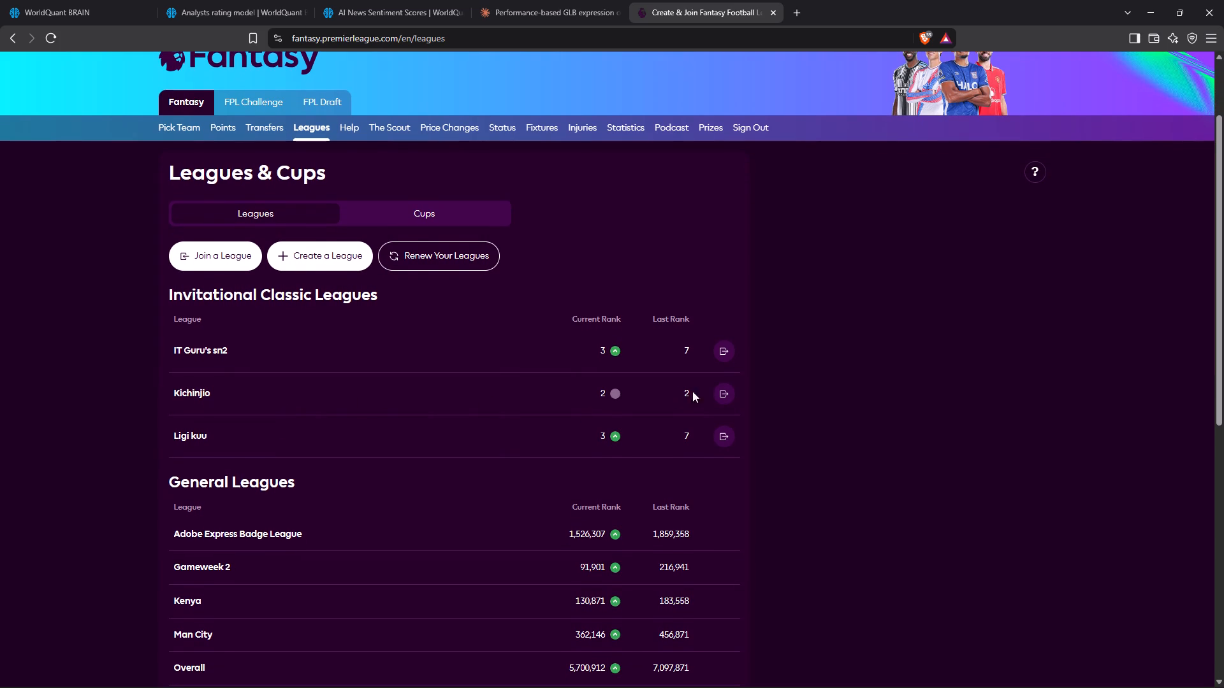
right_click(488, 397)
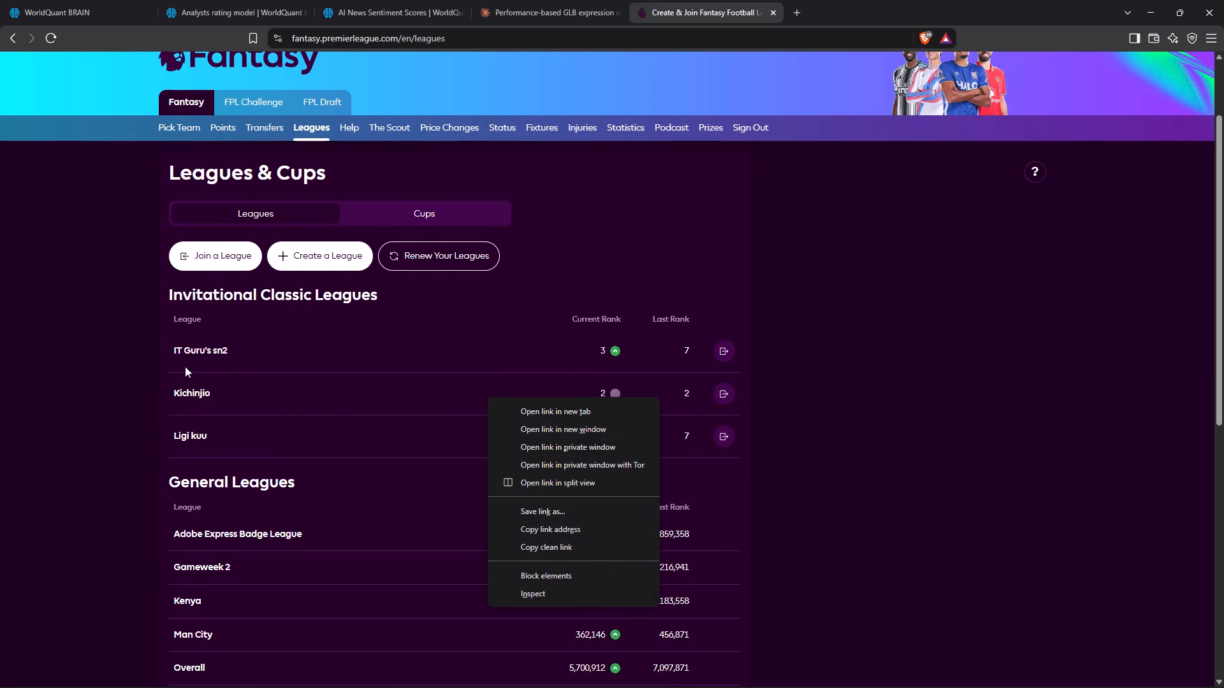
right_click(186, 398)
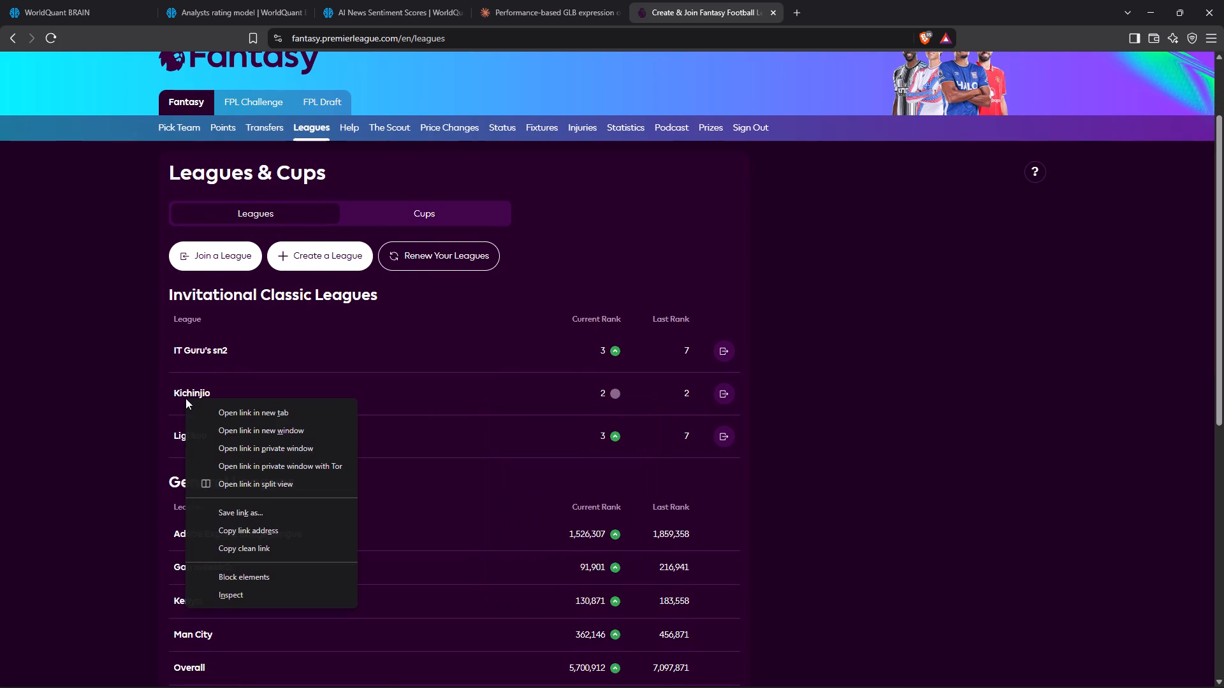
scroll(186, 398, "down", 1)
scroll(243, 438, "down", 2)
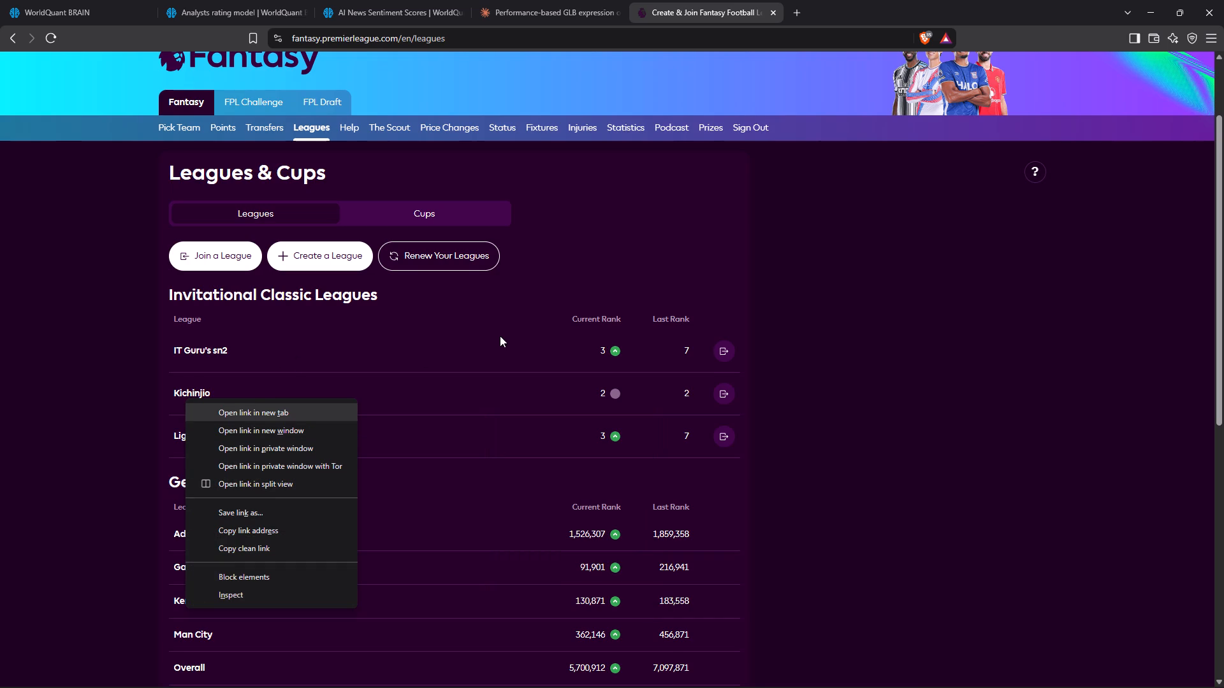
scroll(500, 336, "down", 2)
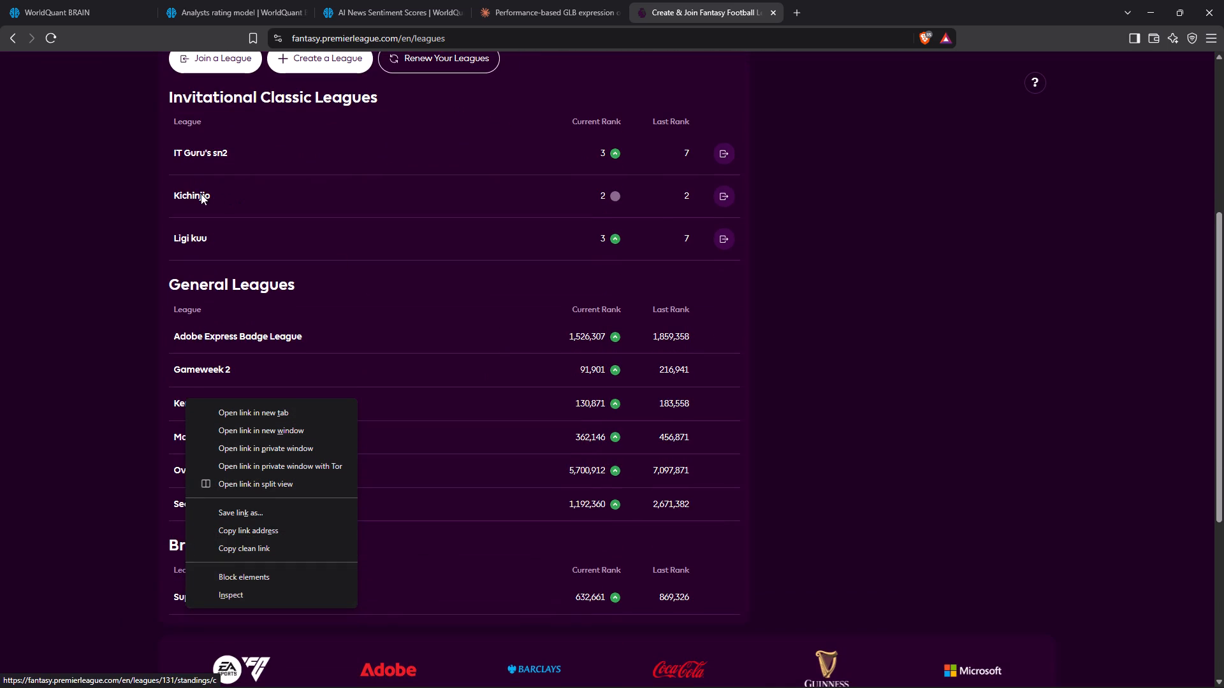
right_click(201, 194)
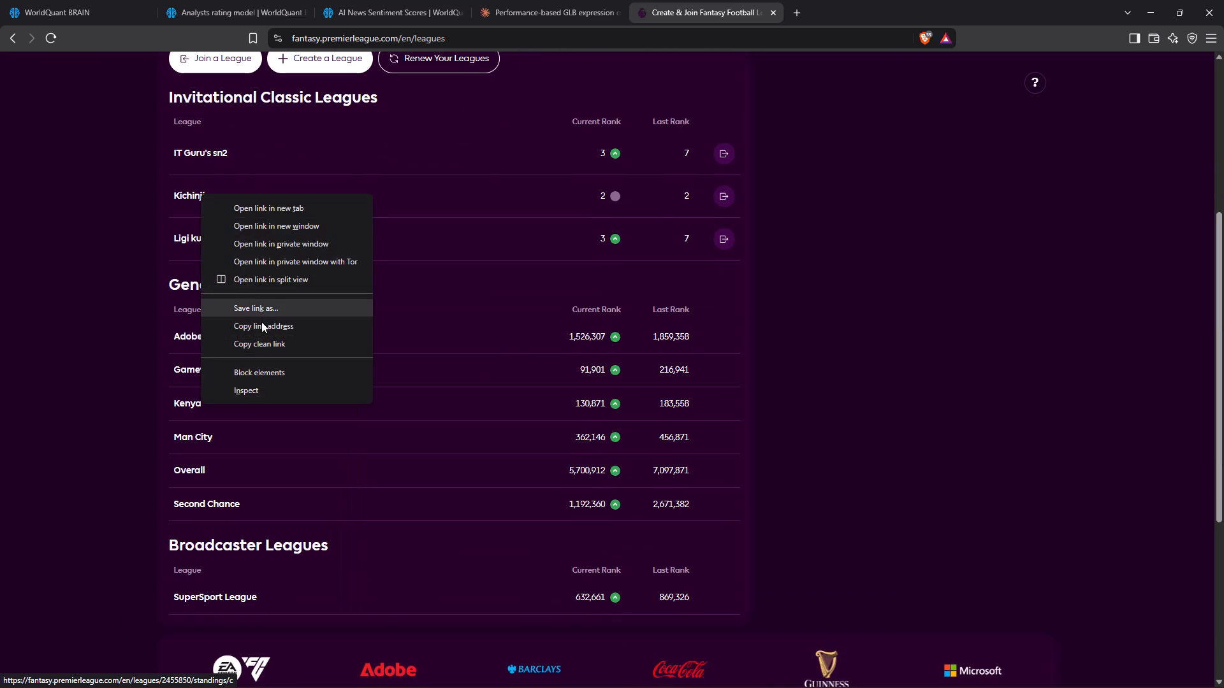
left_click(256, 331)
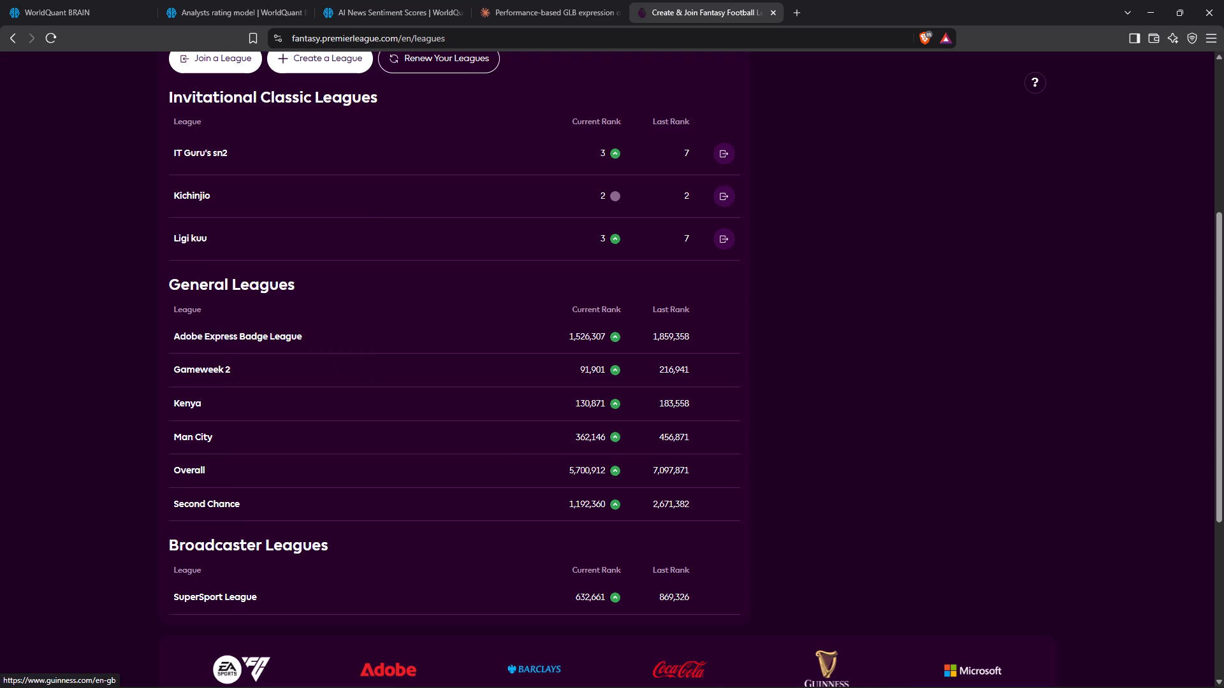
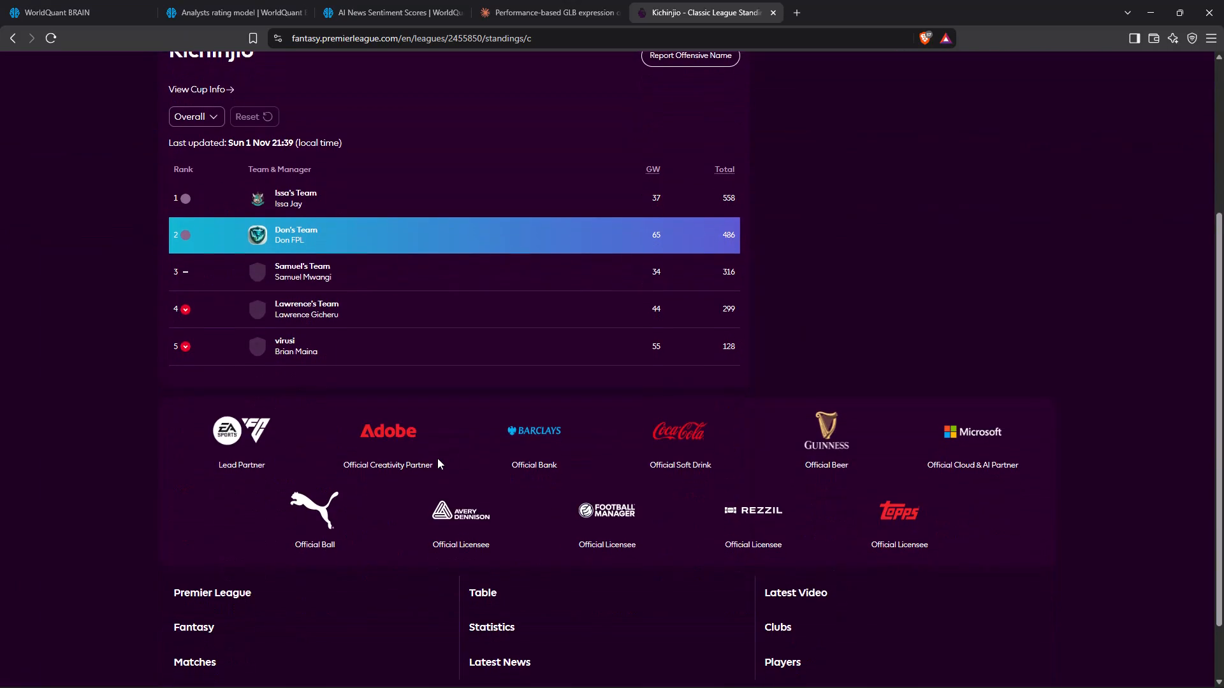
Review the Gameweek 9 points and lineup of the first-placed team in the Kichinjio league, and go back to its Gameweek 8.
scroll(437, 458, "down", 3)
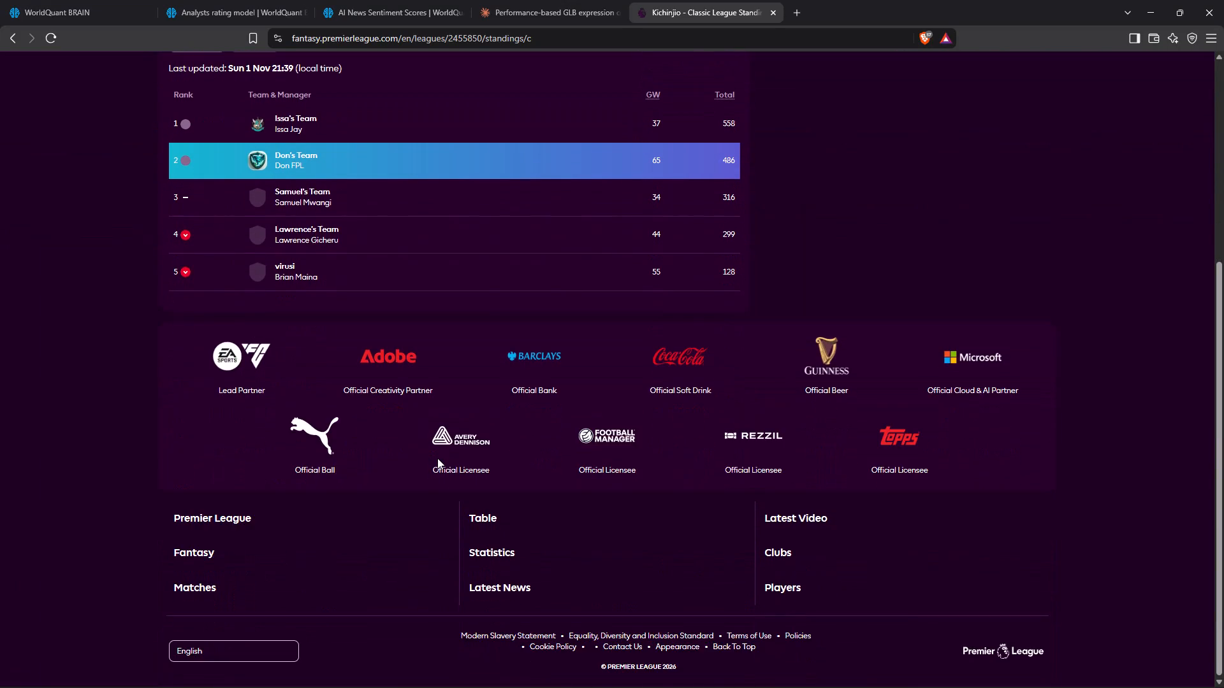
scroll(437, 458, "up", 2)
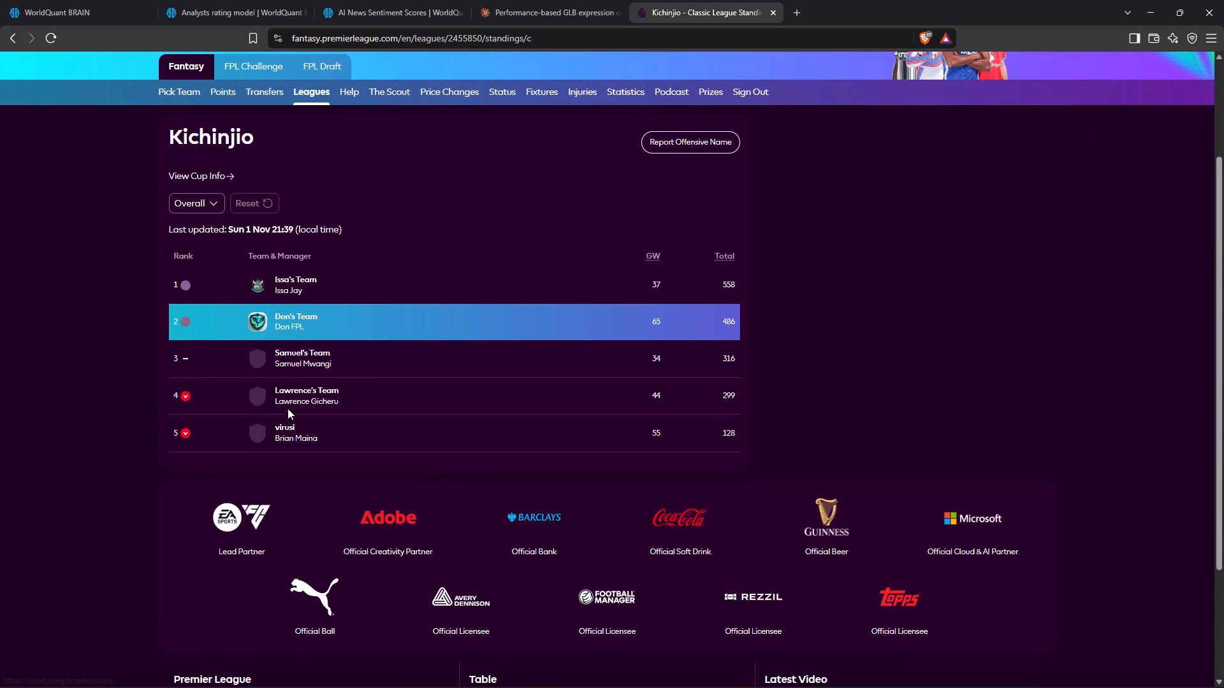
left_click(291, 276)
scroll(395, 426, "down", 1)
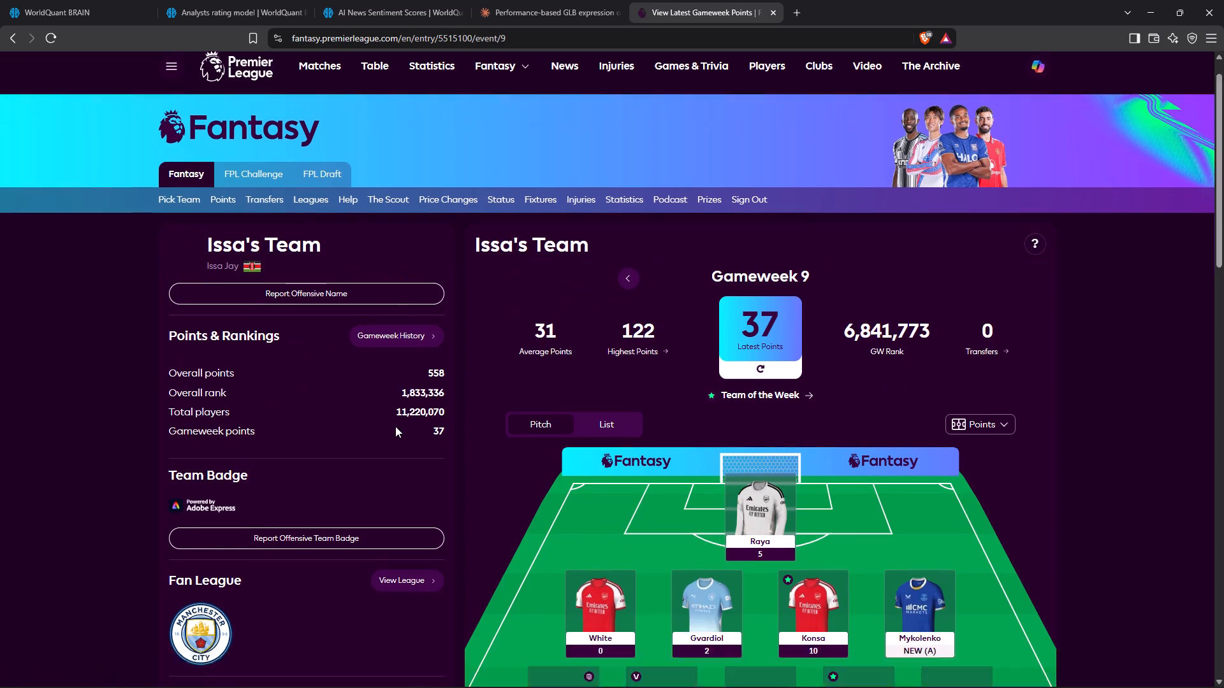
scroll(395, 426, "down", 2)
left_click(622, 117)
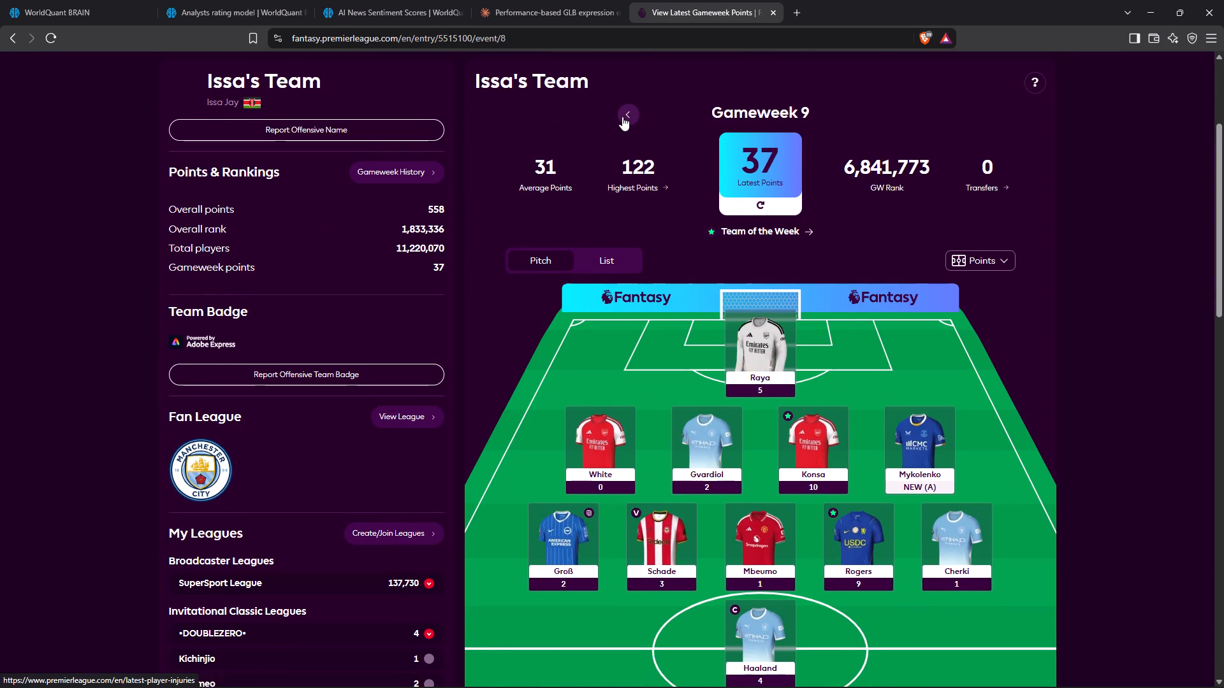
Leave the first-placed team's gameweek points and return to the Kichinjio league standings.
scroll(622, 117, "down", 2)
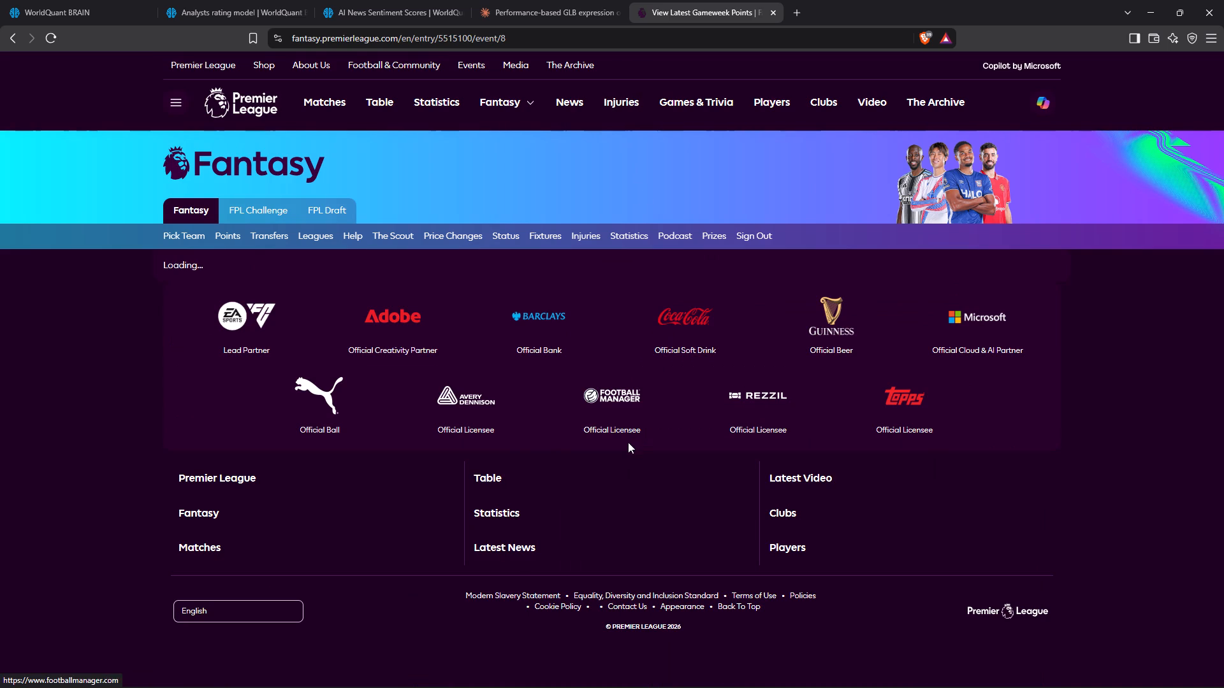
left_click(8, 41)
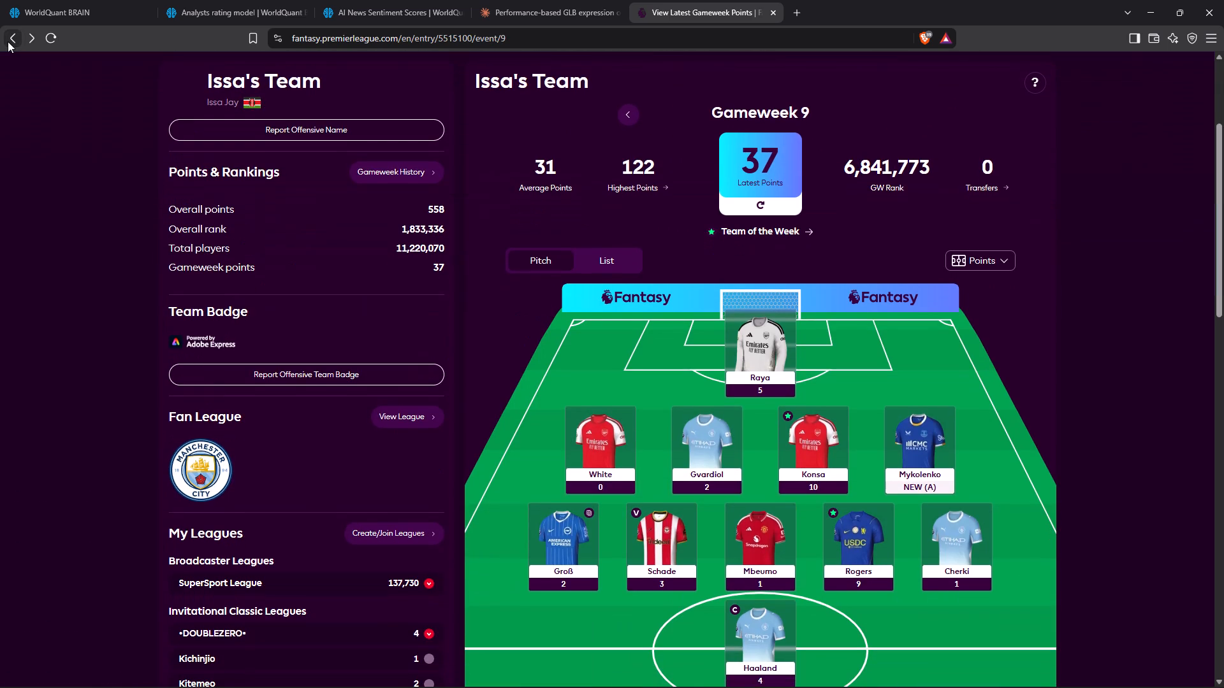
left_click(8, 41)
scroll(309, 168, "up", 3)
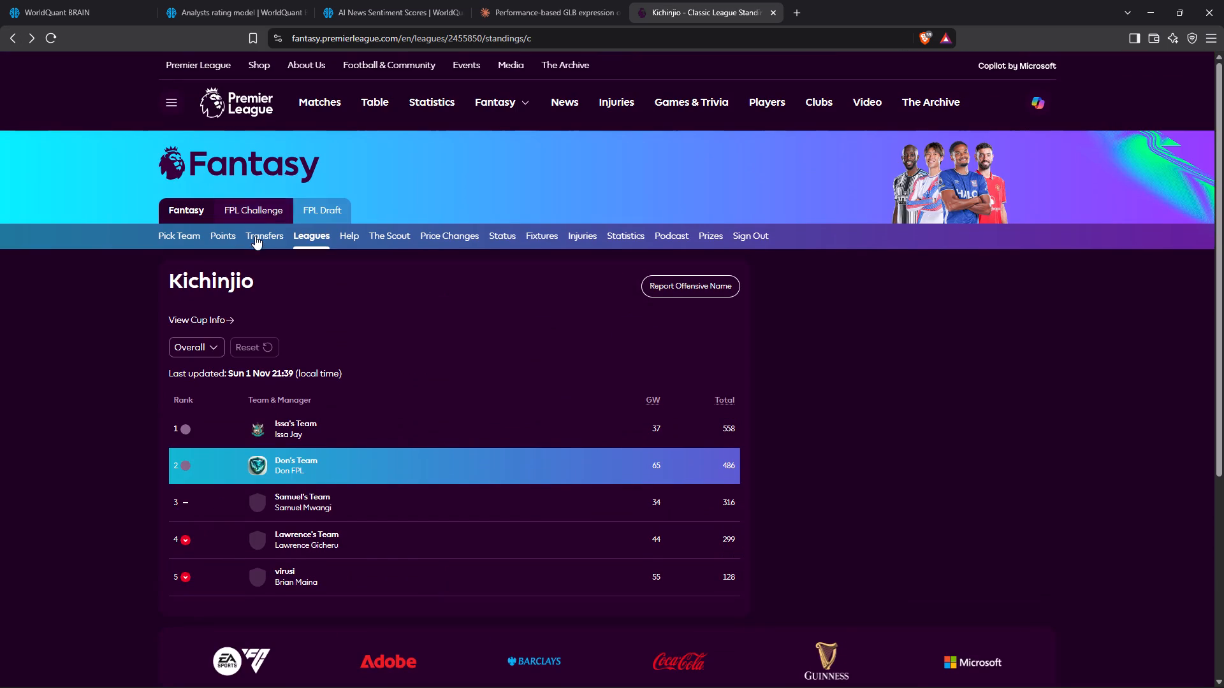
Look at the Transfers page and the Gameweek 9 points of Don's Team.
left_click(255, 236)
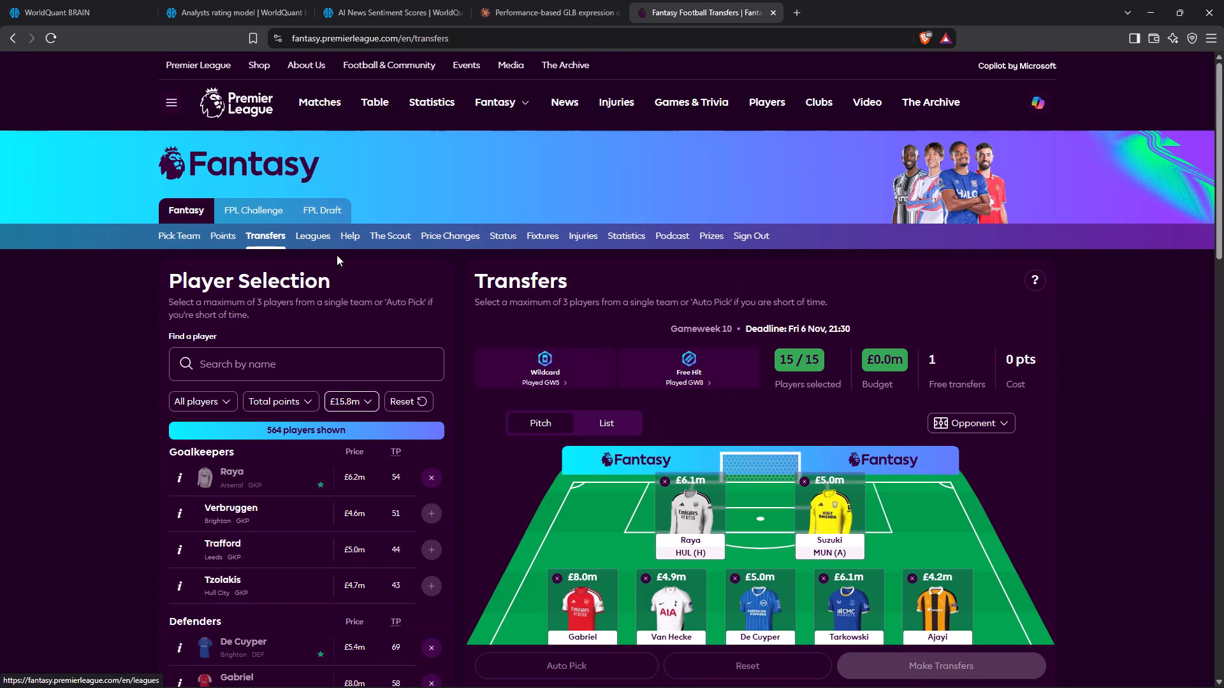
left_click(214, 241)
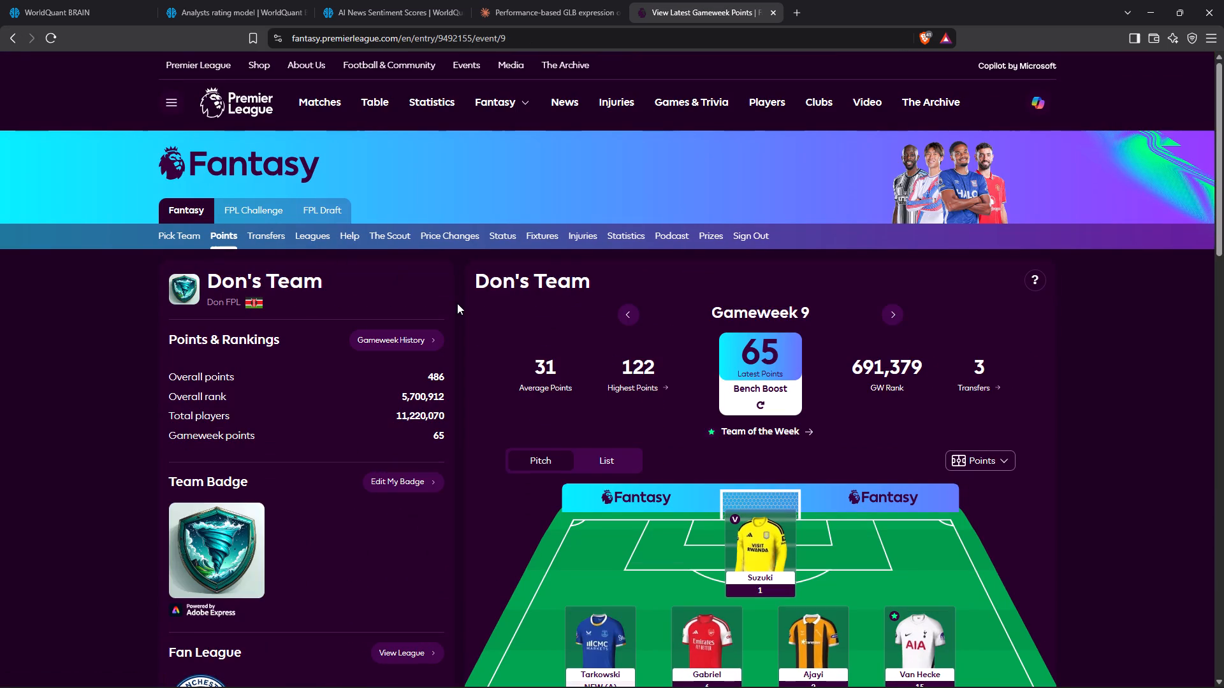
Open the IT Guru's sn2 league and examine its overall standings.
left_click(314, 236)
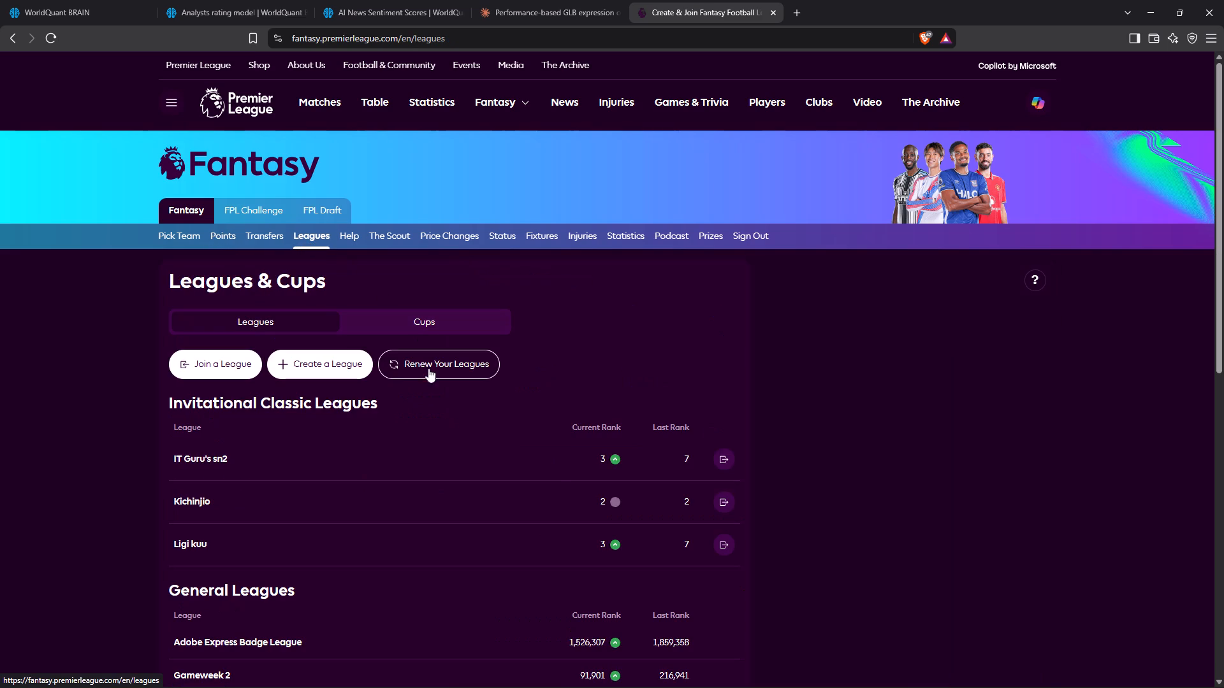
left_click(201, 466)
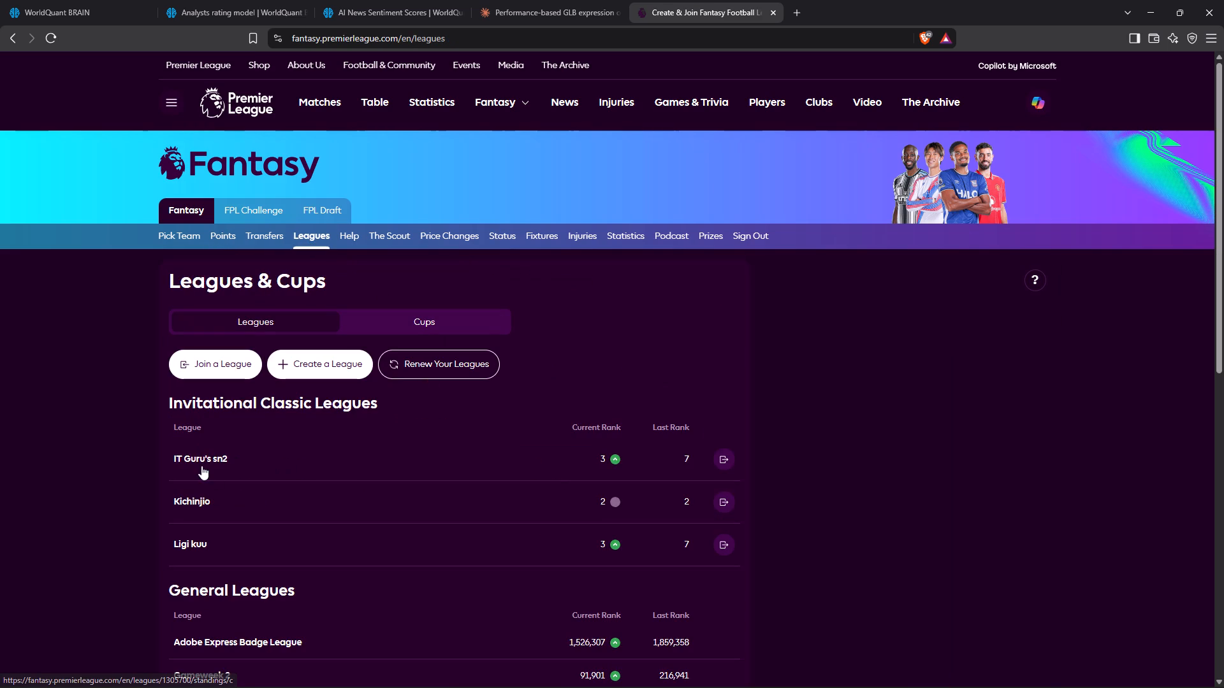
scroll(439, 534, "down", 4)
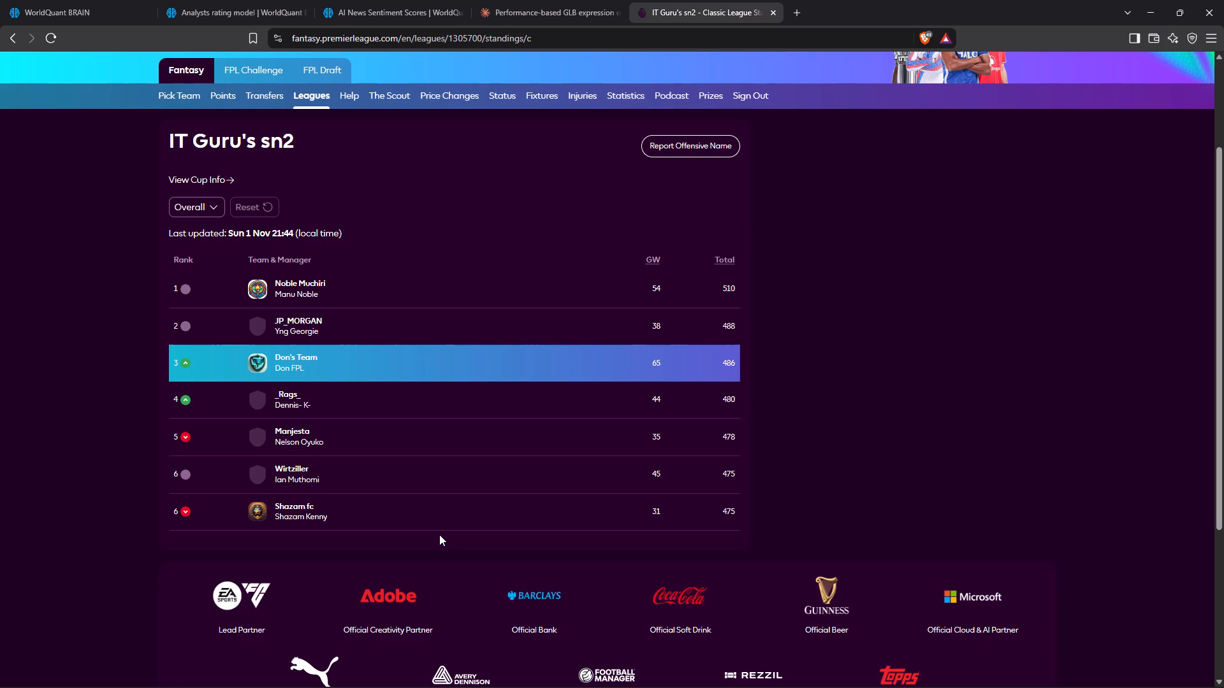
Switch to WorldQuant BRAIN and request the production correlation of the GLB D1 super alpha in Super Simulation 3.
left_click(0, 0)
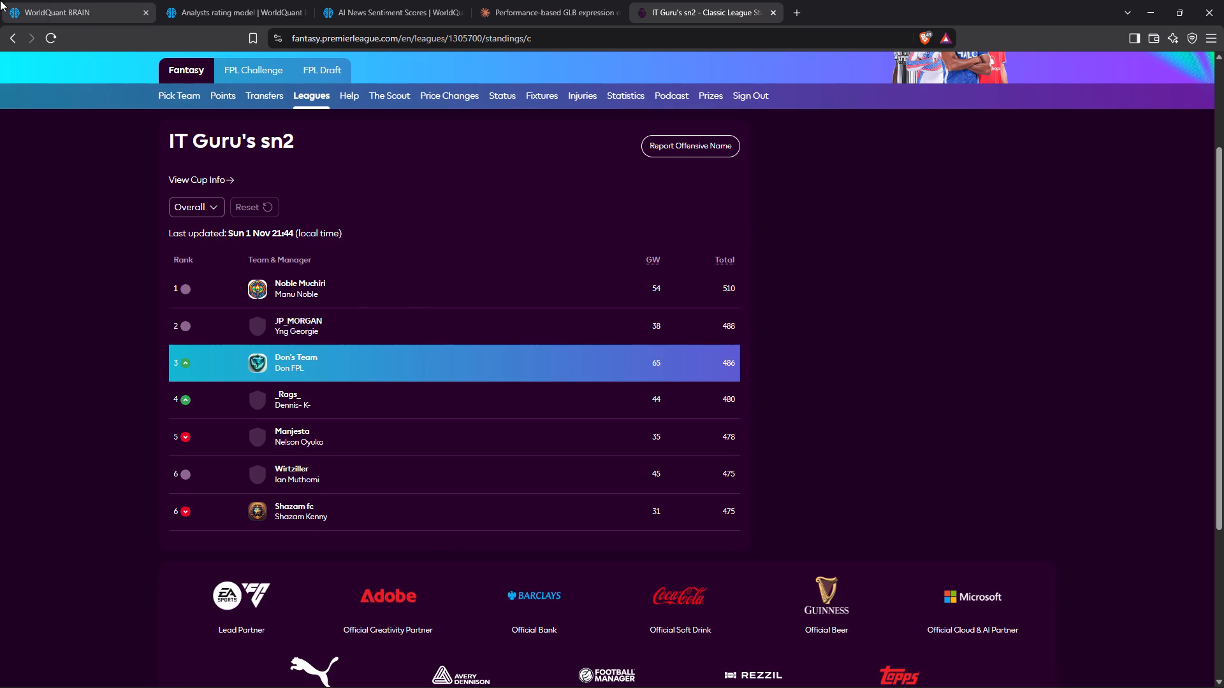
left_click(32, 97)
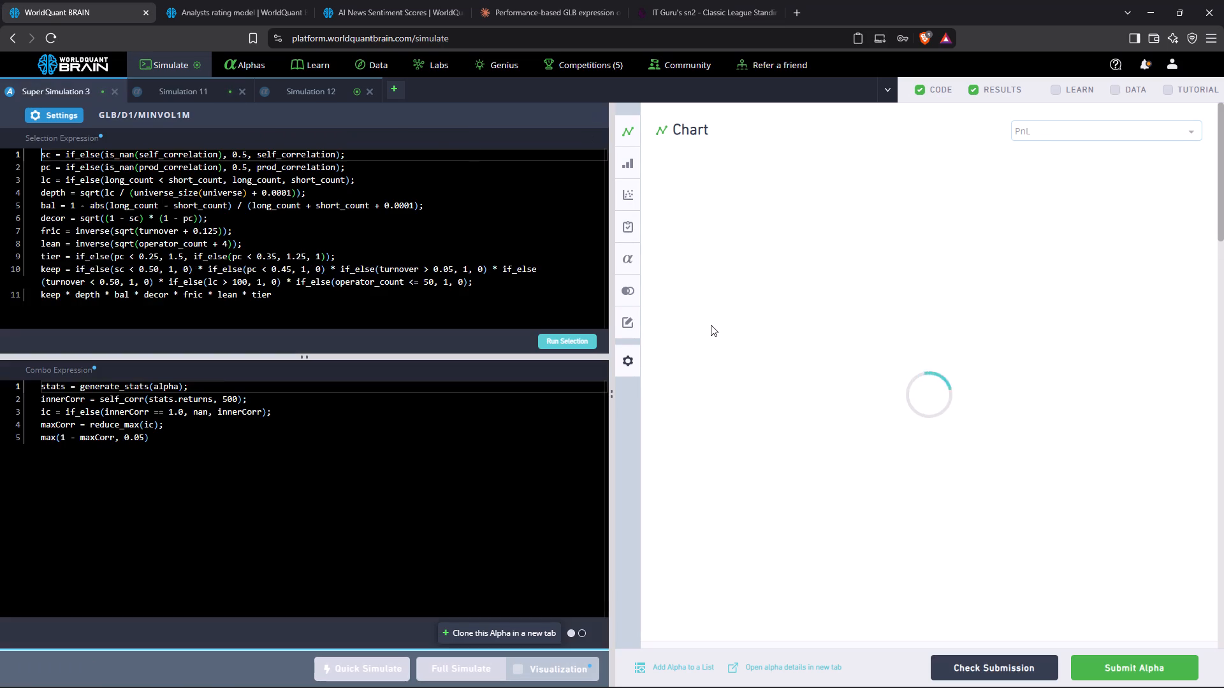
scroll(711, 325, "down", 7)
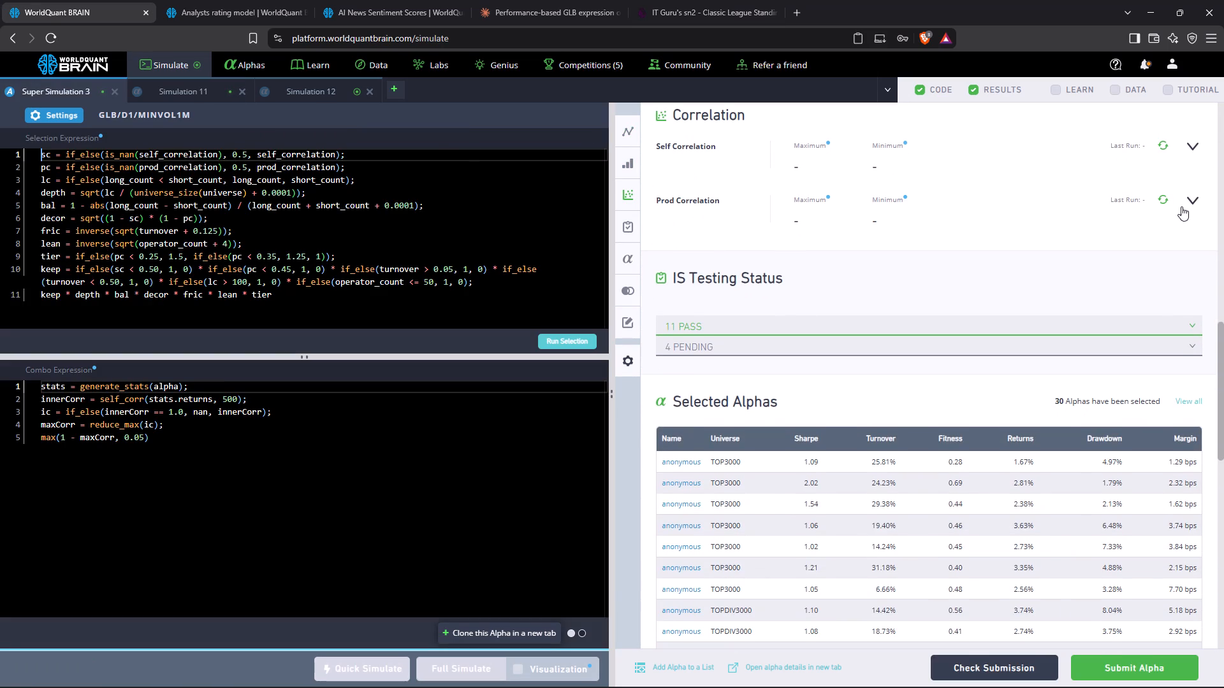
left_click(1195, 195)
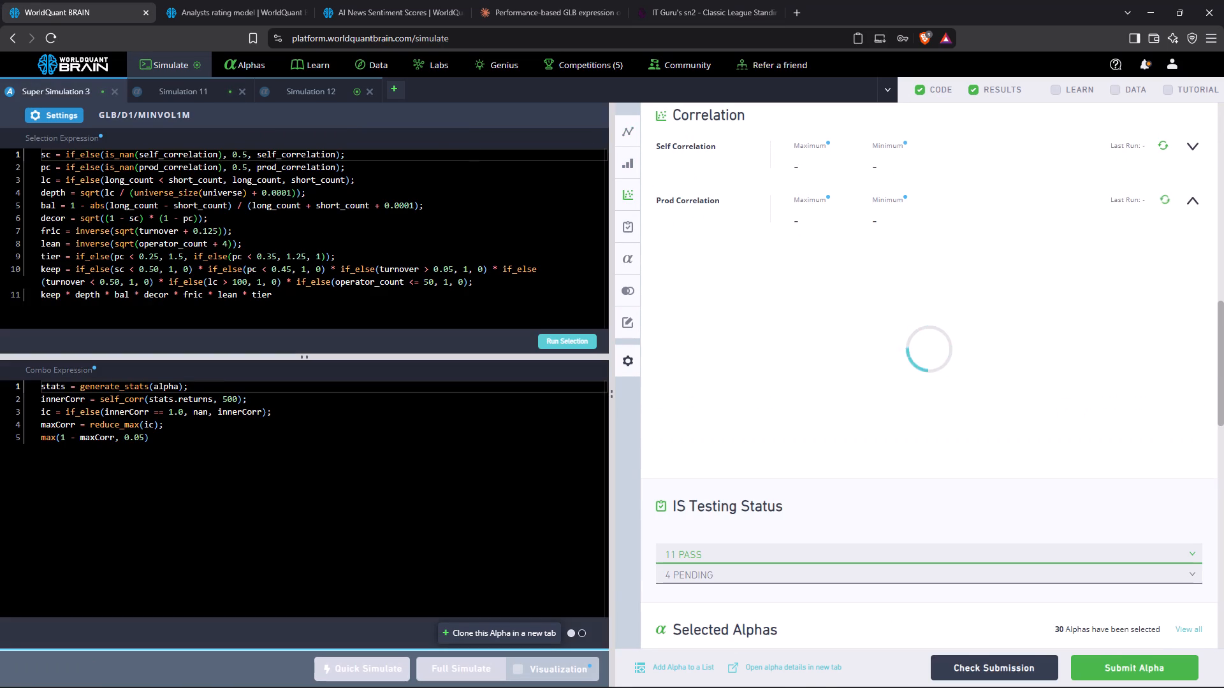
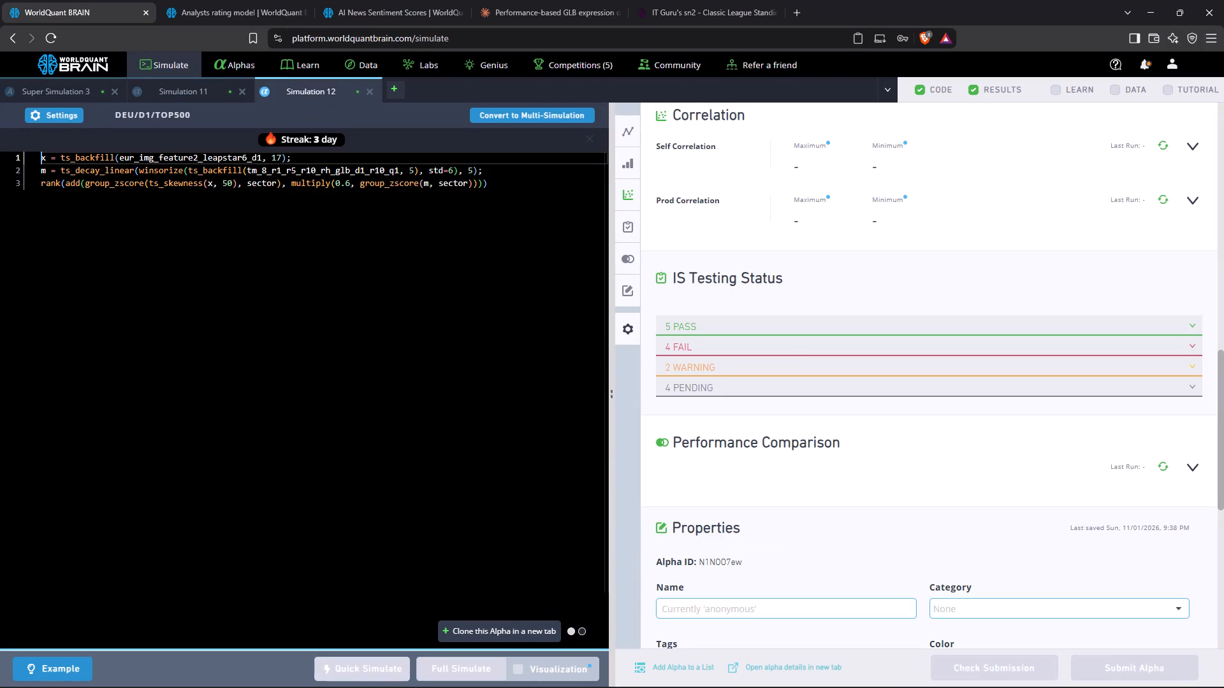
In Simulation 11, replace mdl106_country with the mdl106_rv field from the Analysts rating model dataset and run a full simulation.
left_click(203, 89)
left_click(391, 0)
left_click(284, 0)
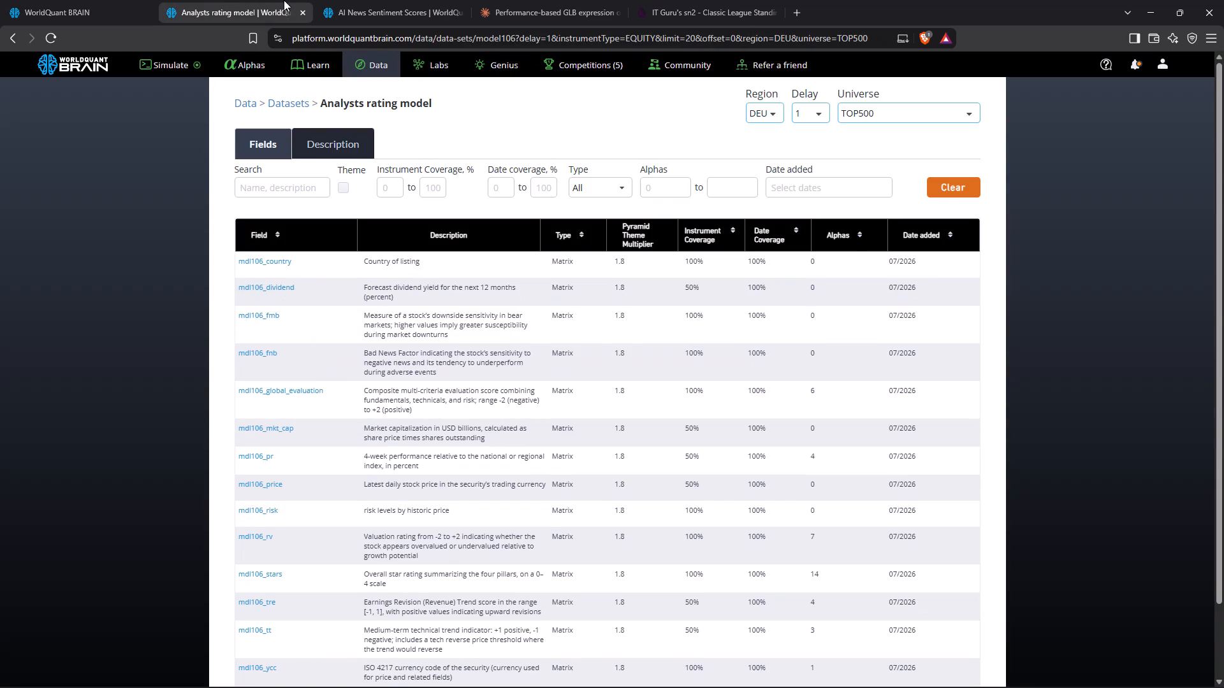
scroll(293, 388, "down", 6)
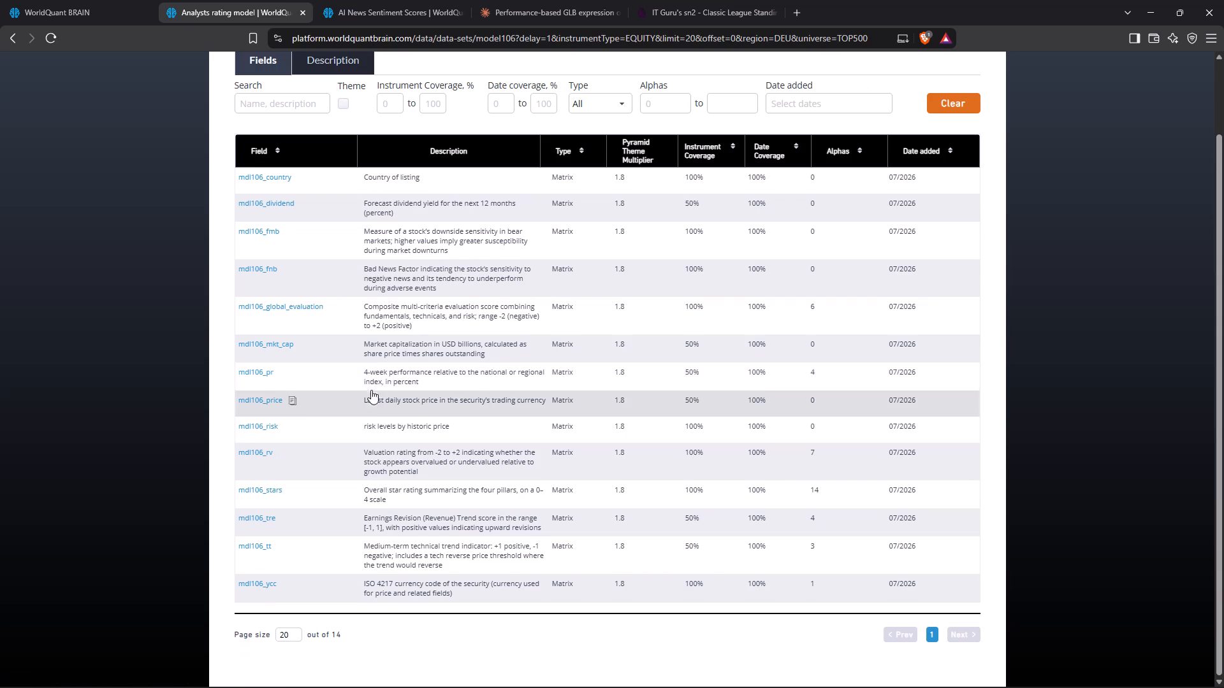
left_click(286, 457)
left_click(69, 0)
double_click(186, 156)
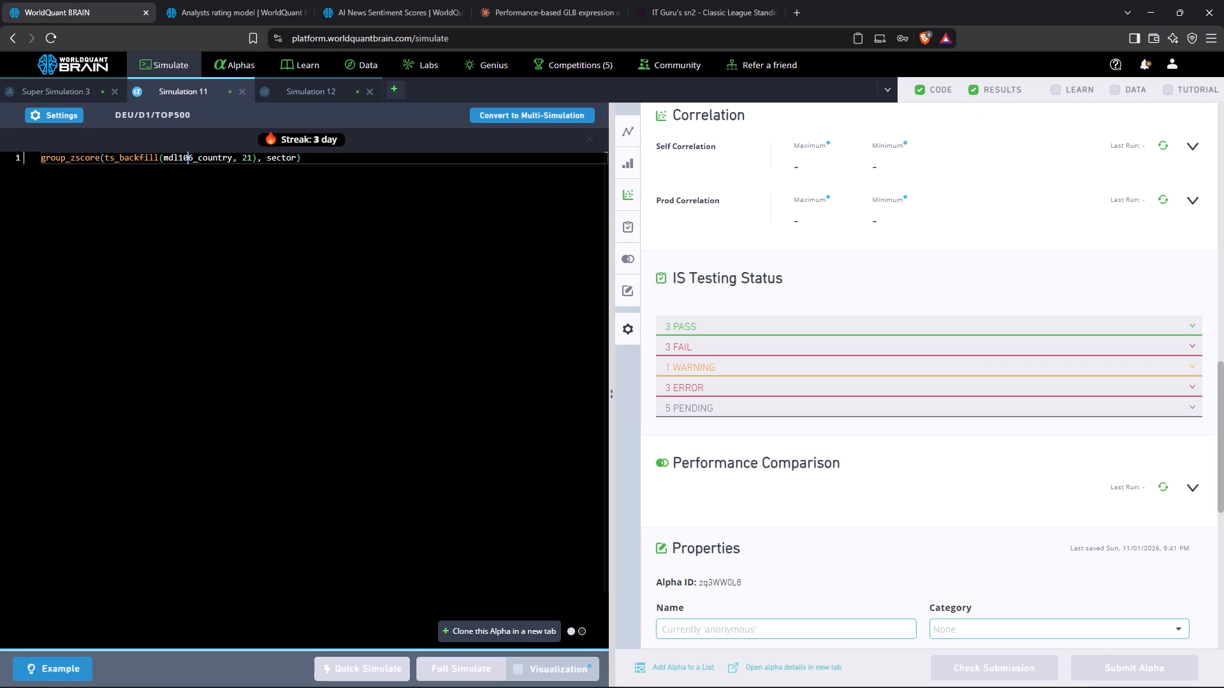
right_click(186, 156)
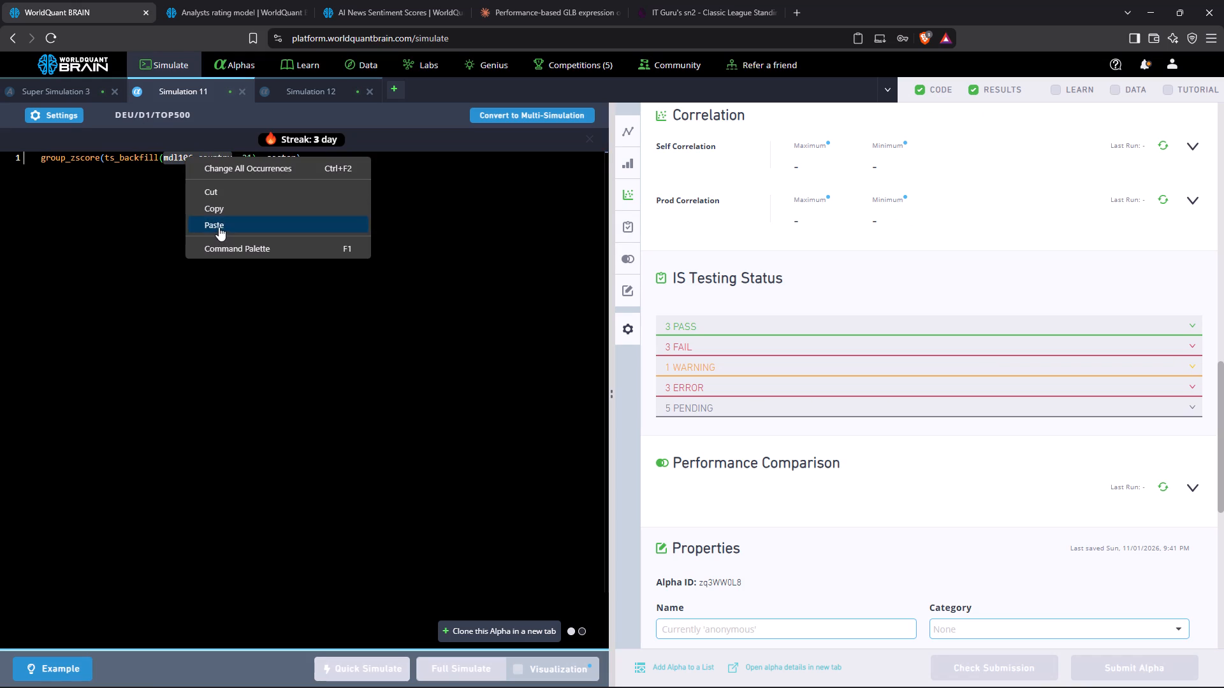
left_click(219, 227)
left_click(433, 656)
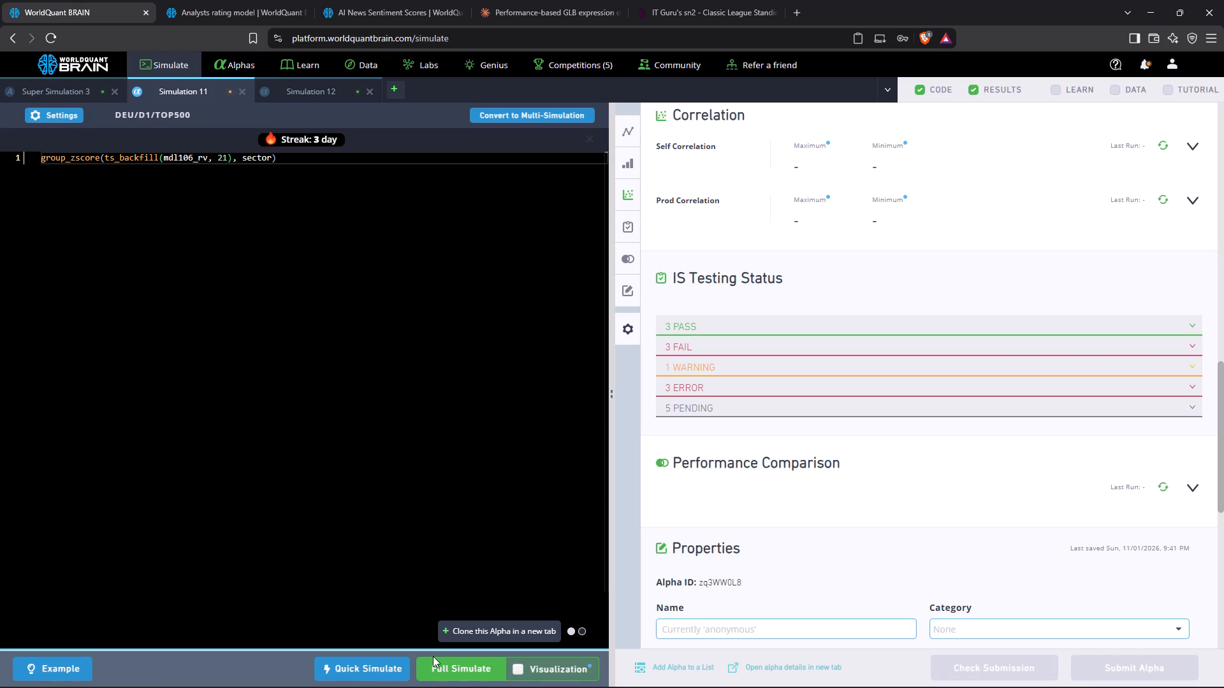
left_click(437, 657)
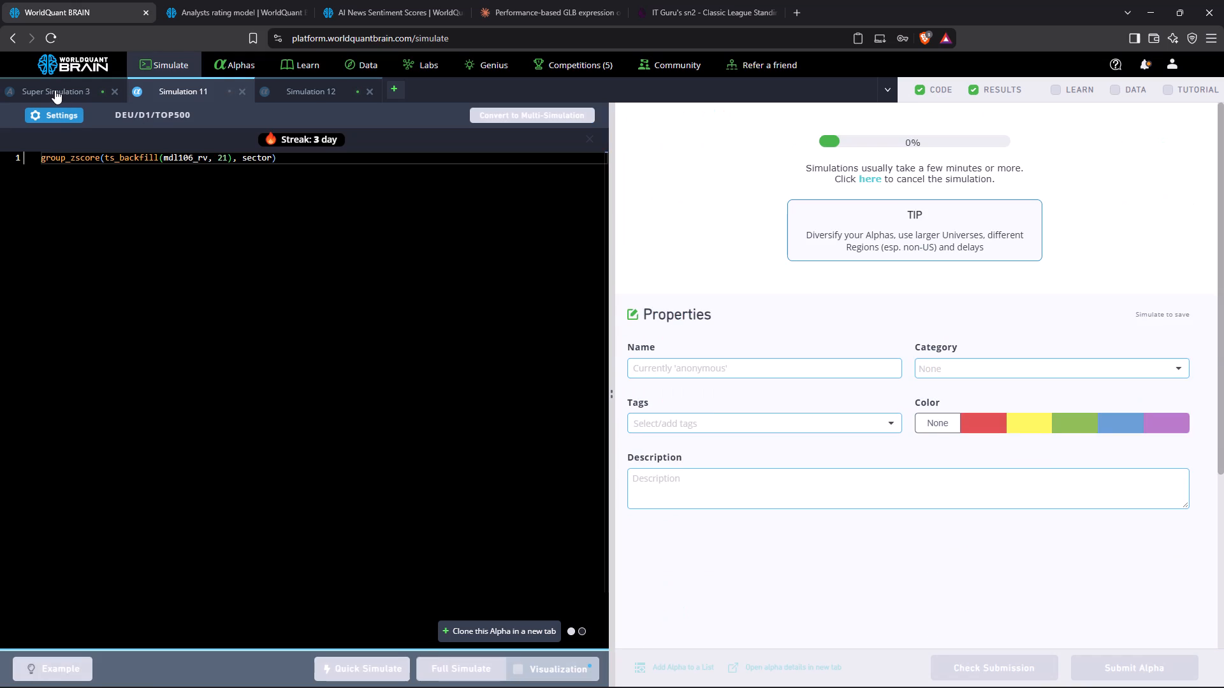
Review Super Simulation 3's correlation results, set its neutralization to Fast Factors, and run a full simulation.
left_click(55, 90)
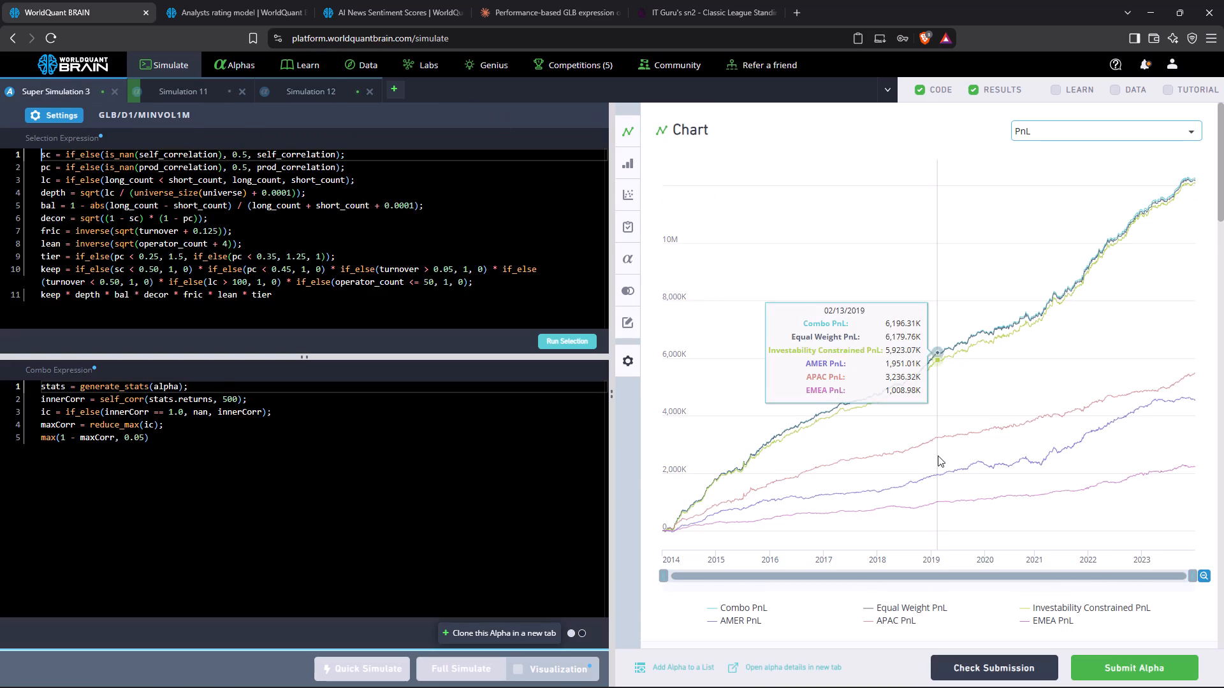
scroll(938, 455, "down", 9)
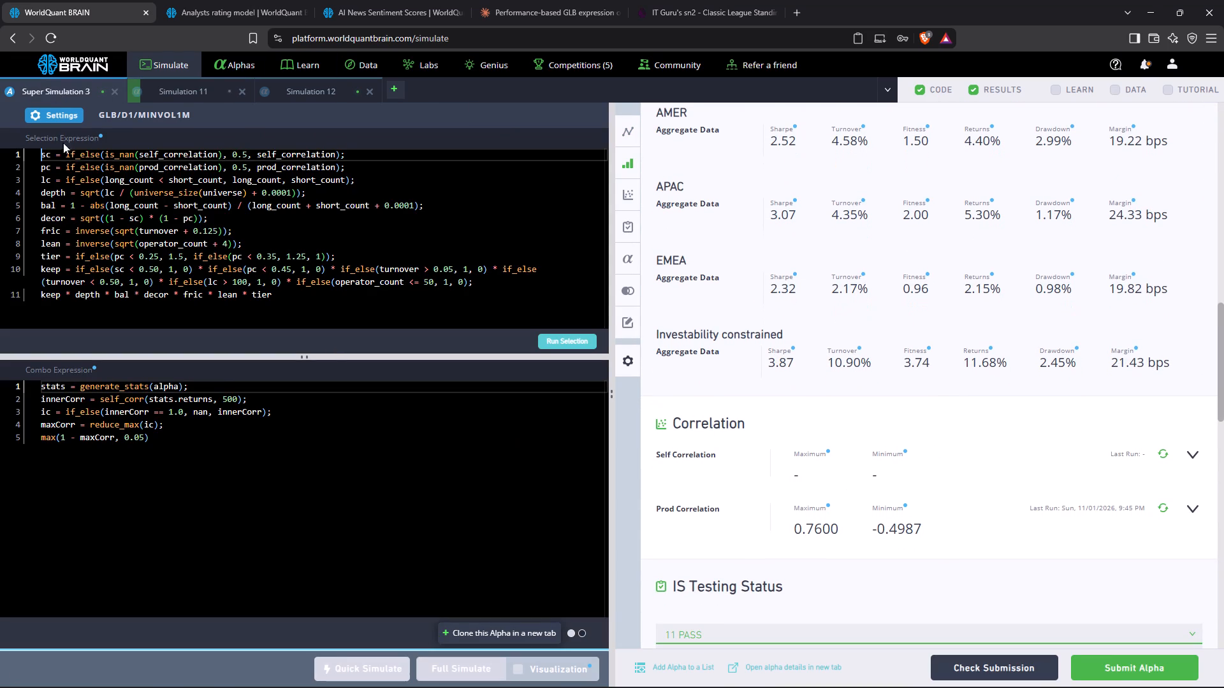
left_click(48, 114)
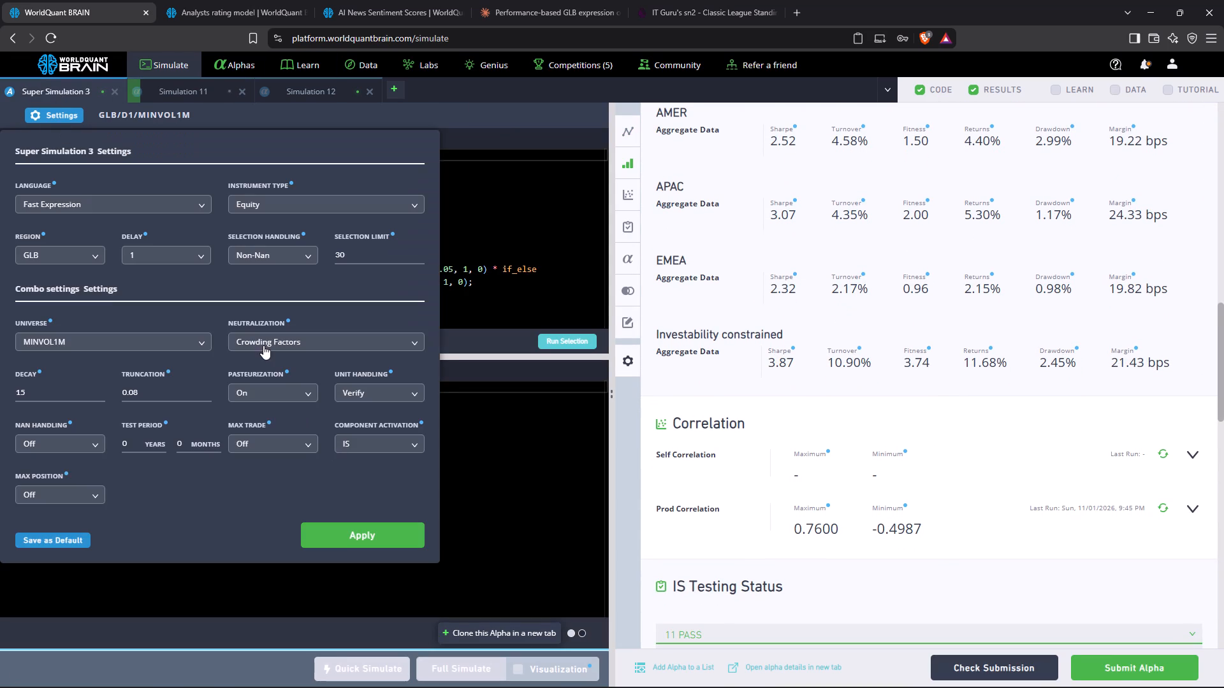
left_click(263, 345)
left_click(261, 440)
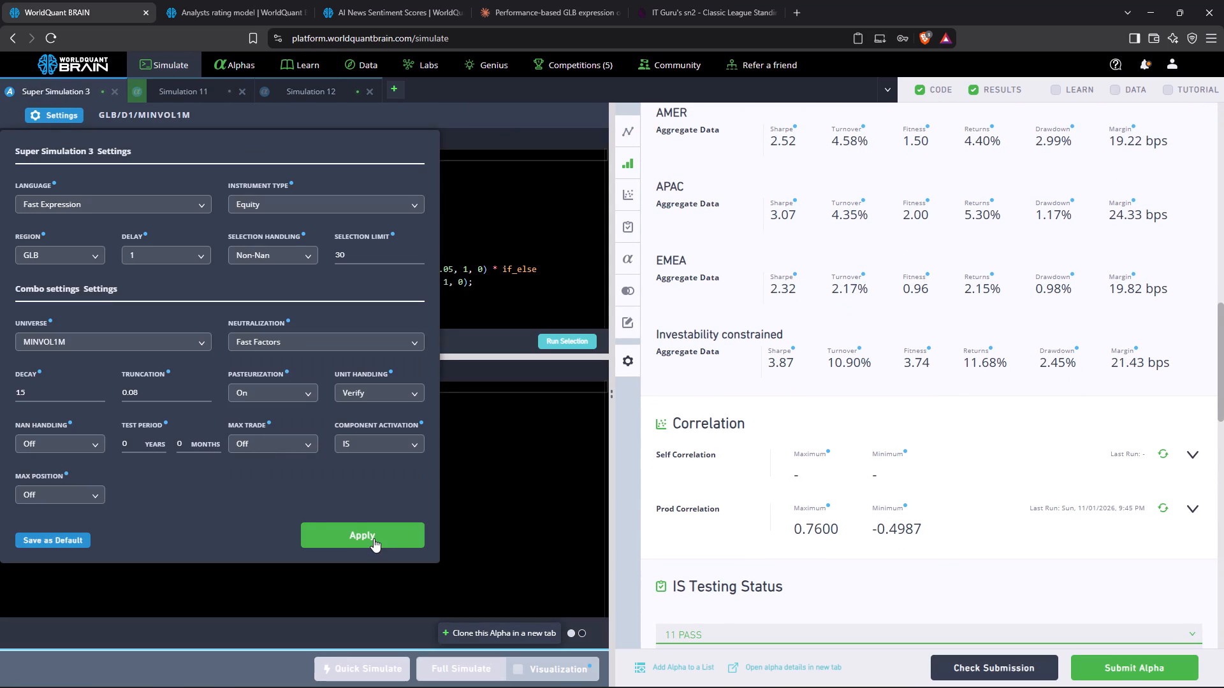
left_click(374, 537)
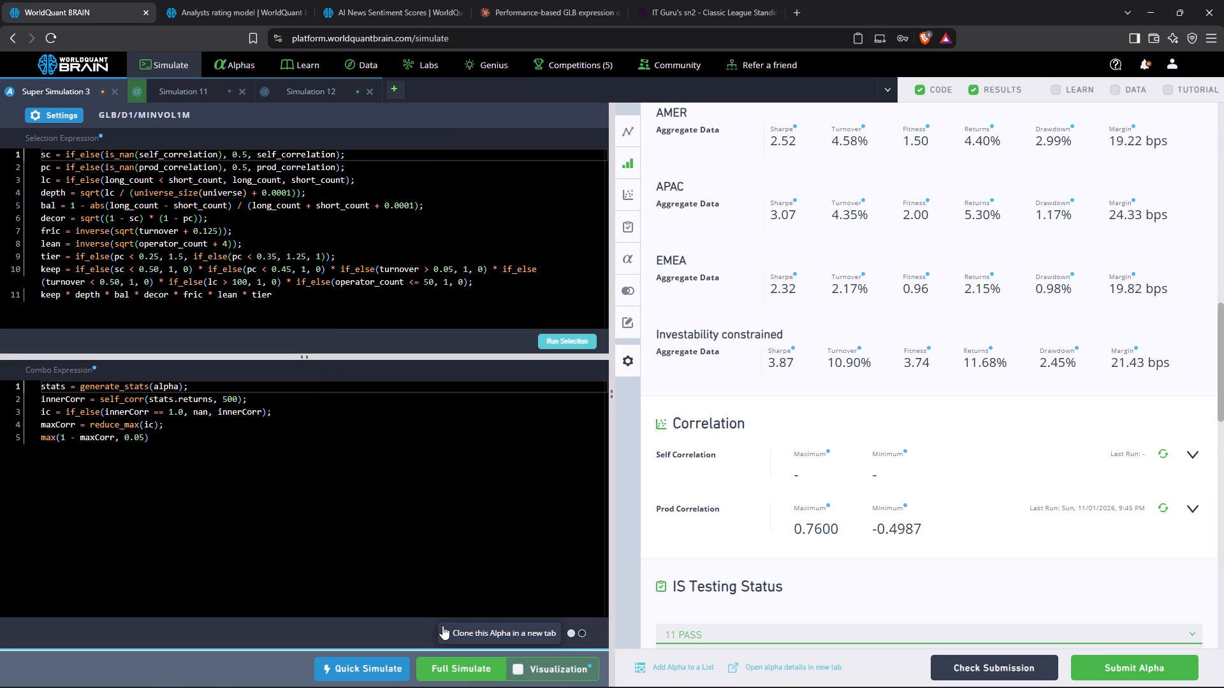
left_click(452, 670)
Examine Simulation 12's PnL chart, IS summary, correlation section and IS testing status.
left_click(292, 90)
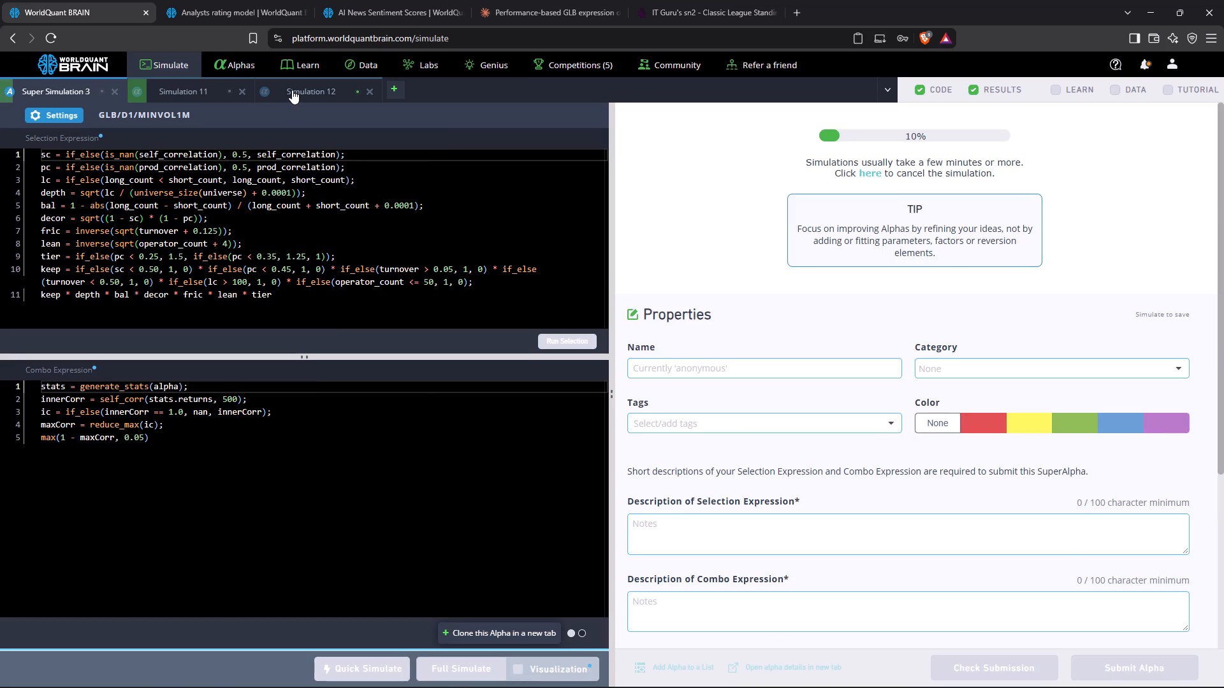
scroll(868, 284, "down", 6)
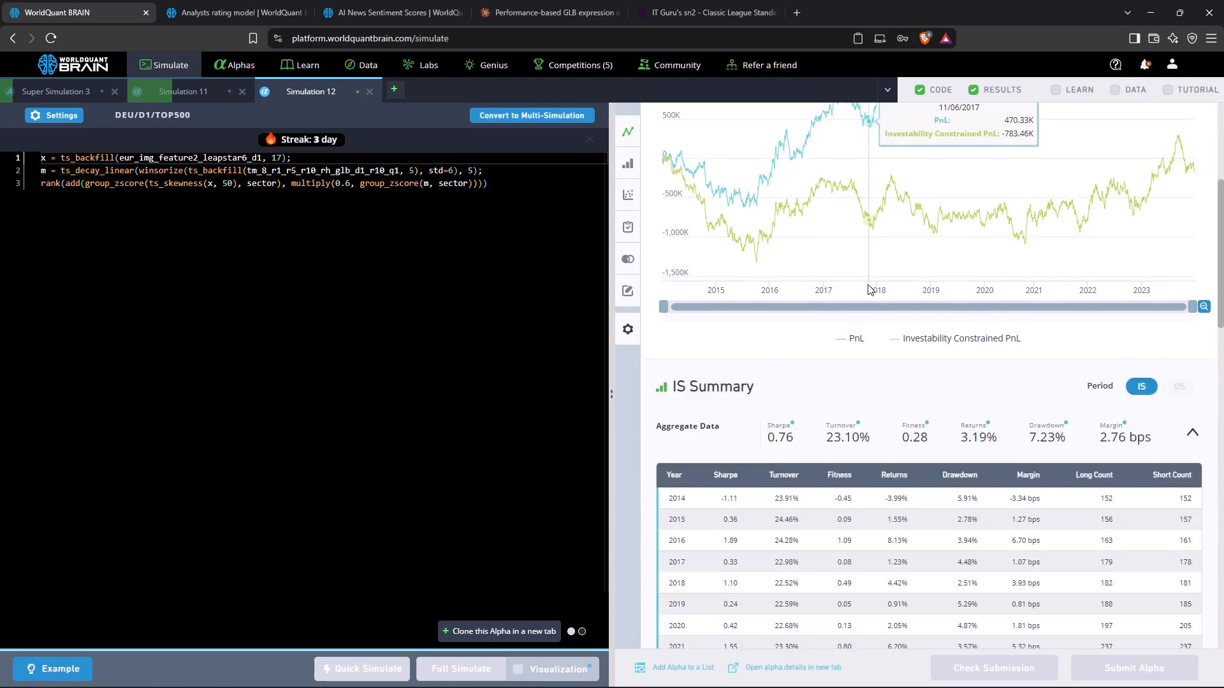
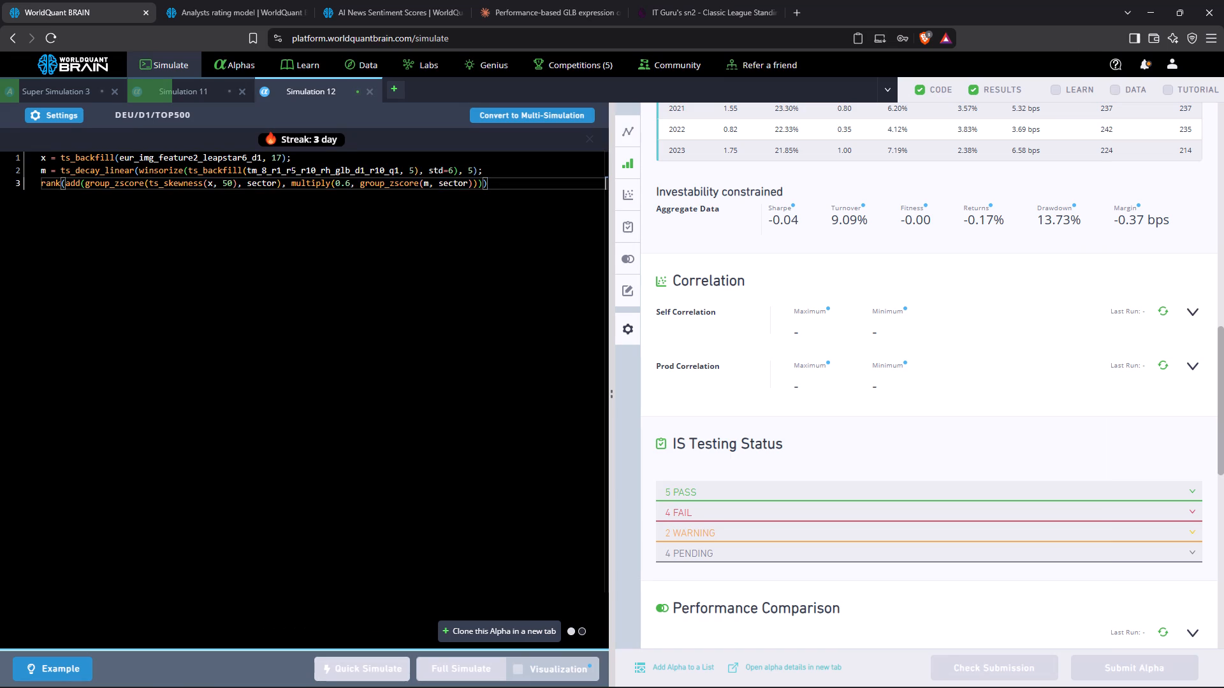
left_click(291, 477)
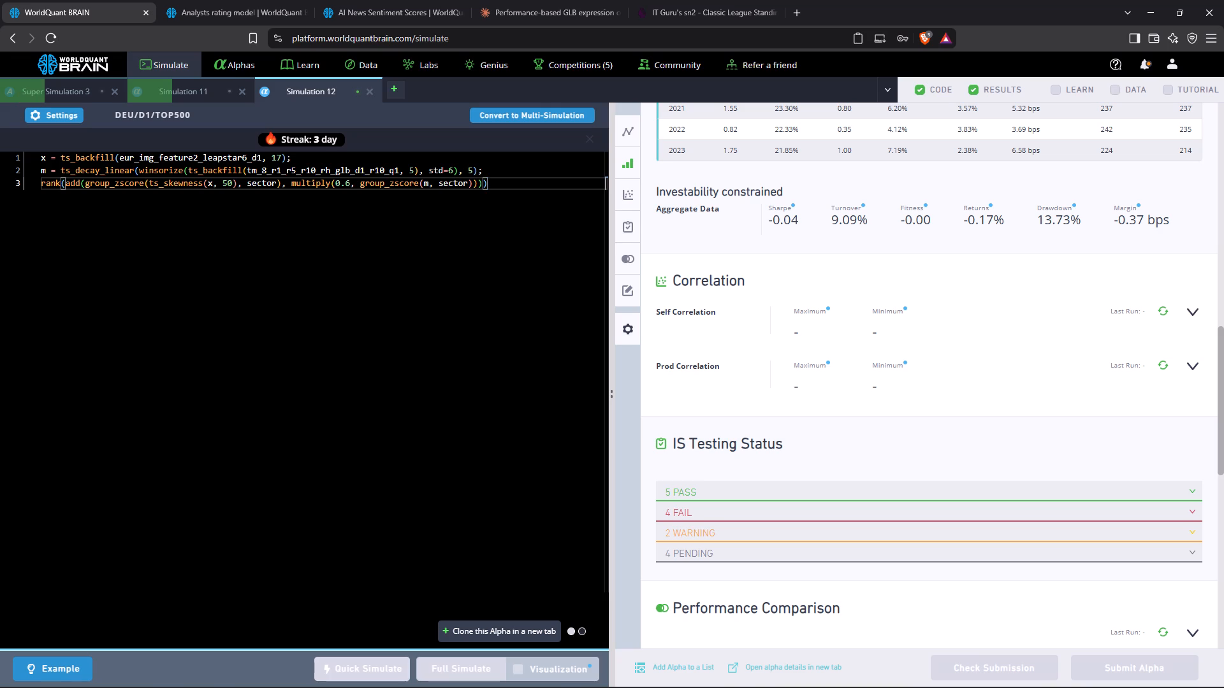
left_click(682, 510)
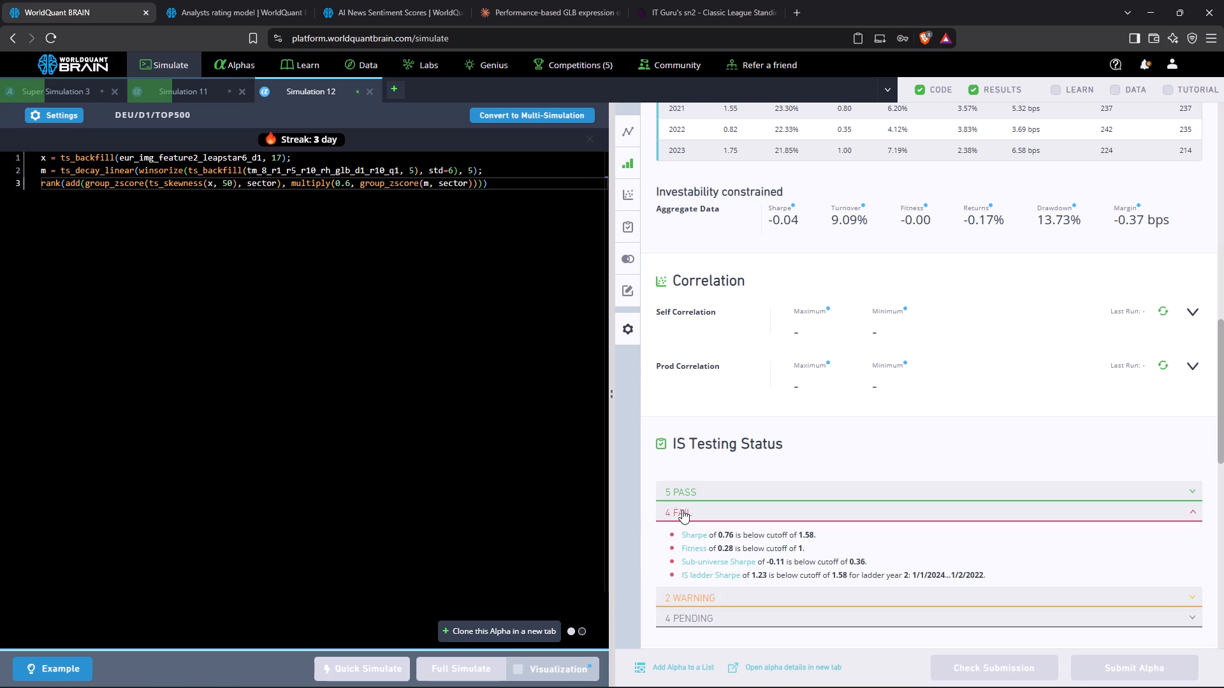
In Simulation 12, replace eur_img_feature2_leapstar6_d1 with the mdl106_risk field from the Analysts rating model dataset and run a full simulation.
left_click(213, 0)
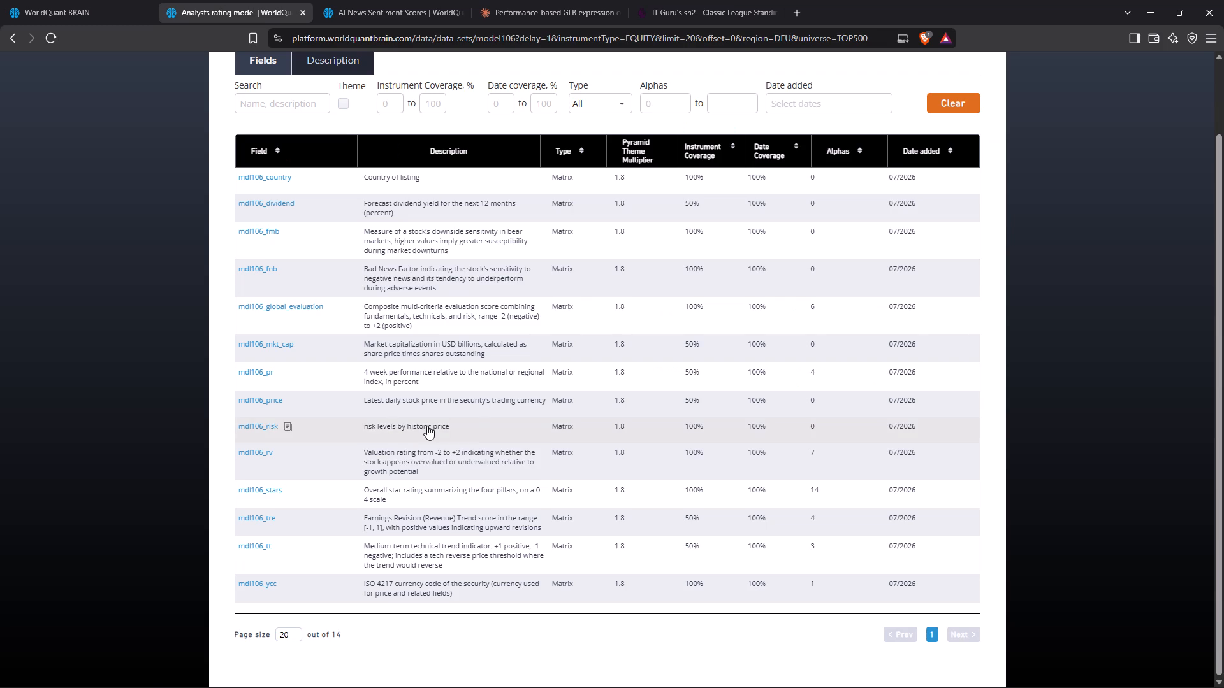
left_click(288, 429)
left_click(77, 0)
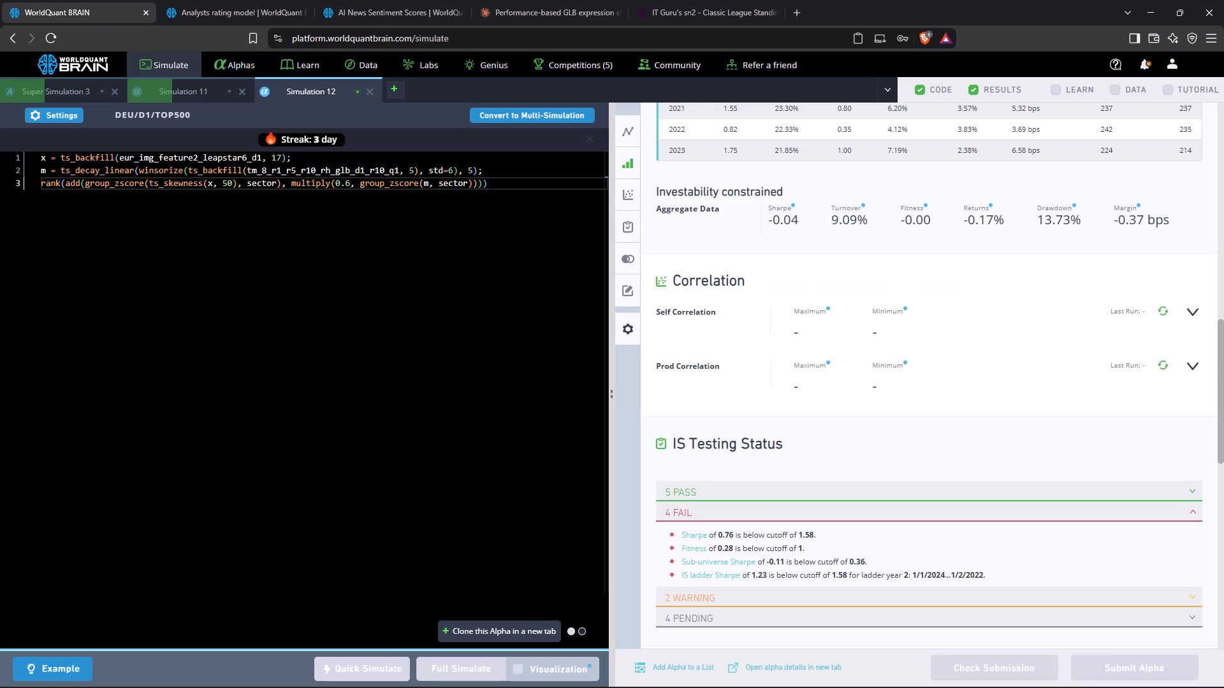
left_click(226, 158)
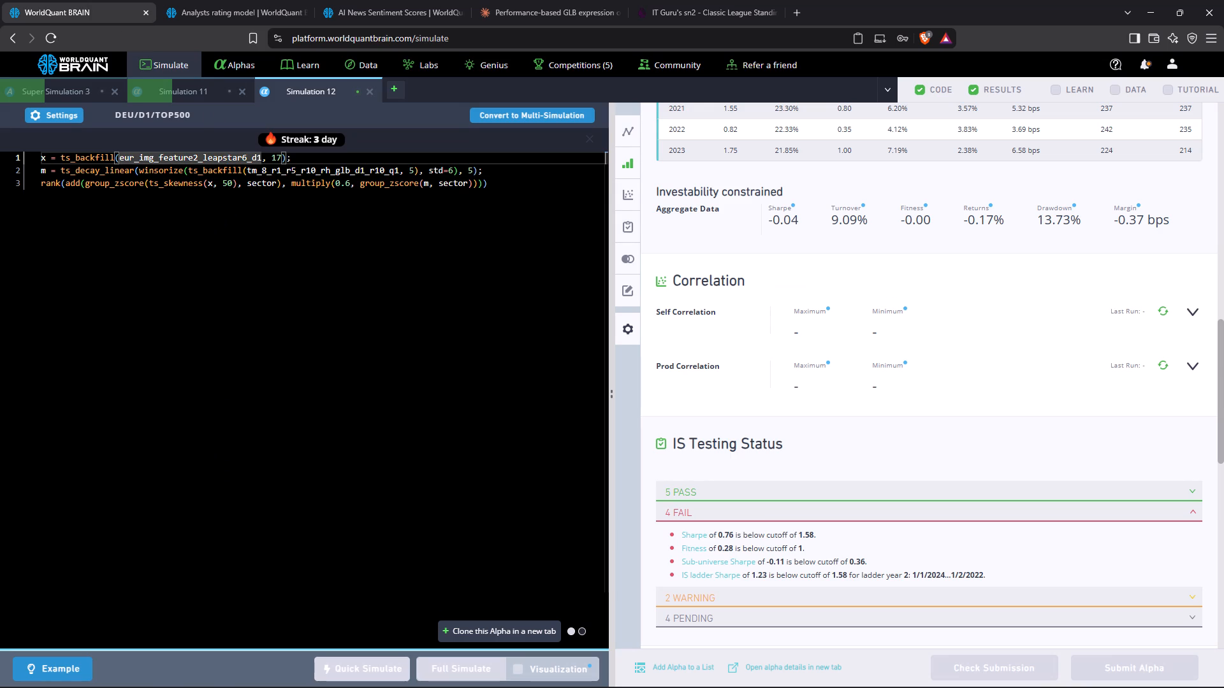
double_click(226, 158)
right_click(226, 158)
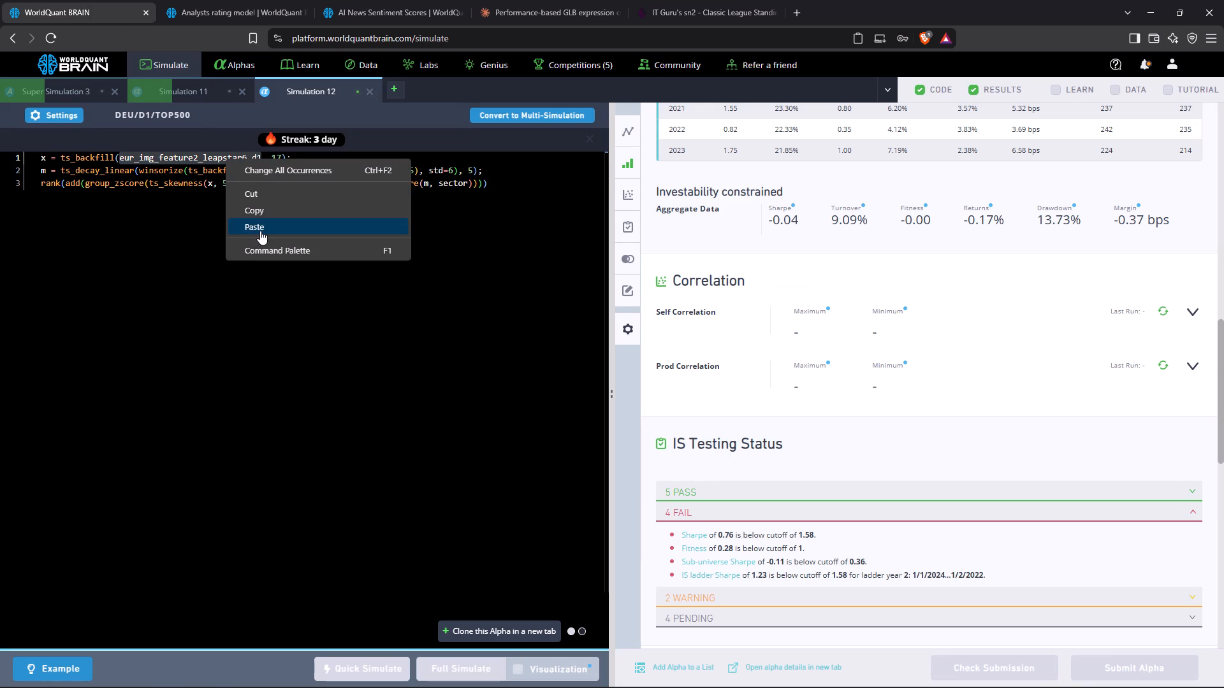
left_click(260, 231)
left_click(451, 671)
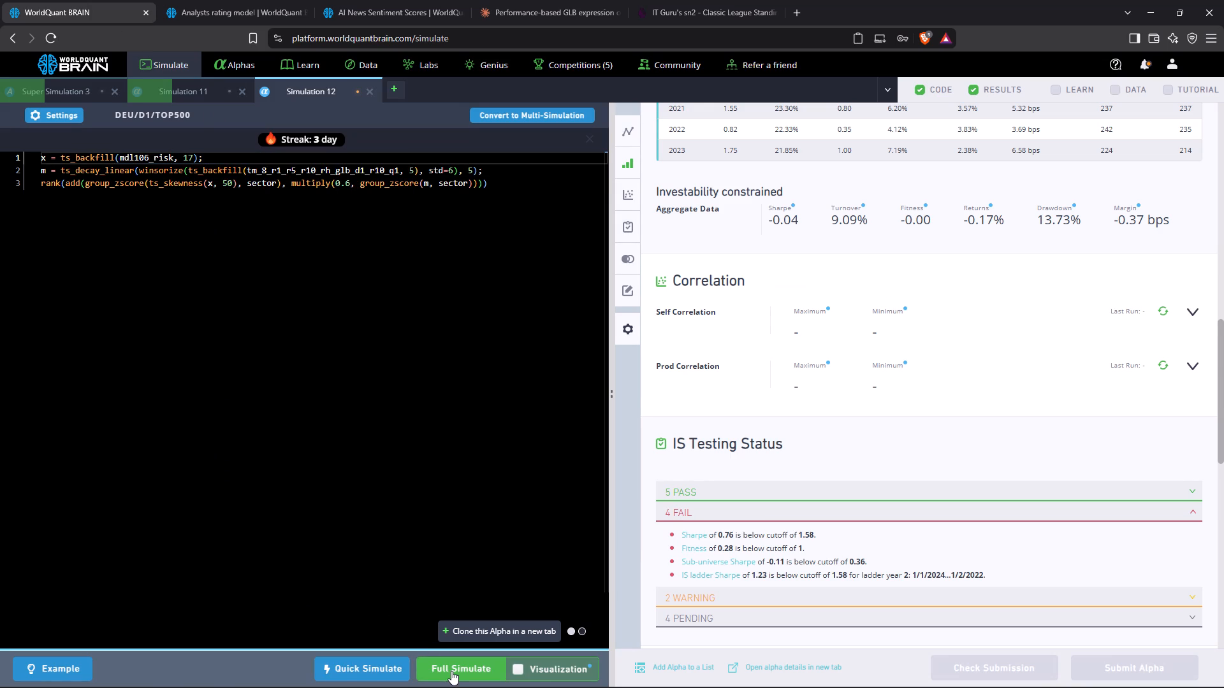
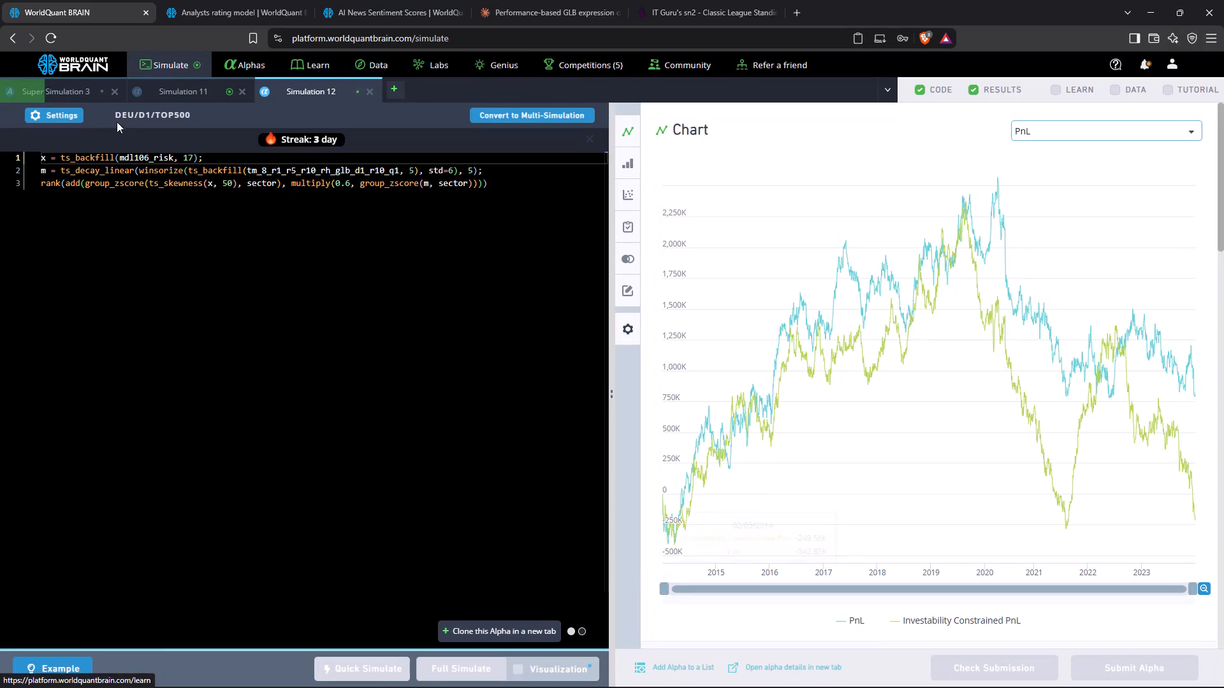
Go to Simulation 11 and inspect its failed IS tests.
left_click(181, 90)
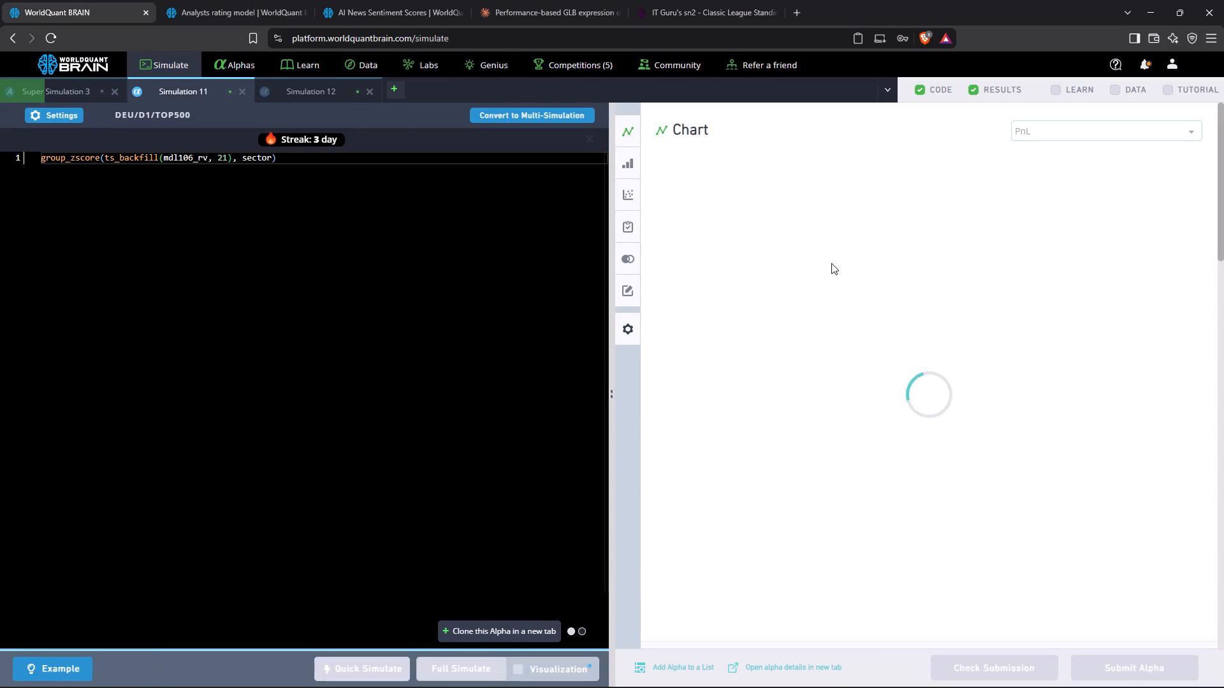
scroll(831, 263, "down", 8)
left_click(715, 341)
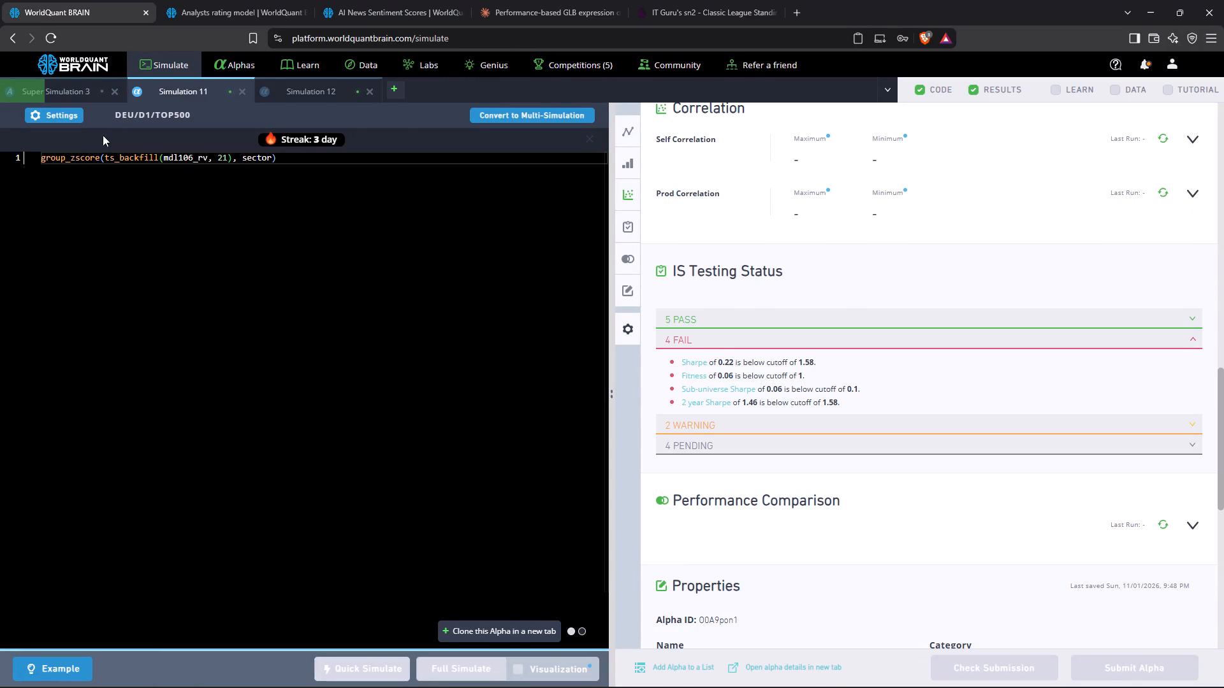
Change Simulation 11's neutralization to Market and run a full simulation of the mdl106_rv expression.
left_click(59, 124)
left_click(50, 112)
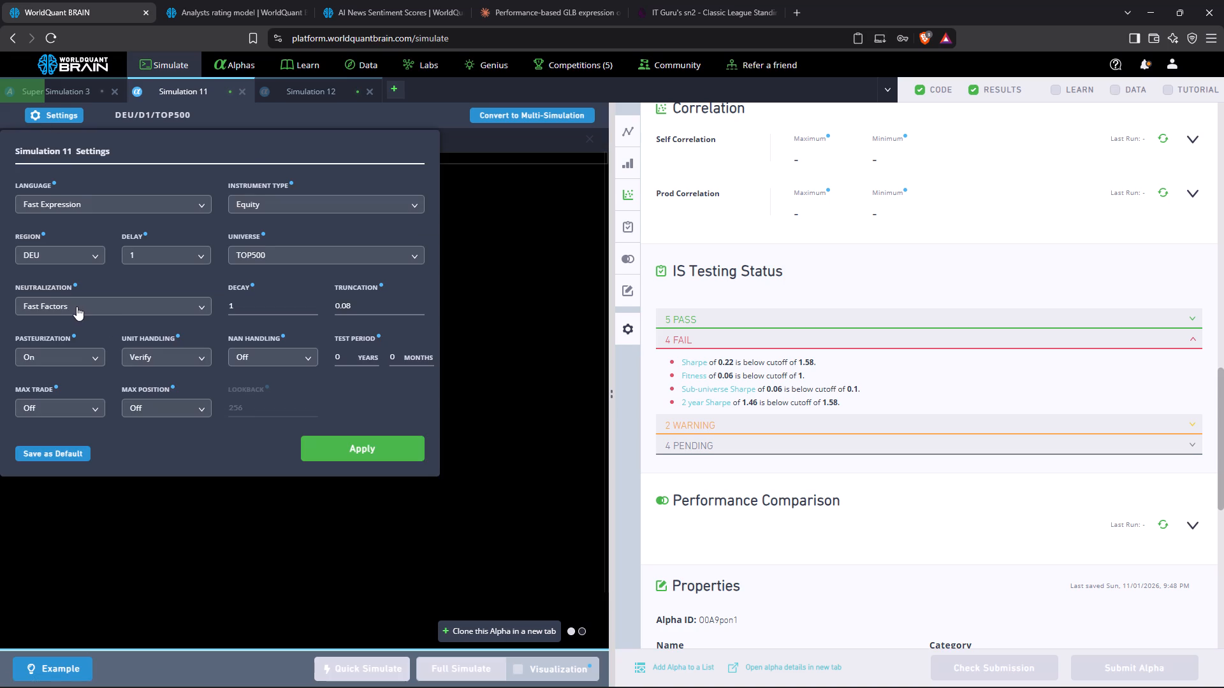
left_click(75, 306)
scroll(72, 364, "down", 1)
left_click(41, 405)
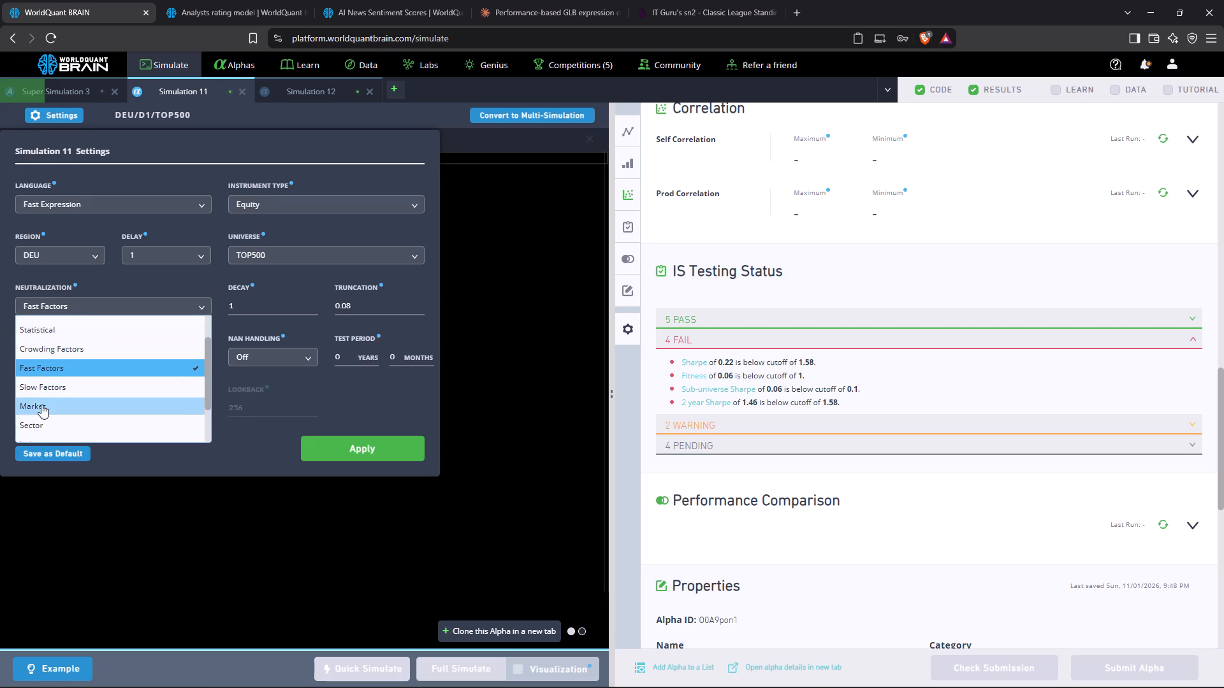
left_click(366, 447)
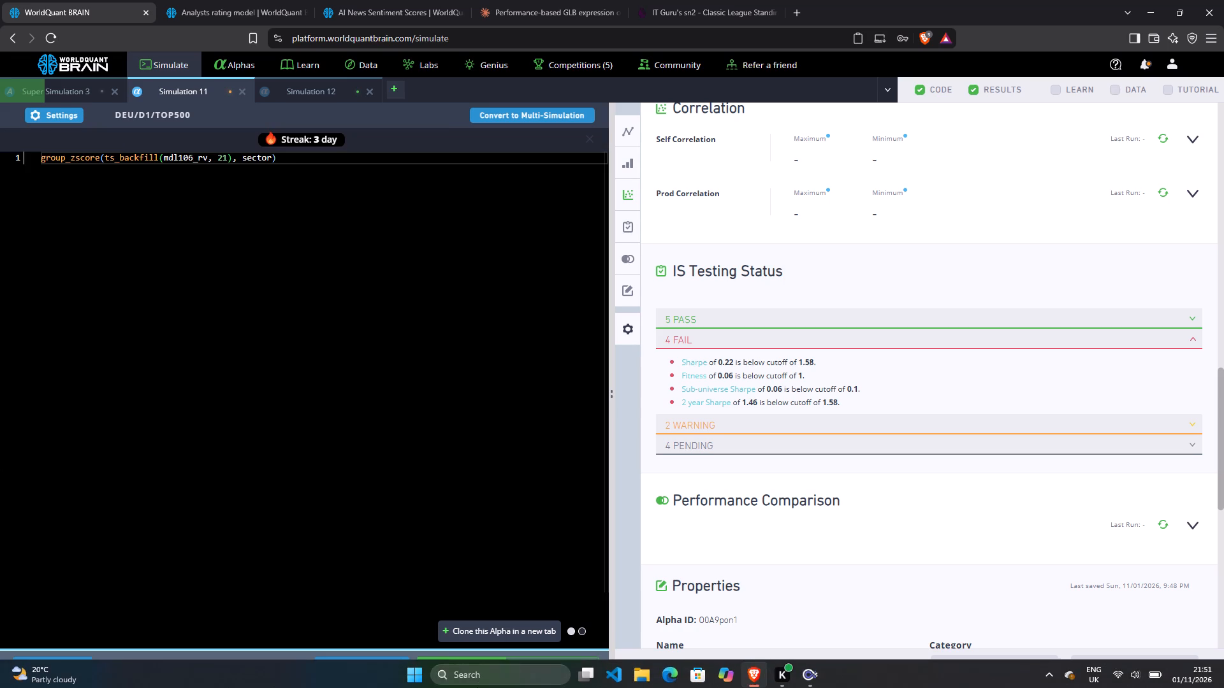
left_click(476, 670)
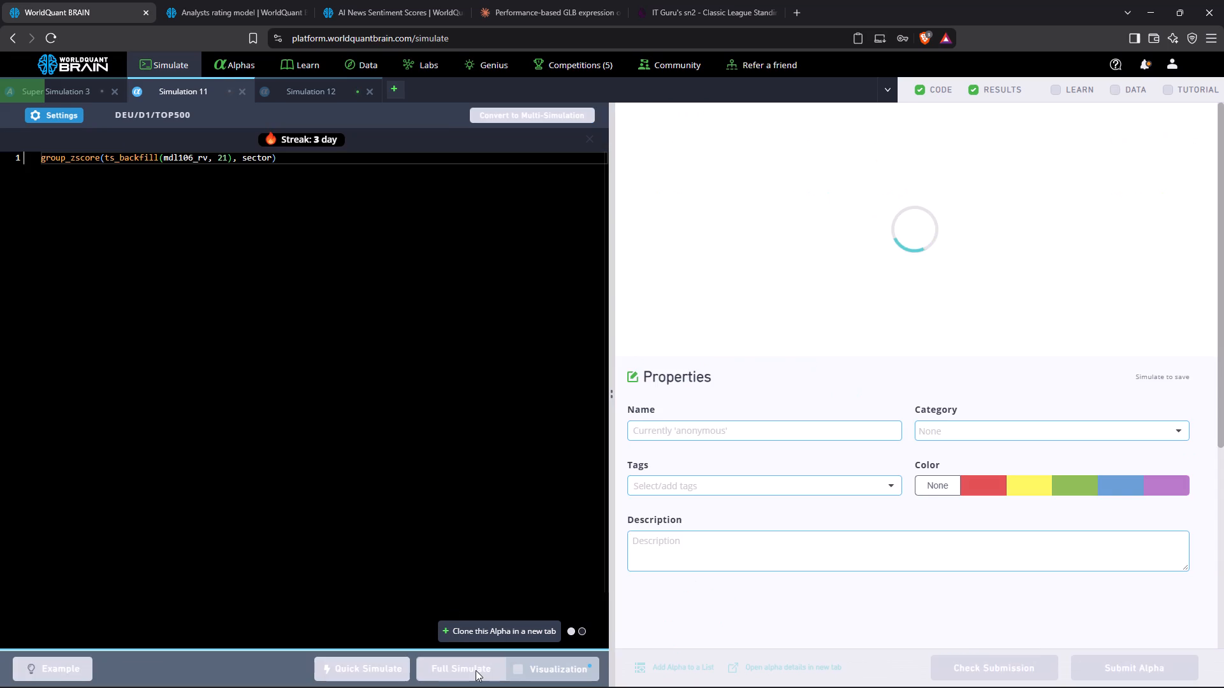
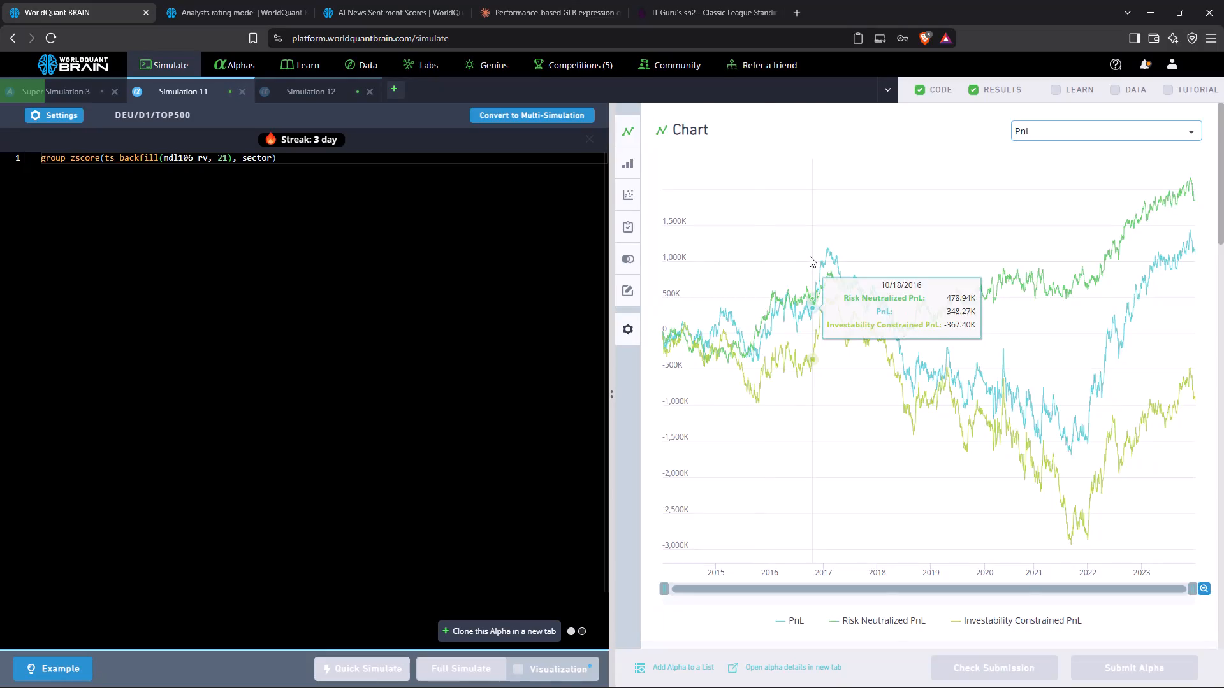
Inspect the failed IS tests of Simulation 11's finished run.
scroll(810, 256, "down", 8)
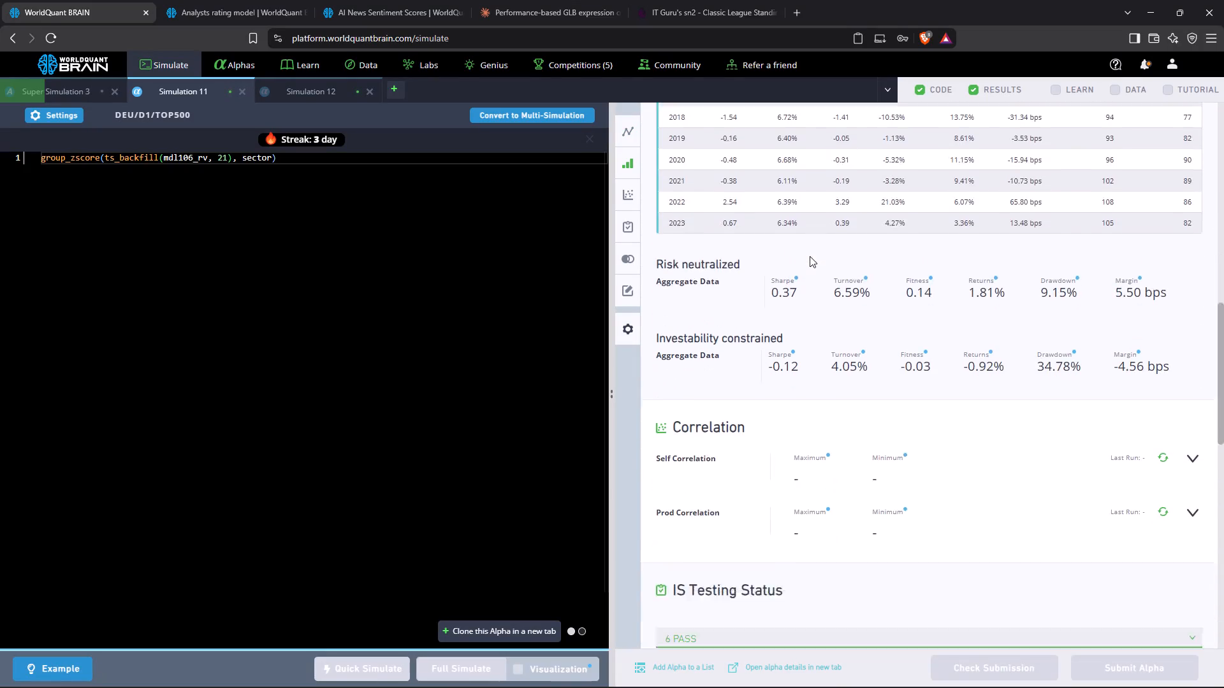
scroll(810, 256, "down", 1)
left_click(690, 445)
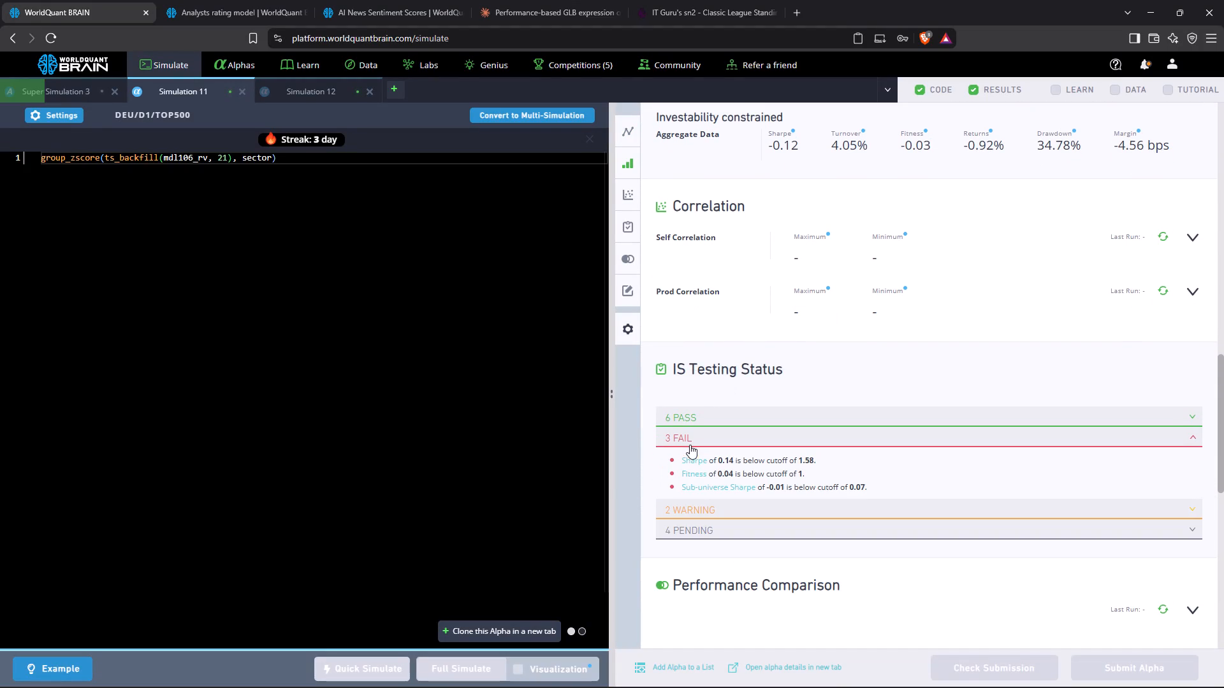
Change Simulation 11's neutralization to Fast Factors and run a full simulation of the mdl106_rv expression.
left_click(76, 118)
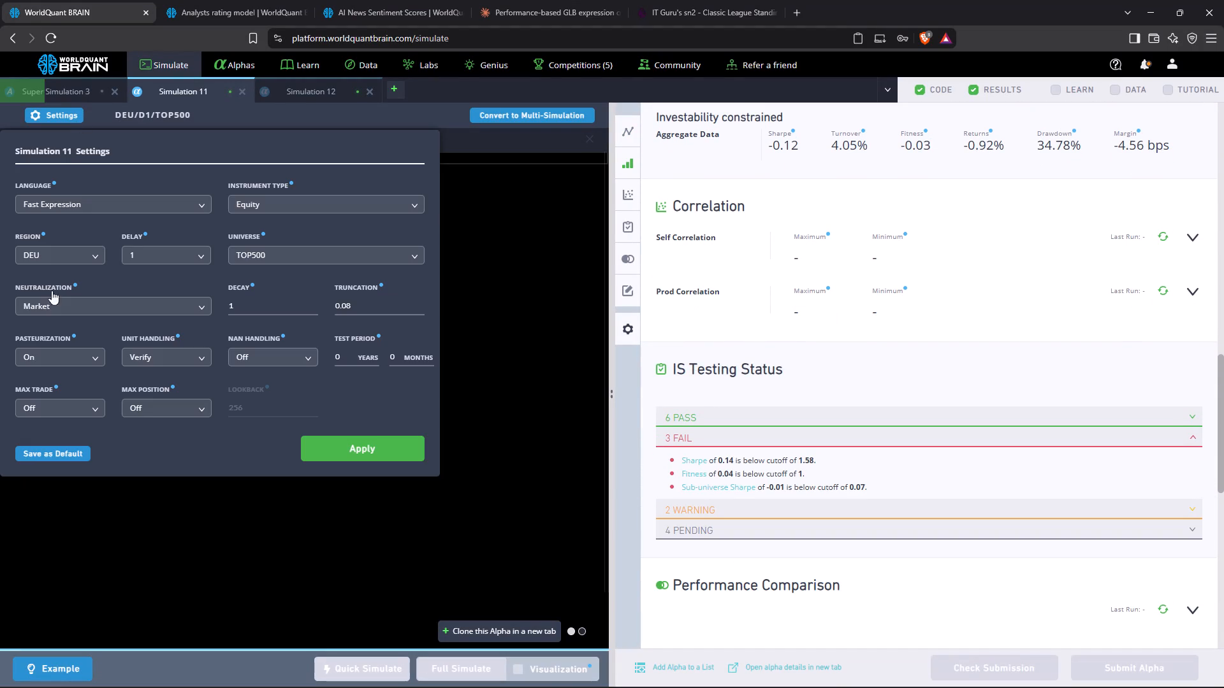
left_click(45, 306)
left_click(65, 407)
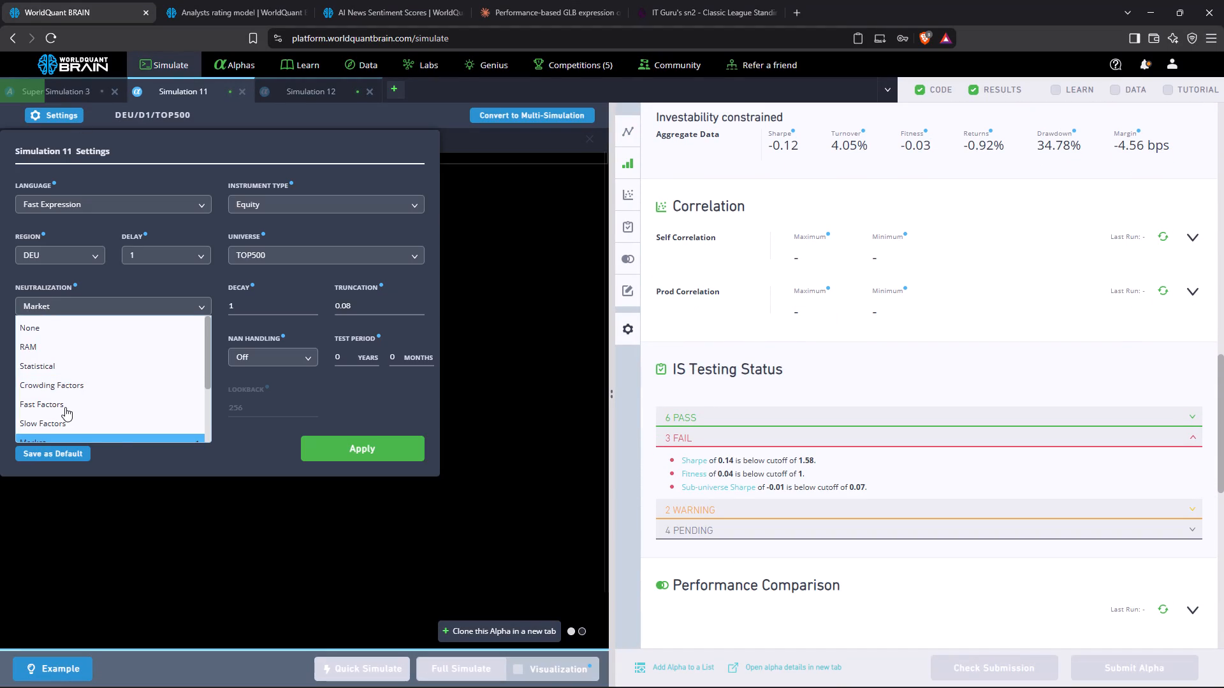
left_click(384, 448)
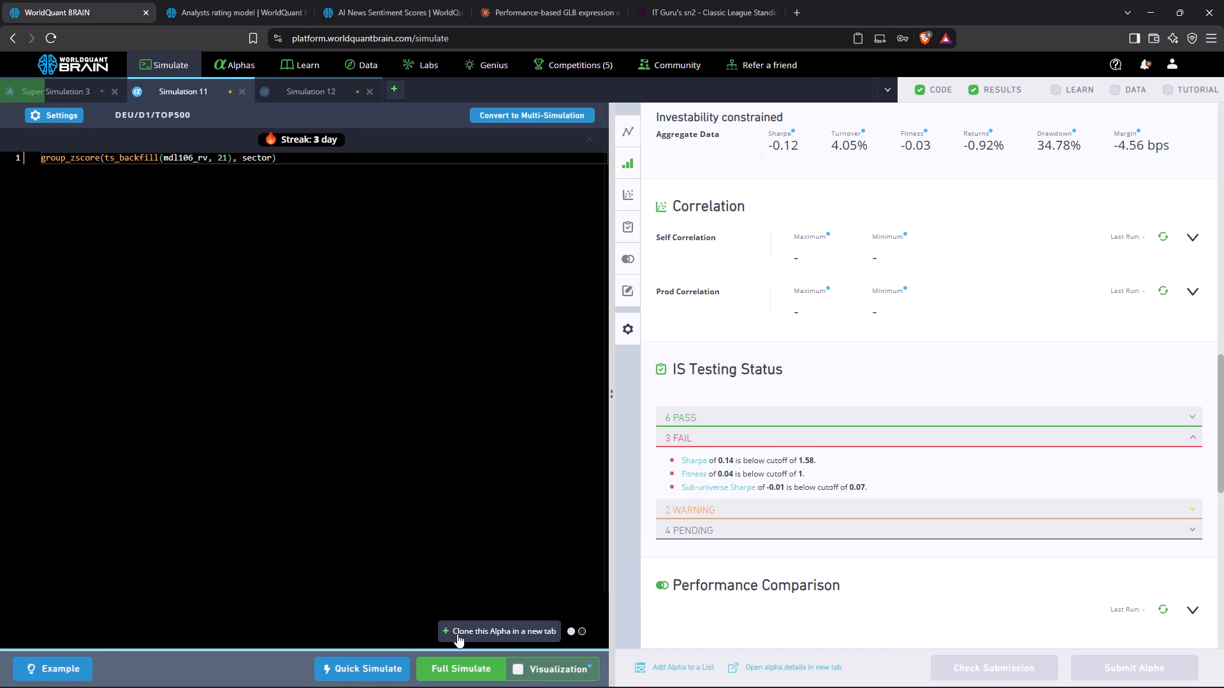
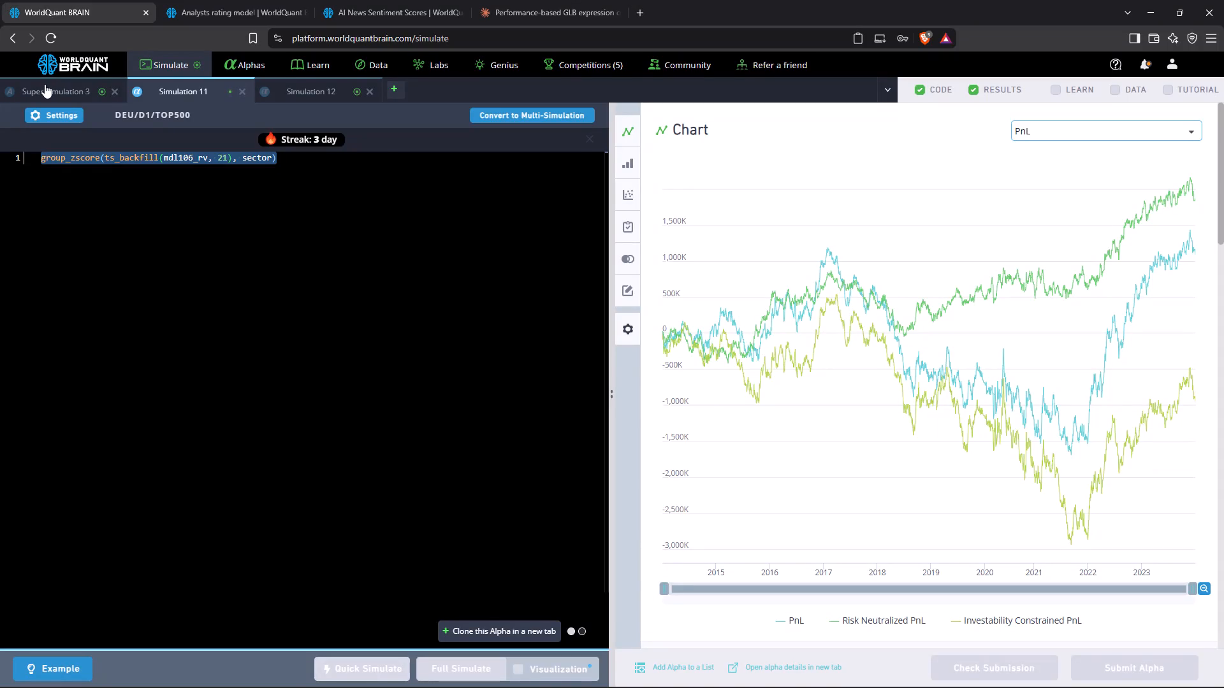
Go to Super Simulation 3 and check the production correlation of its GLB super alpha.
left_click(45, 84)
scroll(683, 396, "down", 8)
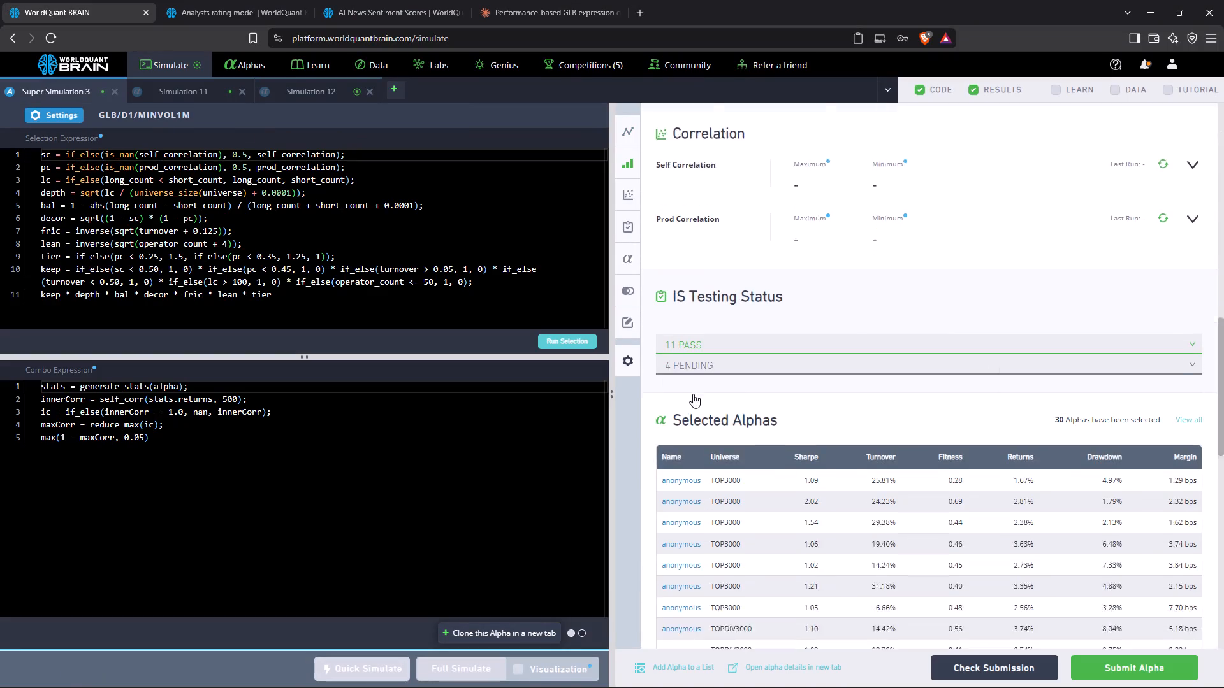
left_click(1193, 132)
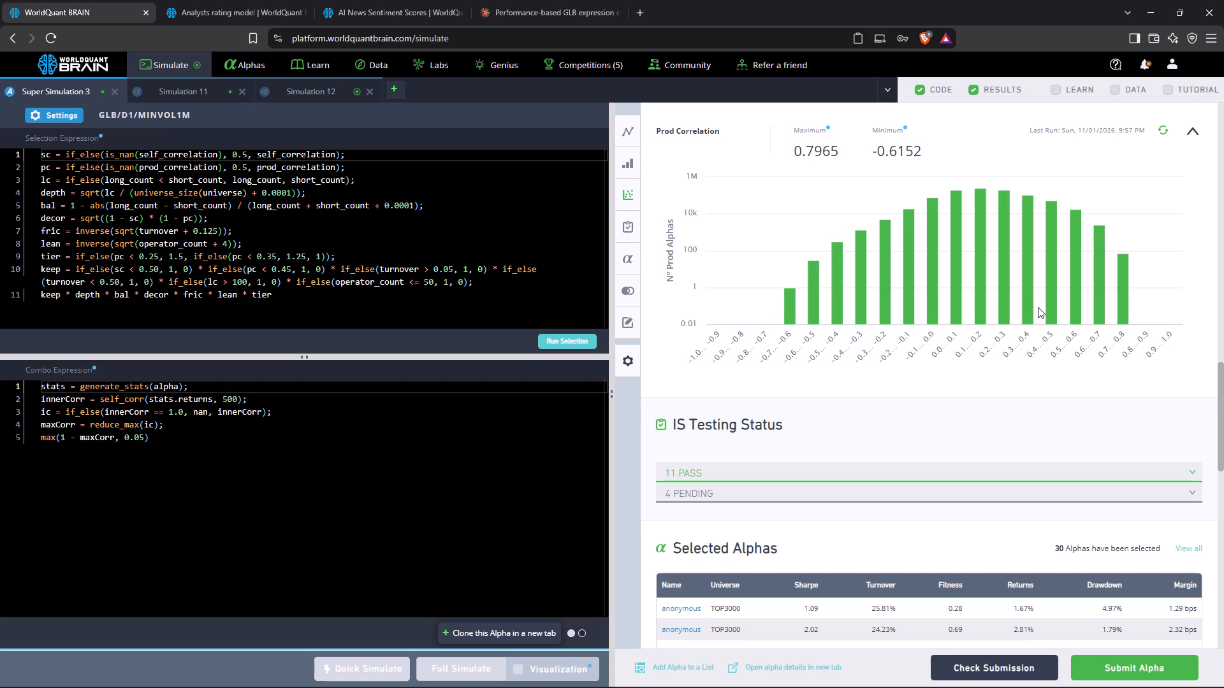
Set Super Simulation 3's neutralization to Country / Region and run a full simulation.
left_click(61, 120)
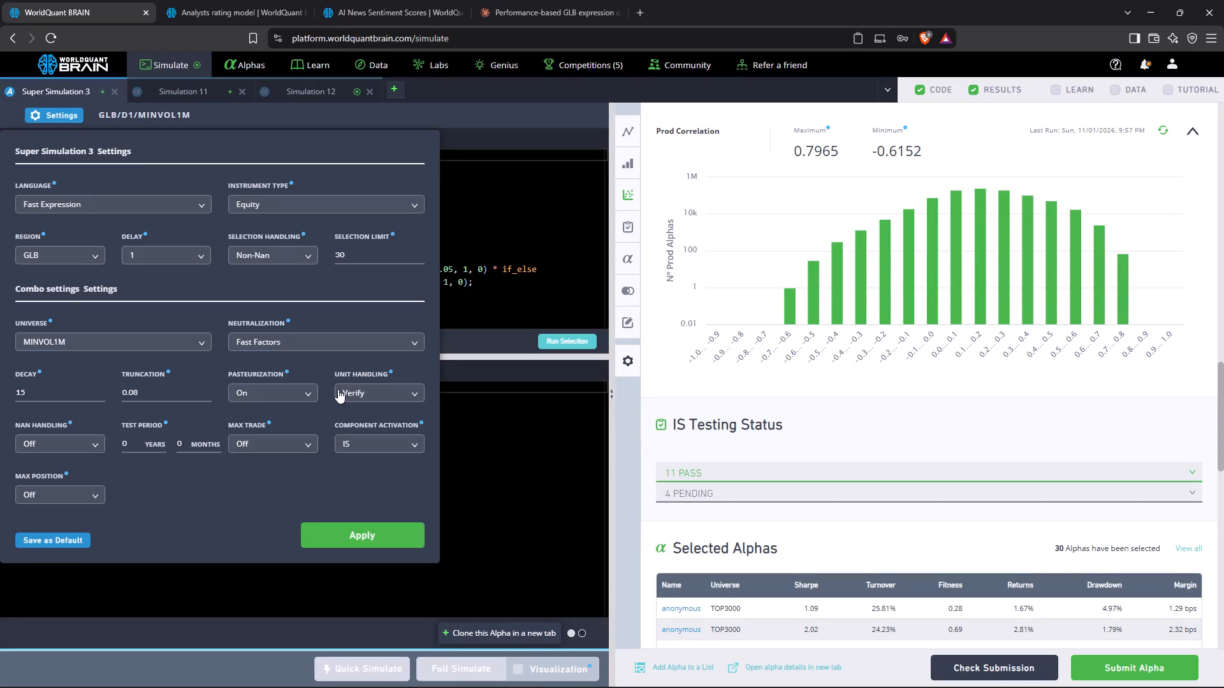
left_click(283, 336)
scroll(295, 422, "down", 4)
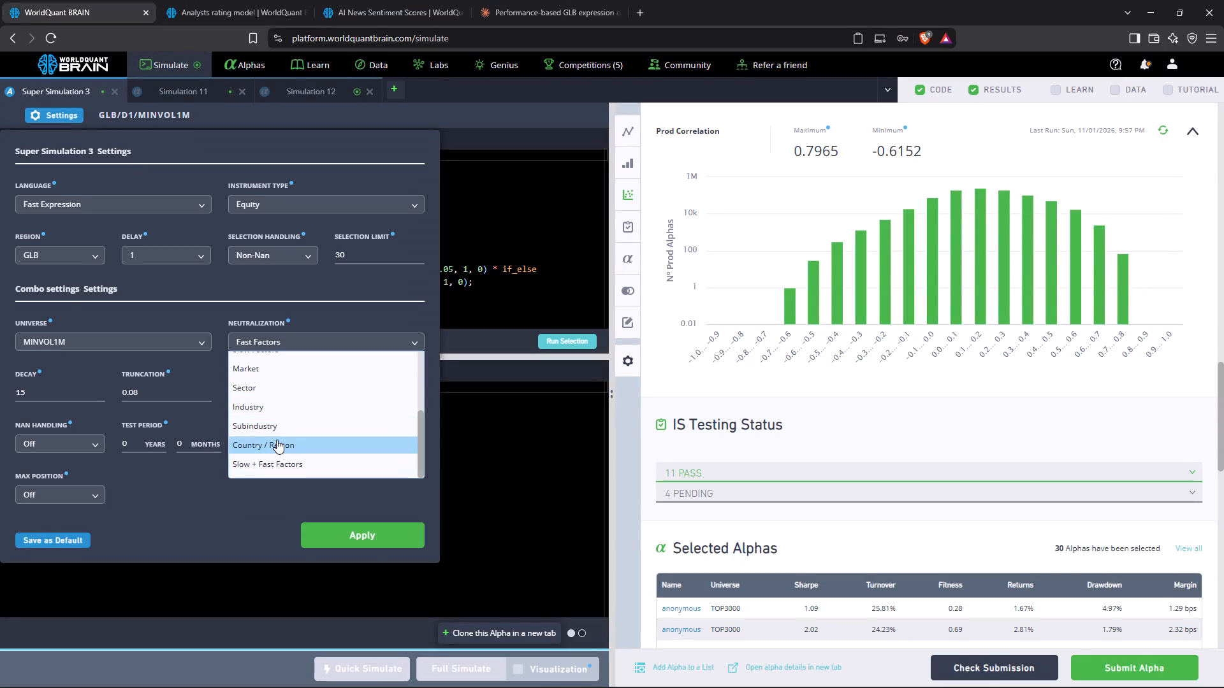
left_click(277, 440)
left_click(373, 534)
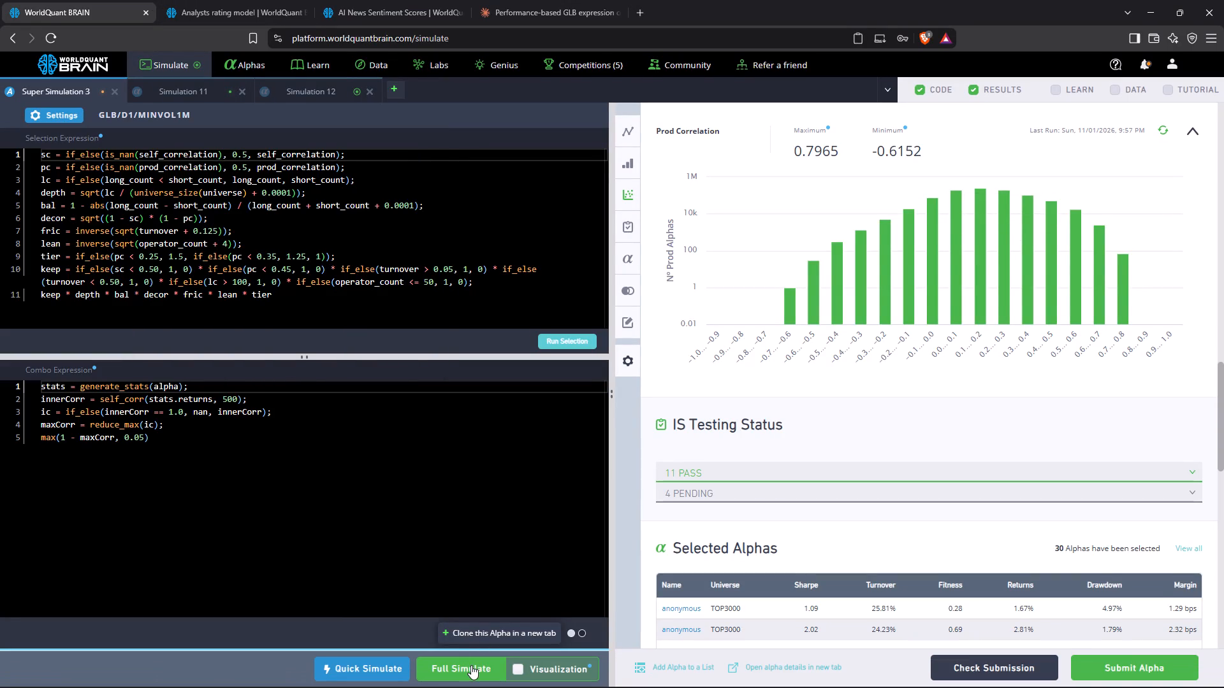
left_click(470, 666)
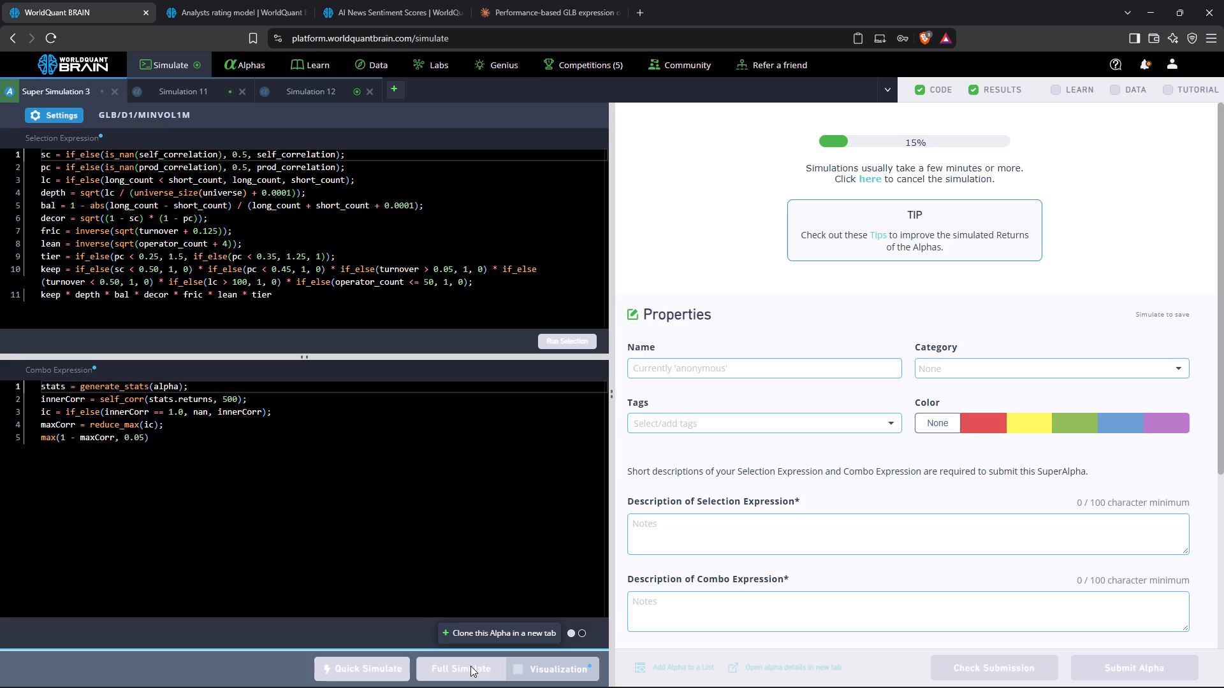
Go to Simulation 12 and inspect the failed IS tests of its mdl106_risk run.
left_click(298, 85)
scroll(912, 444, "down", 6)
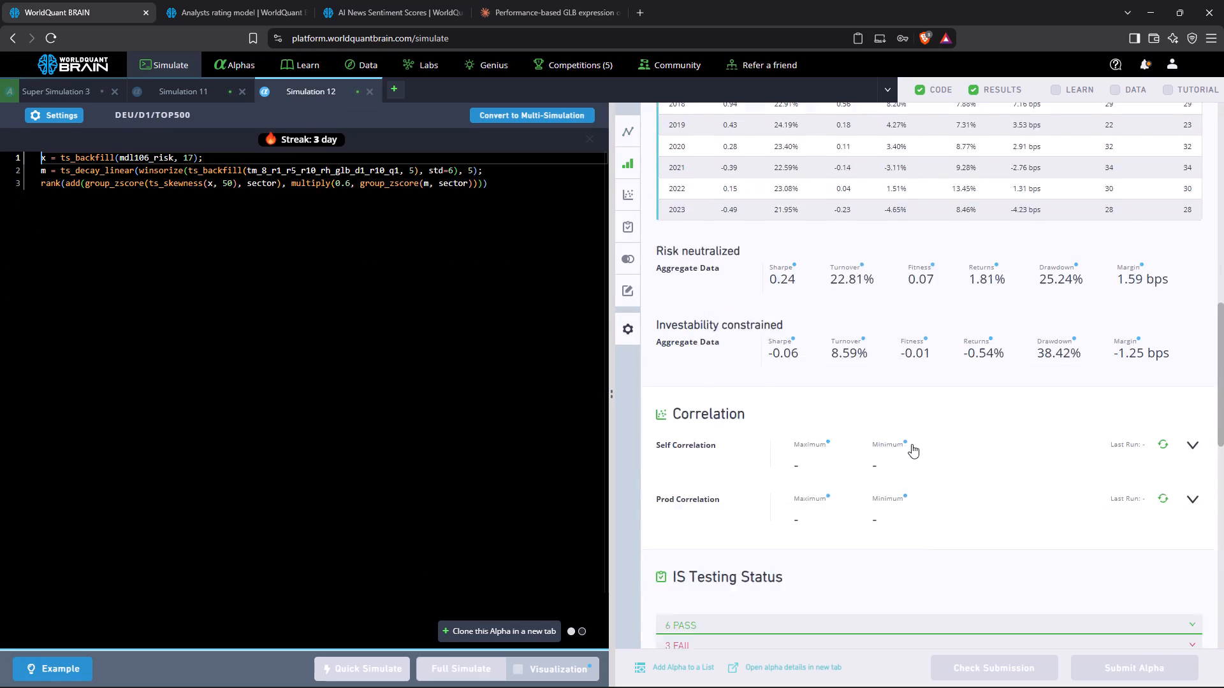
scroll(912, 444, "down", 3)
left_click(772, 408)
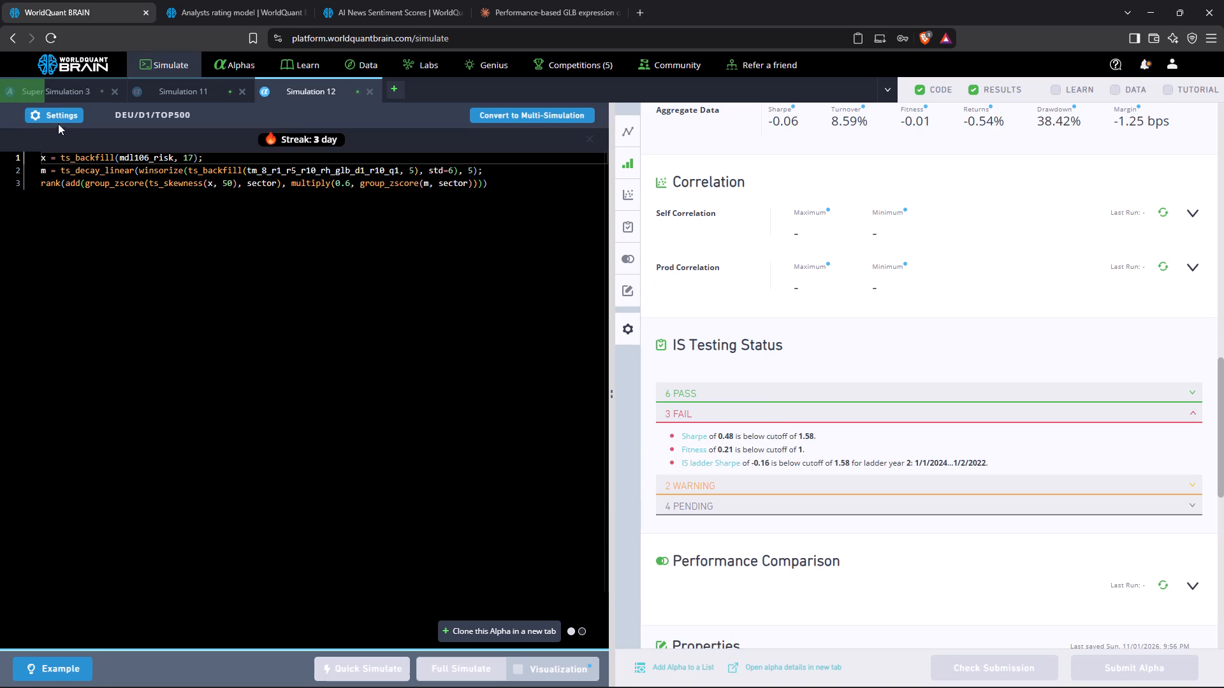
Go back from the Analysts rating model to the DEU model datasets, open Fundamentals and Technical Indicators Model, and copy the field name analyst_ebitda_revision_fy1_1m.
left_click(286, 1)
scroll(321, 441, "down", 4)
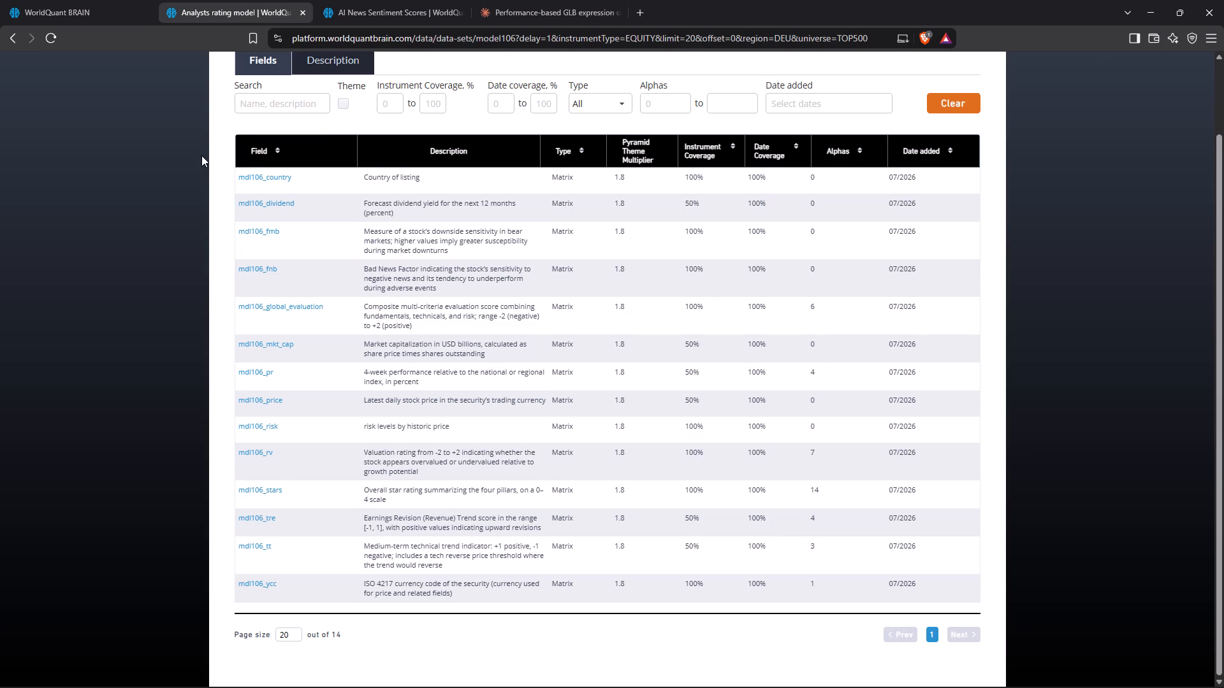
scroll(201, 155, "up", 6)
left_click(4, 29)
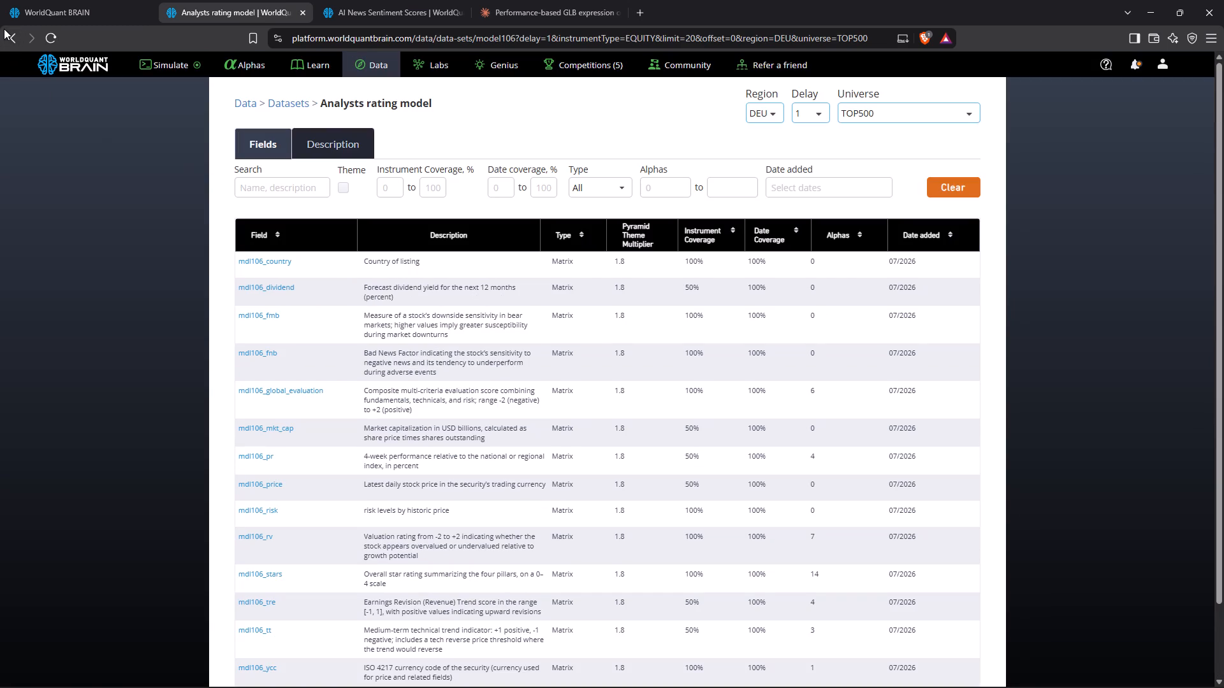
left_click(14, 34)
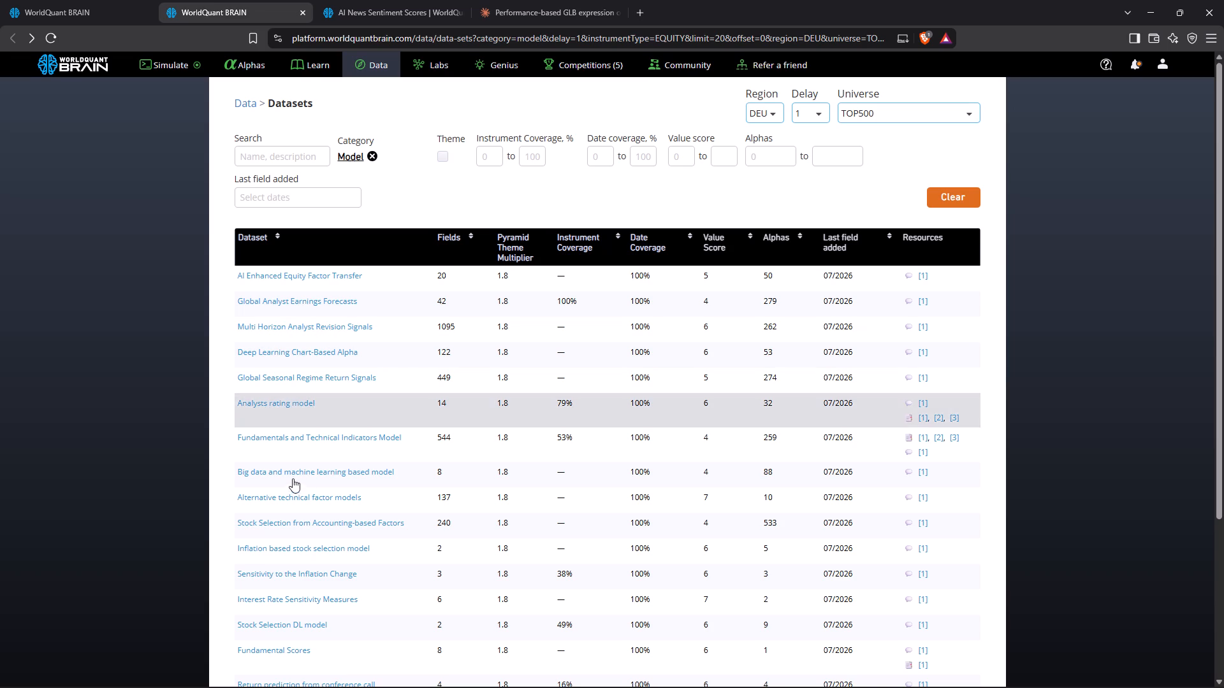
left_click(301, 454)
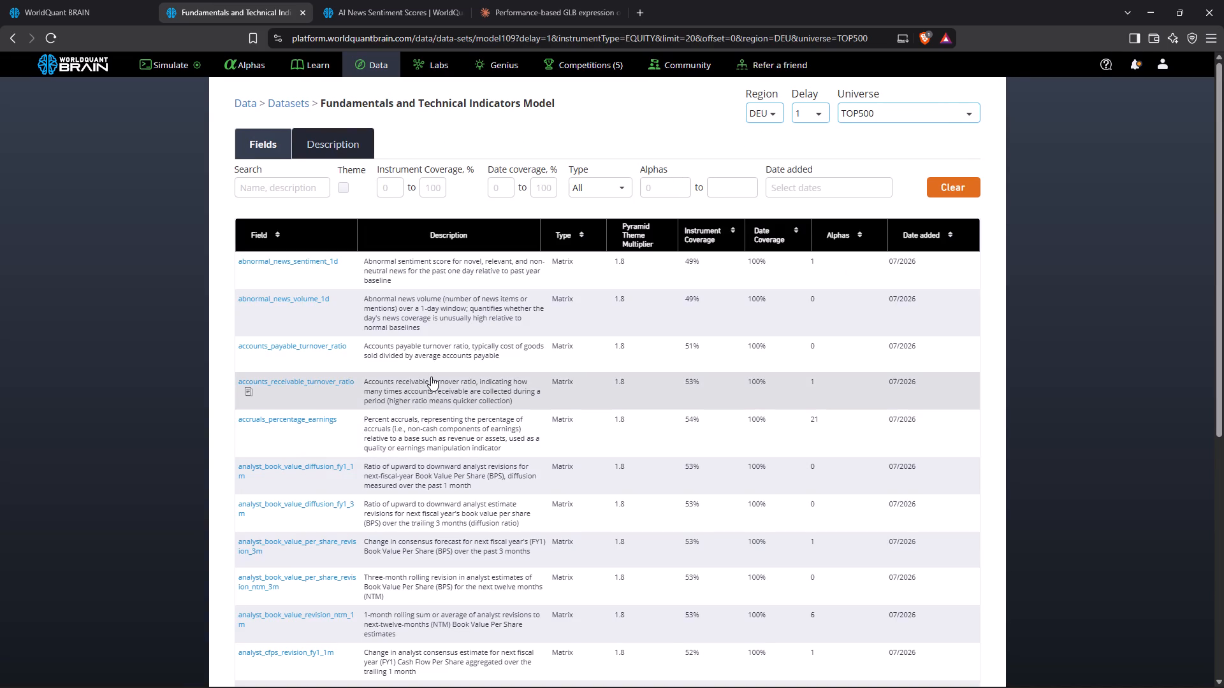
scroll(431, 376, "down", 5)
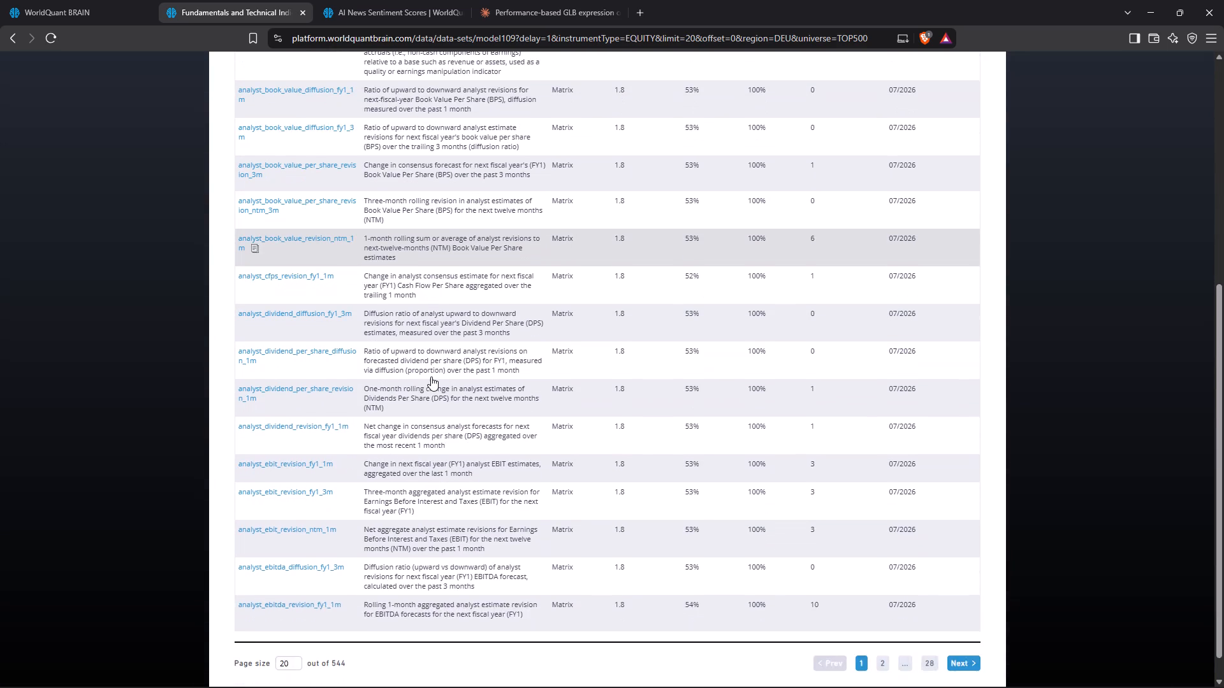
scroll(431, 376, "down", 1)
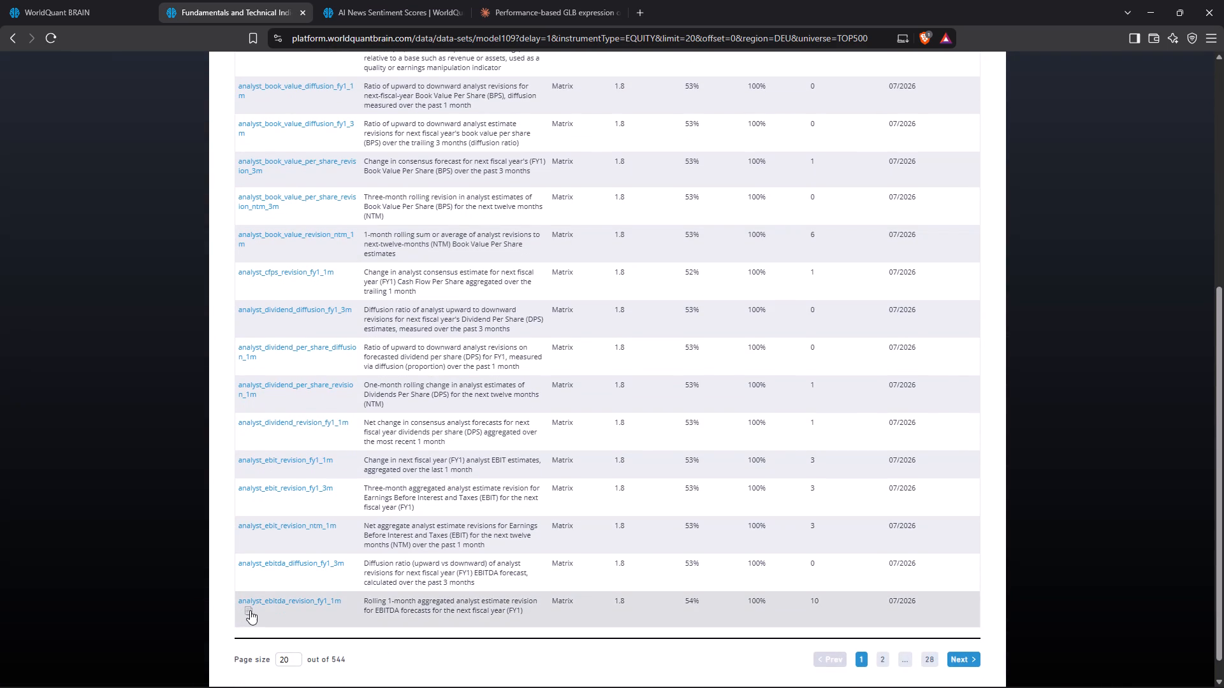
left_click(250, 610)
In Simulation 12, replace mdl106_risk with analyst_ebitda_revision_fy1_1m in the ts_backfill line and run a full simulation.
left_click(43, 0)
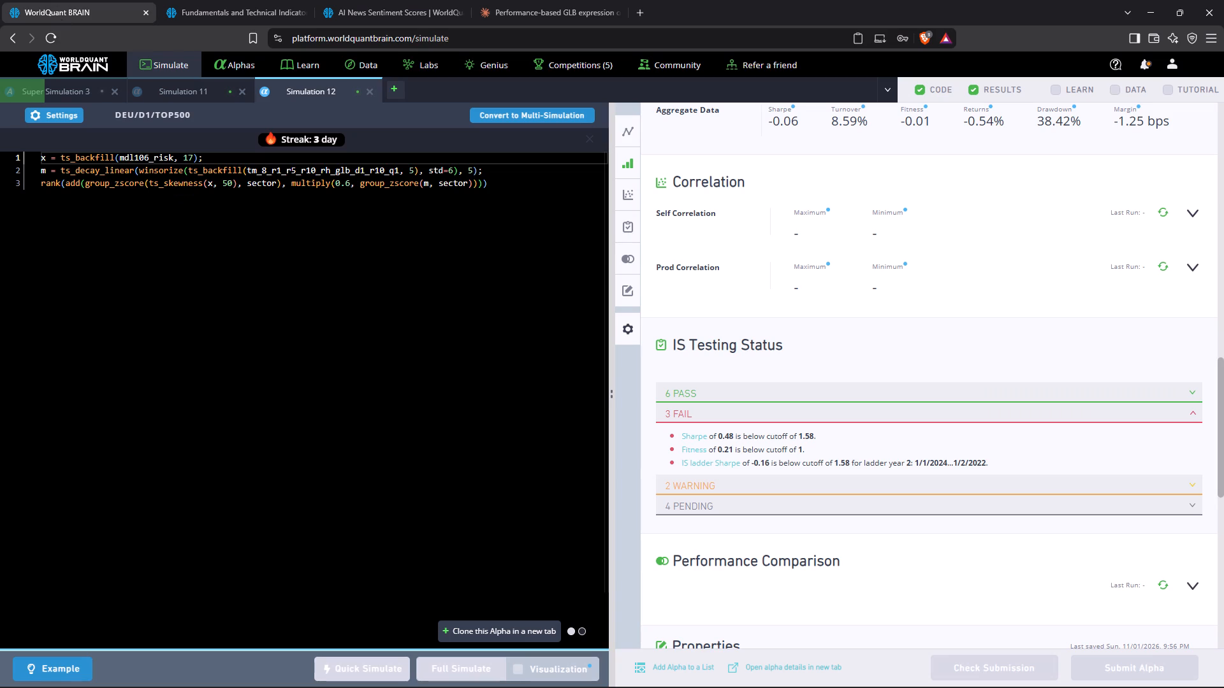
double_click(152, 155)
right_click(152, 155)
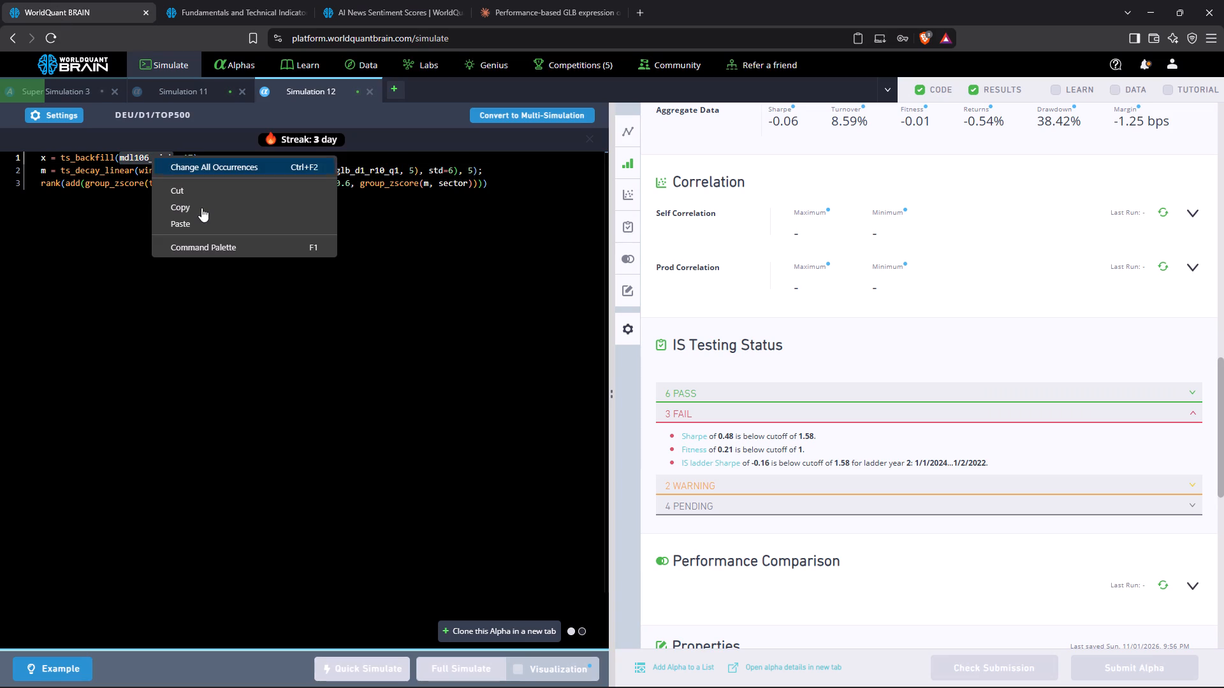
left_click(198, 222)
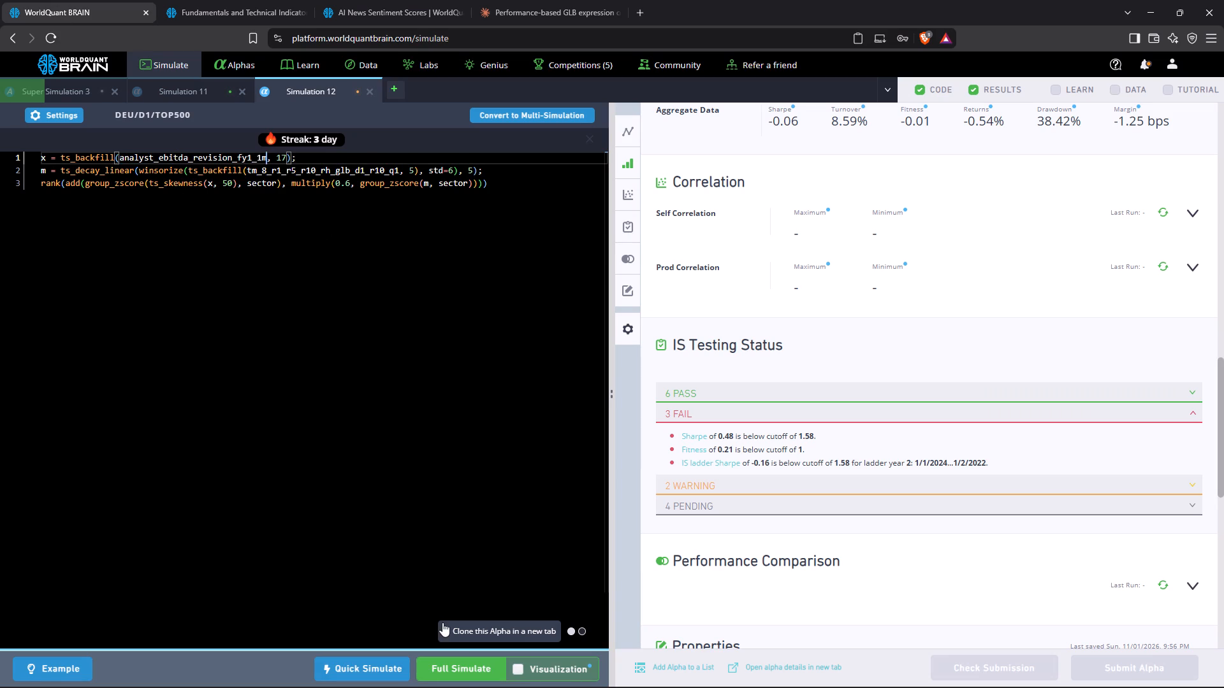
left_click(468, 672)
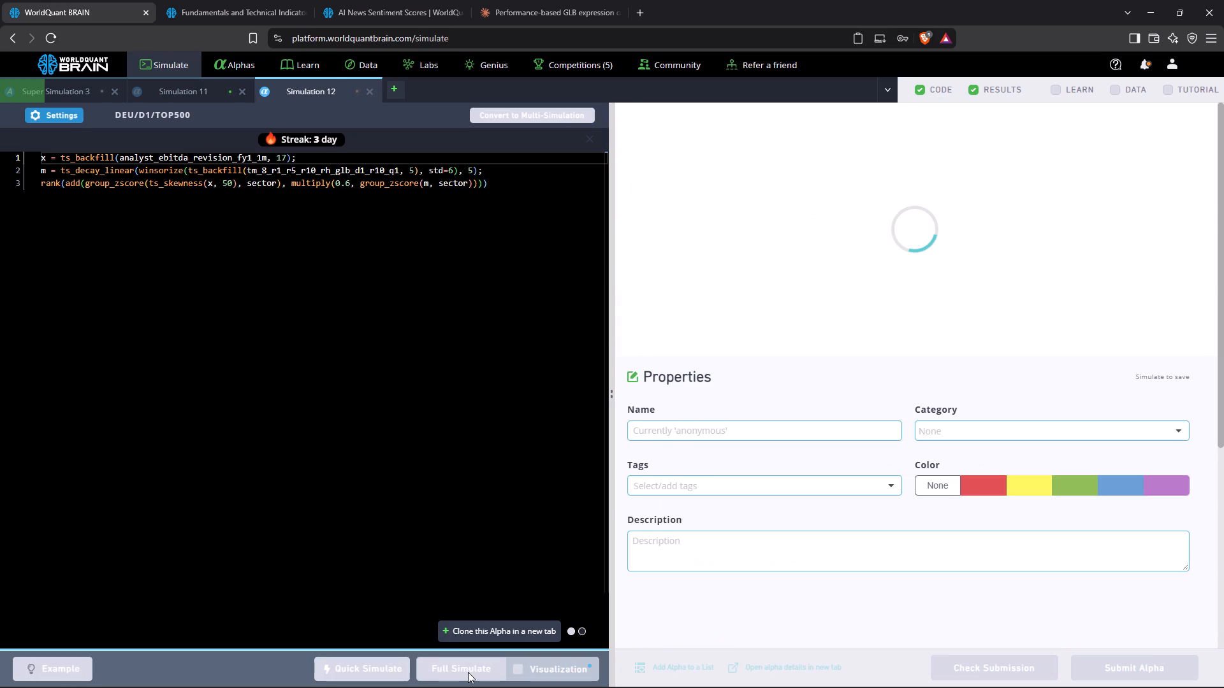
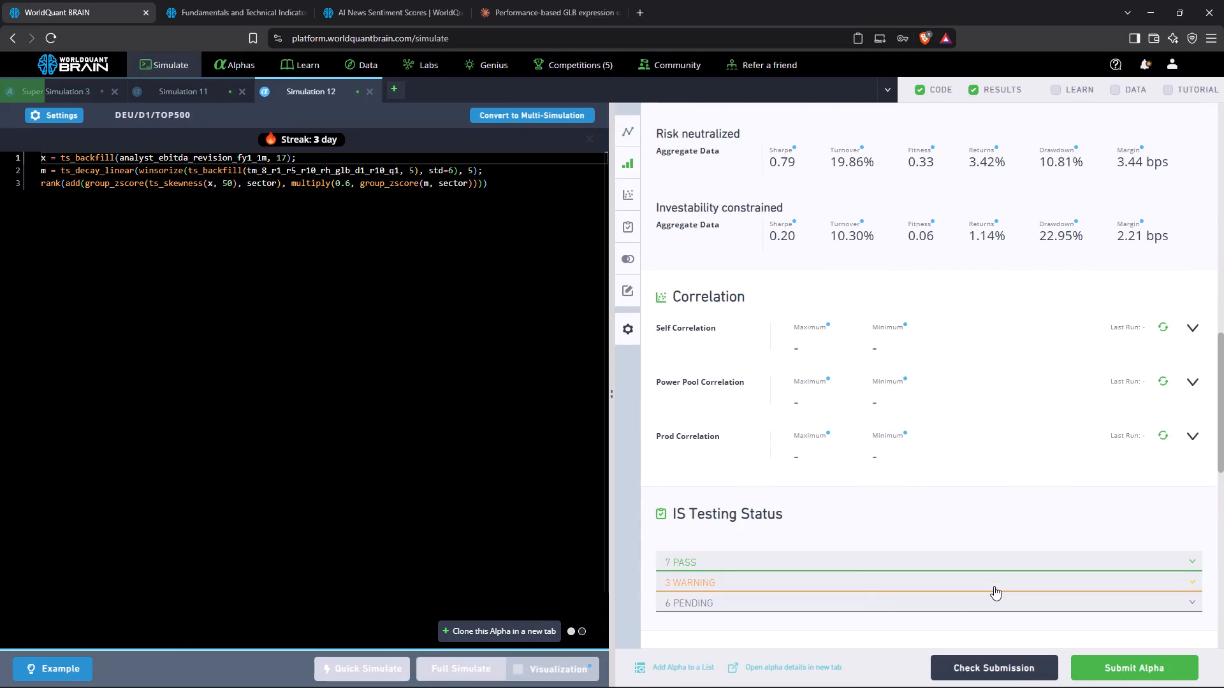
left_click(845, 577)
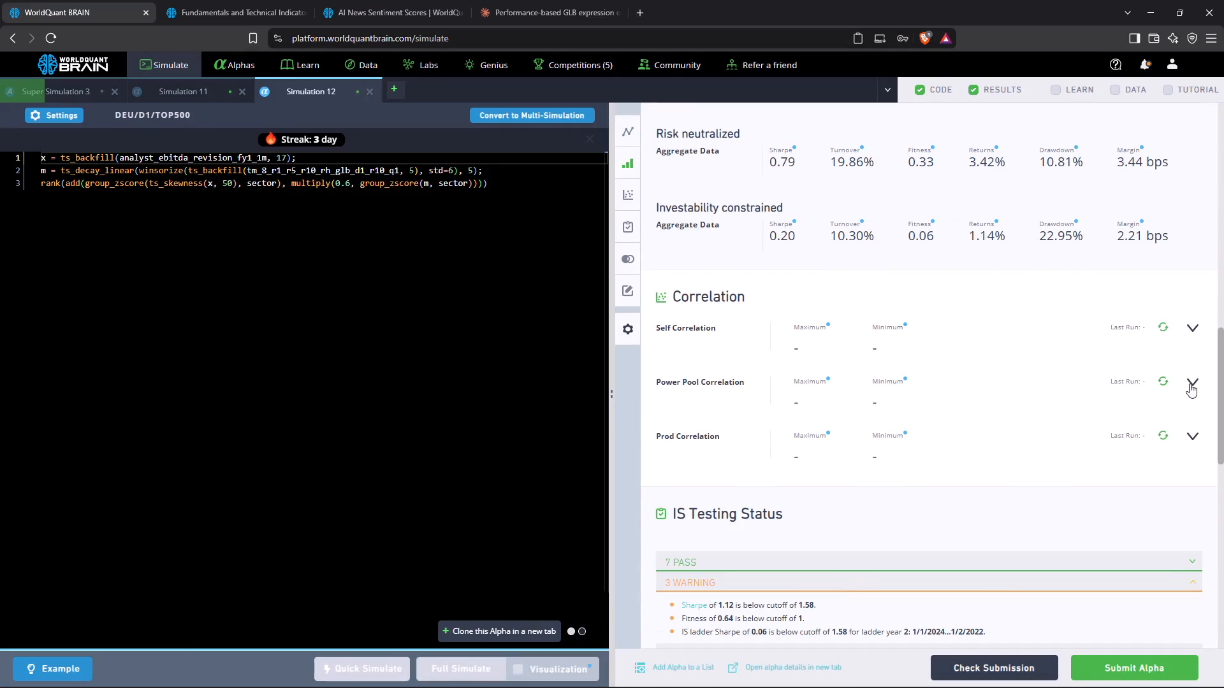
left_click(1181, 431)
Set Simulation 12's neutralization to Fast Factors, check the current run's Prod Correlation, and run a full simulation.
left_click(56, 117)
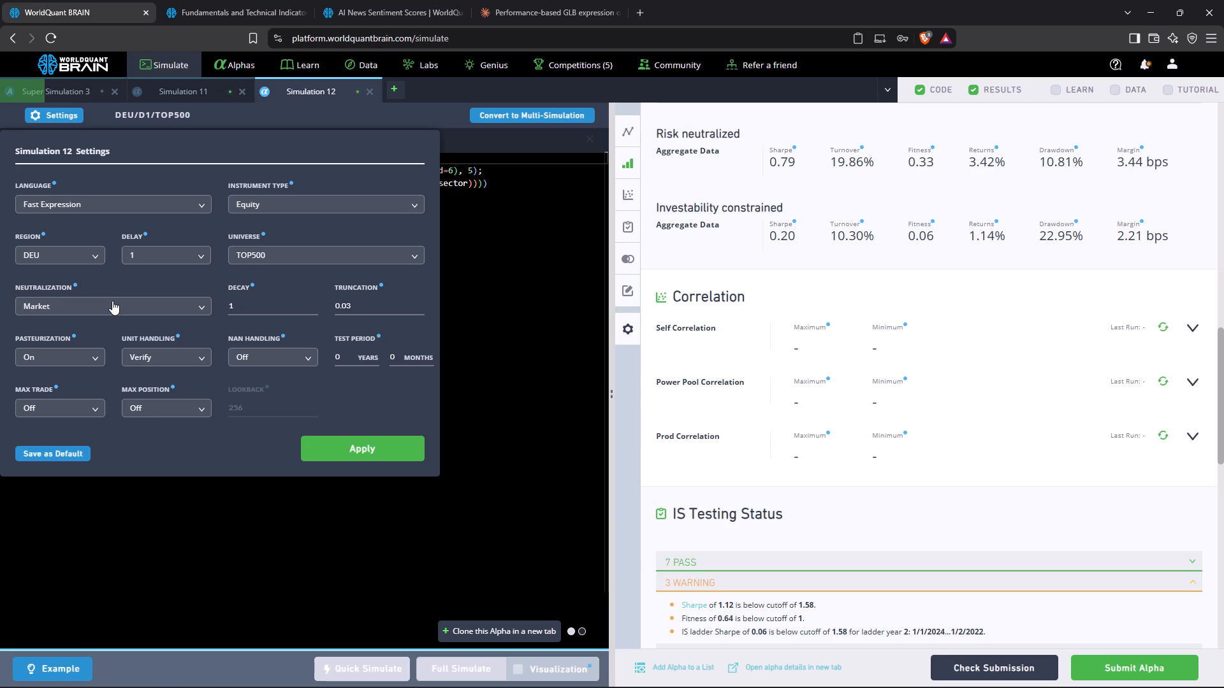
left_click(112, 301)
scroll(76, 402, "down", 3)
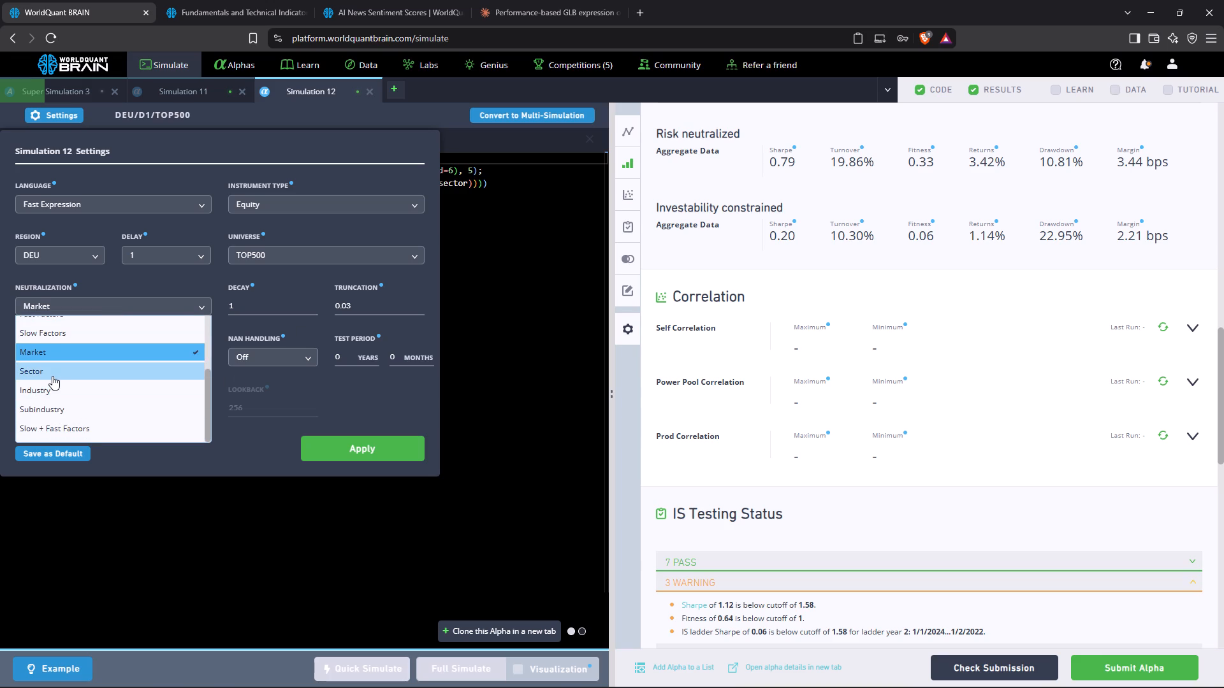
scroll(50, 376, "up", 4)
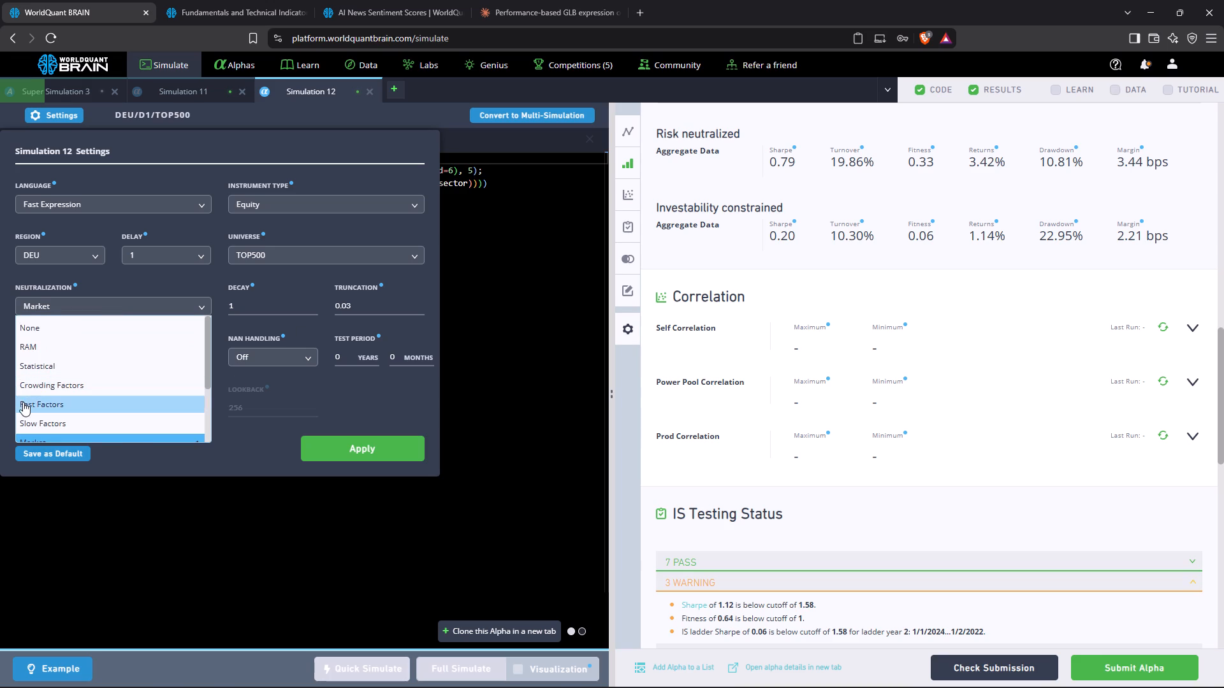
left_click(23, 402)
left_click(407, 447)
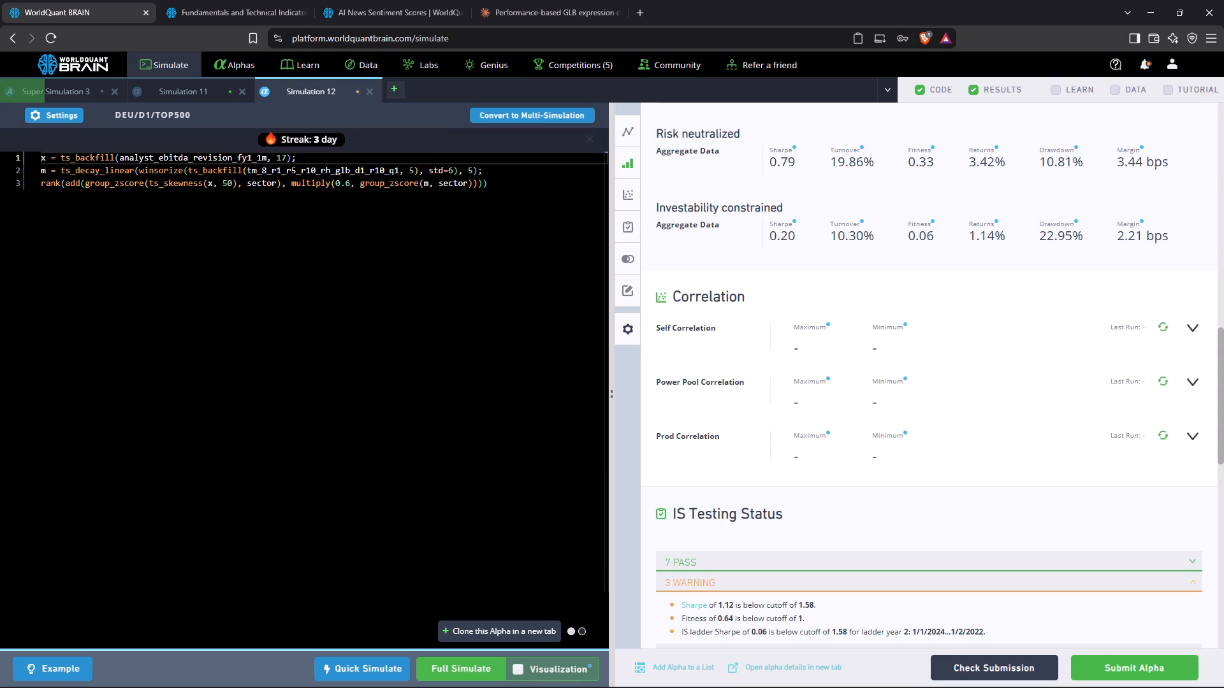
left_click(1195, 432)
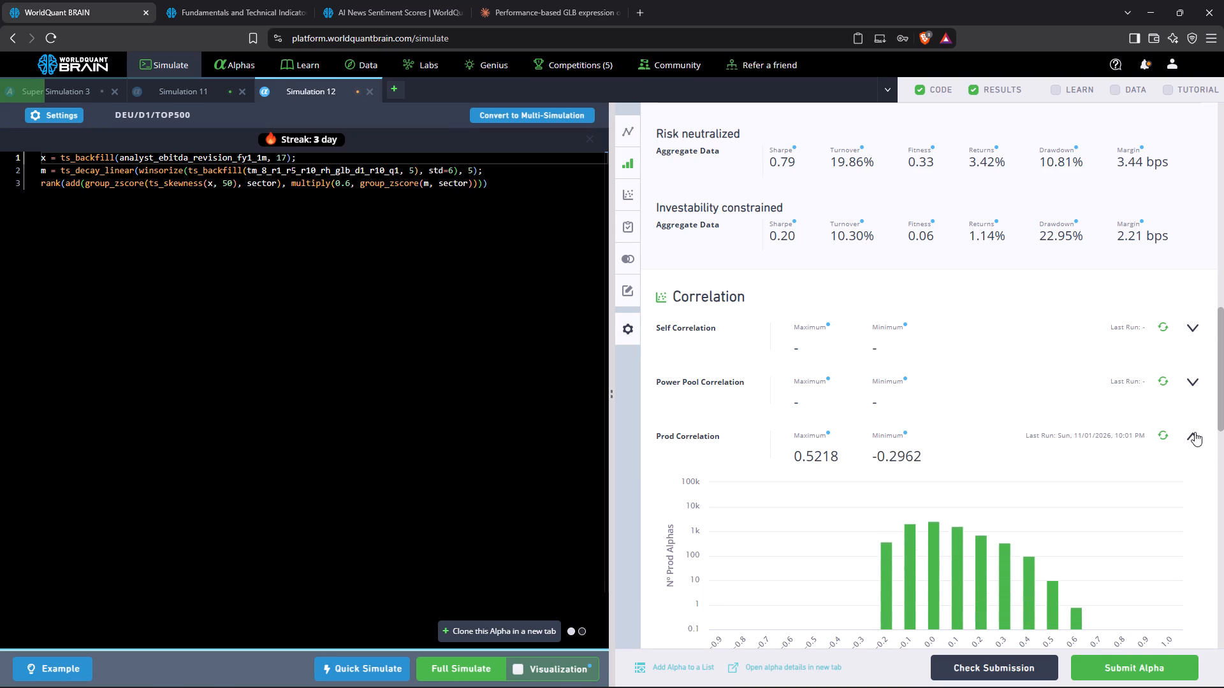
left_click(492, 666)
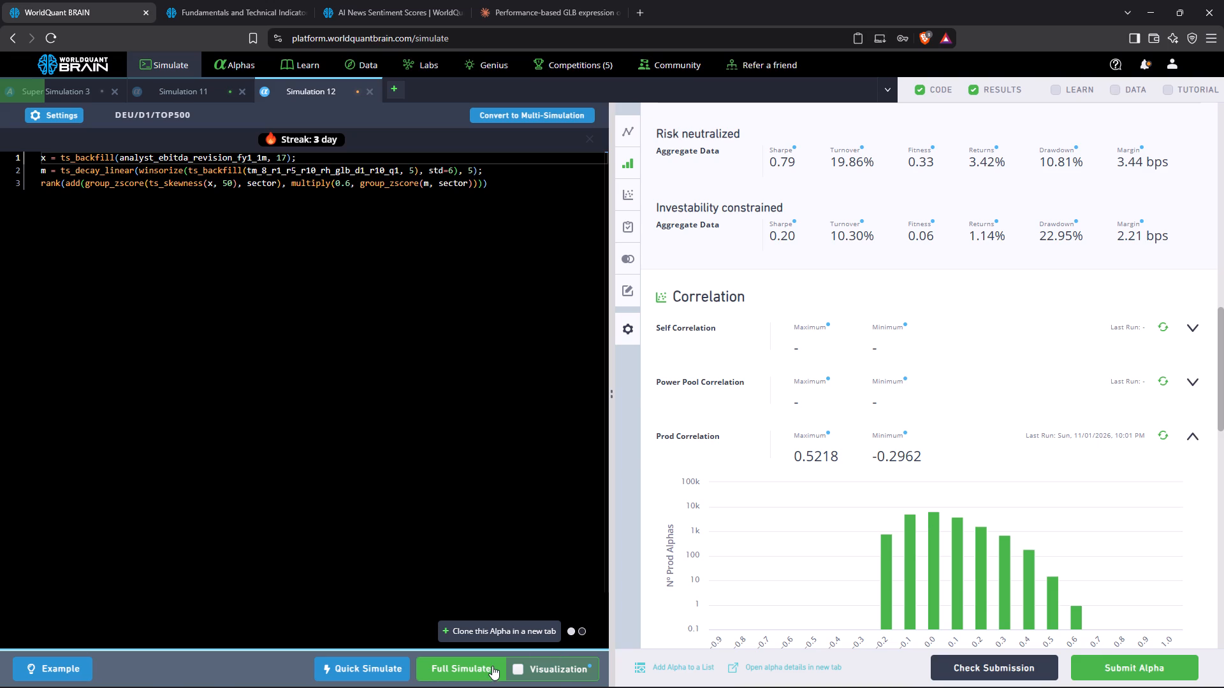
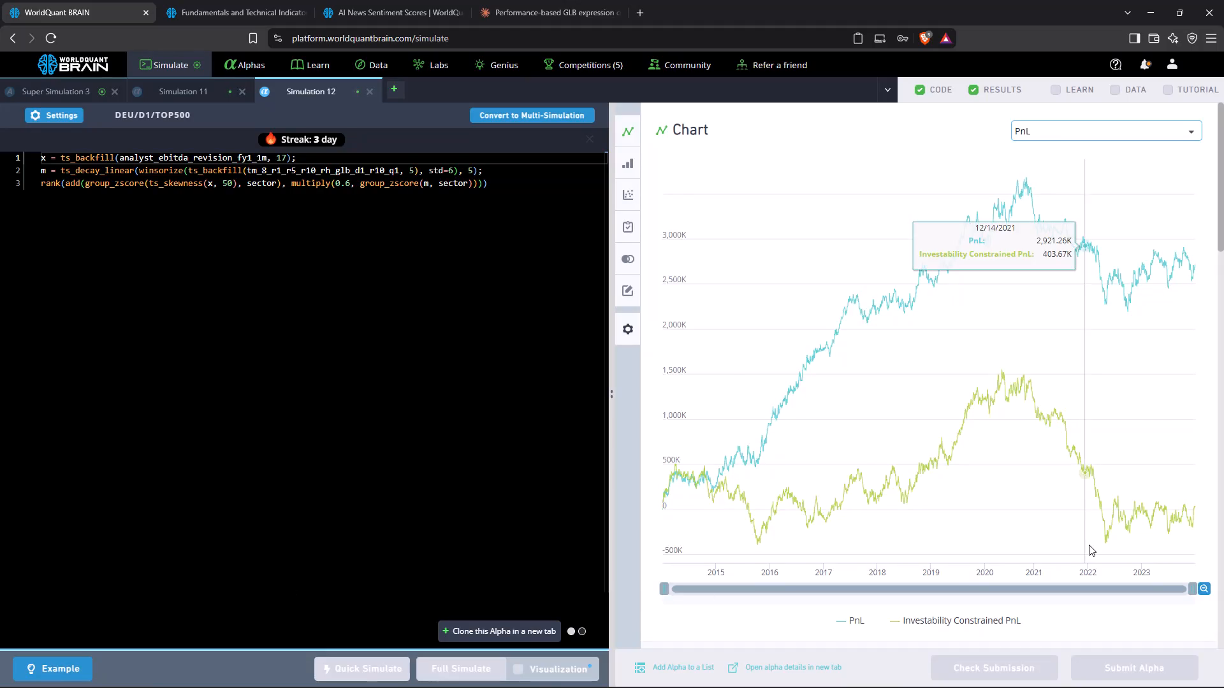
Review Simulation 12's IS Summary, set its neutralization to Industry, and run a full simulation.
scroll(1089, 545, "down", 7)
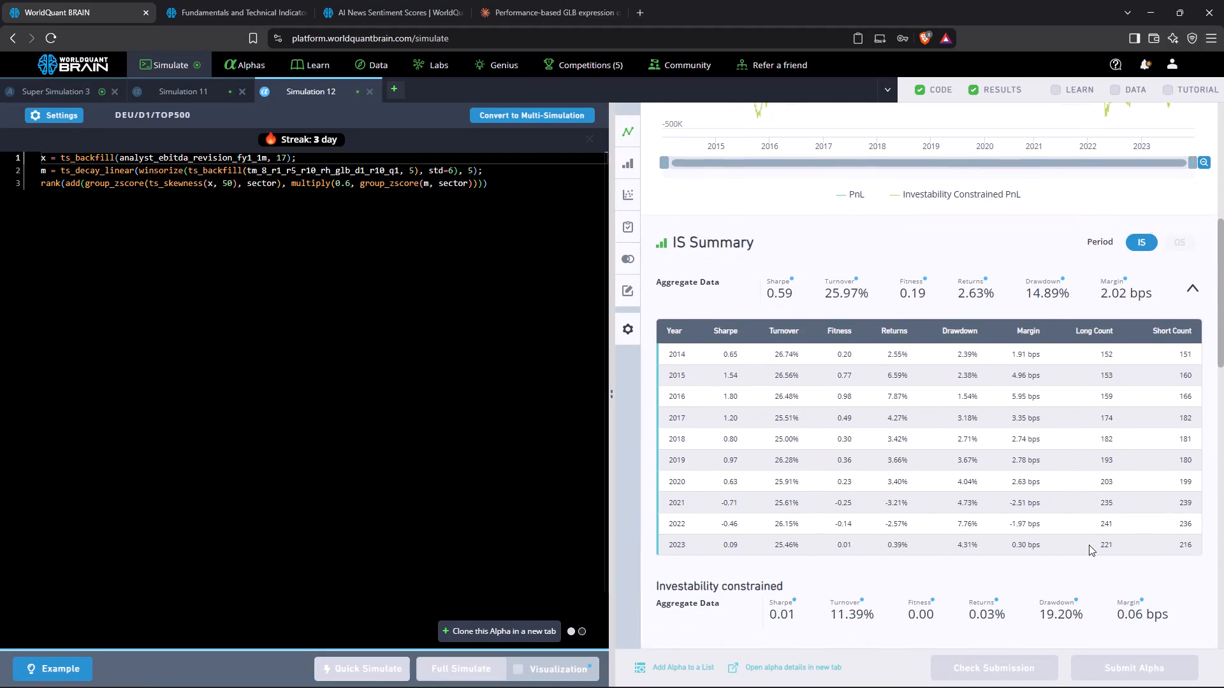
scroll(1089, 545, "down", 2)
left_click(83, 115)
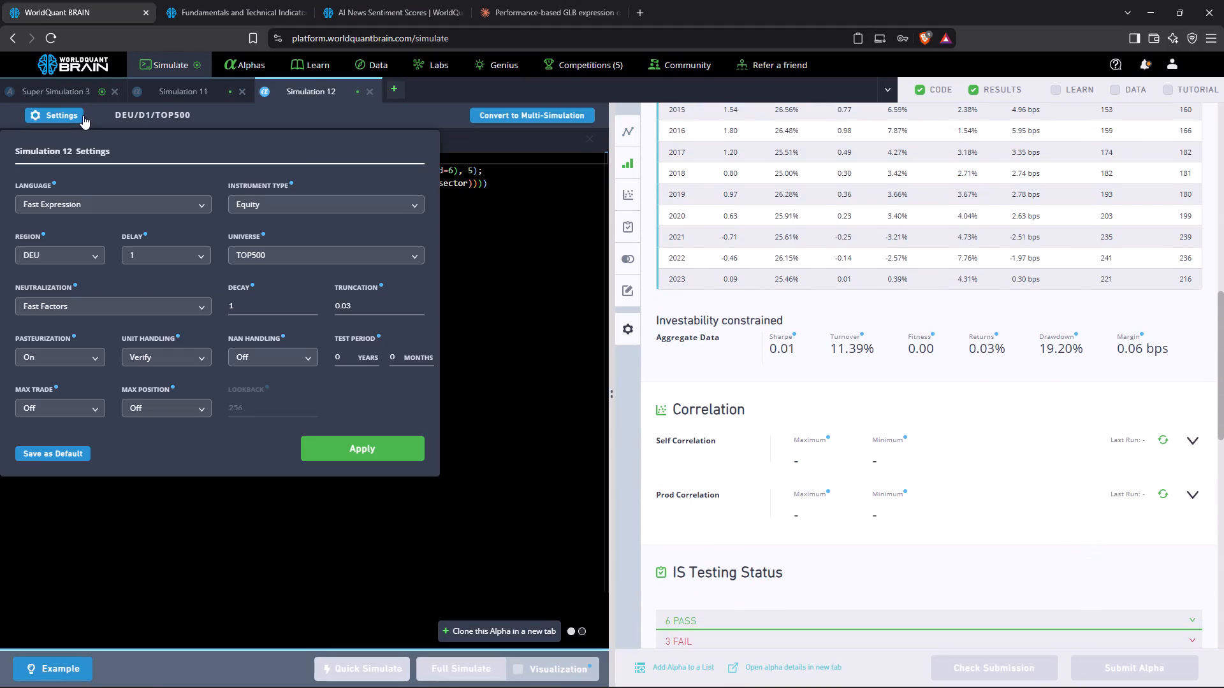
left_click(41, 307)
scroll(55, 383, "down", 4)
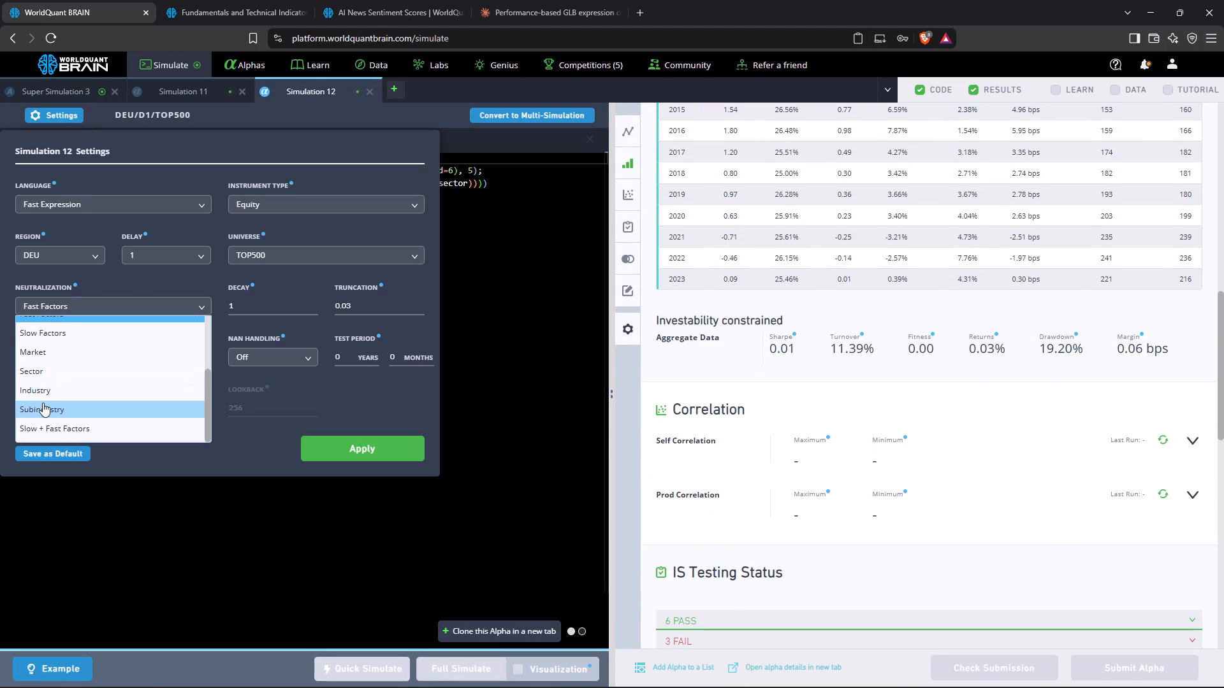
left_click(43, 399)
left_click(42, 393)
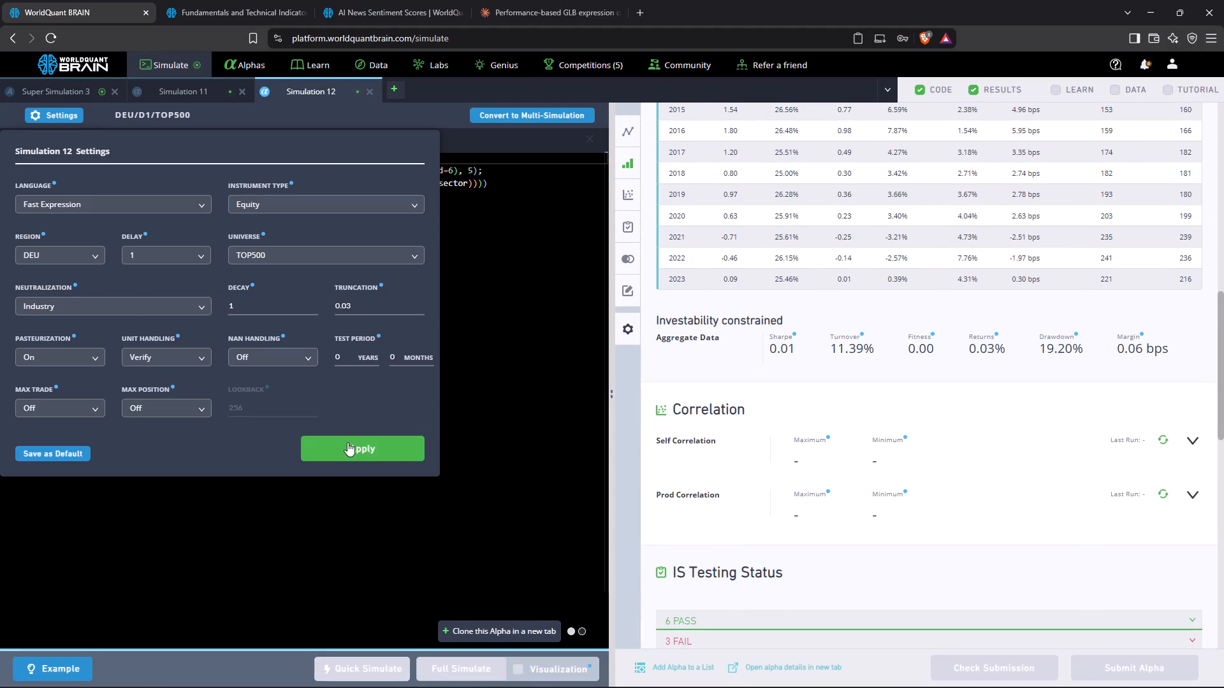
double_click(377, 458)
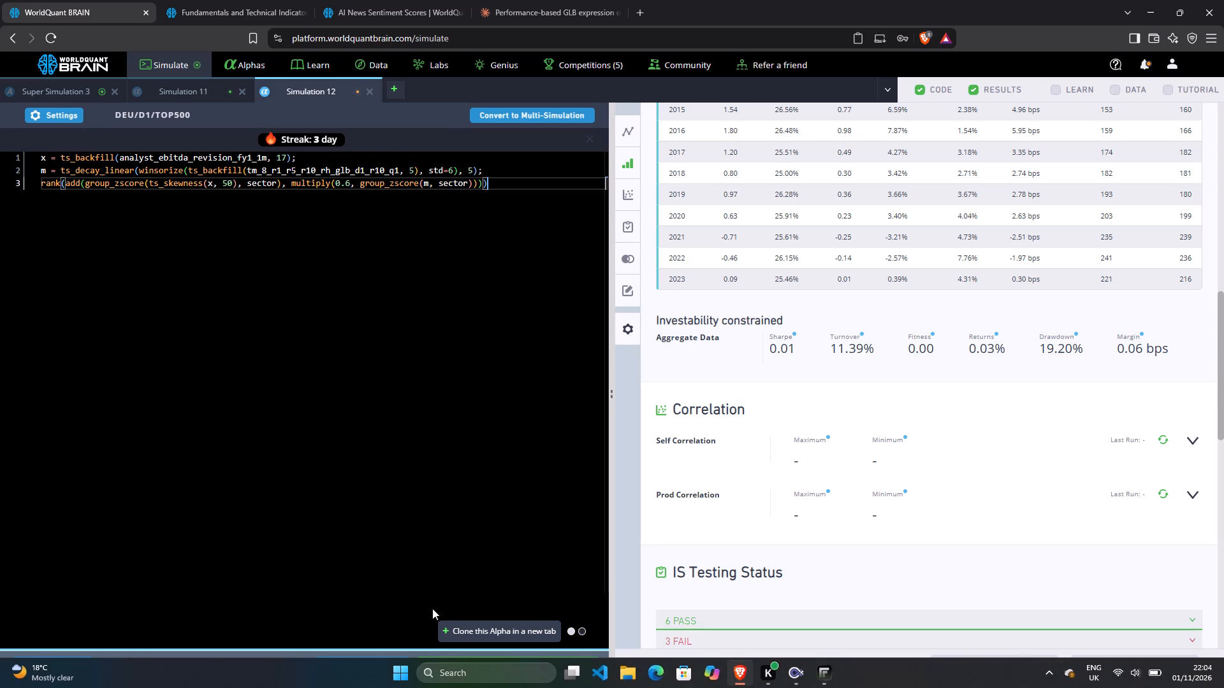
left_click(441, 661)
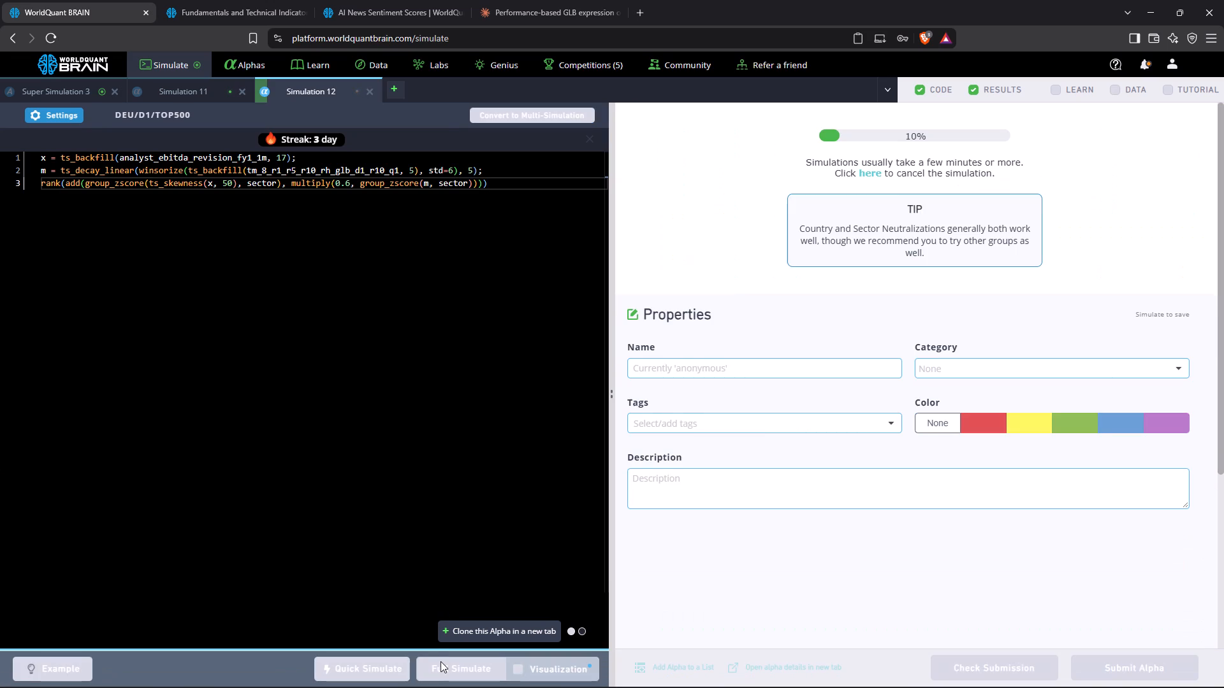
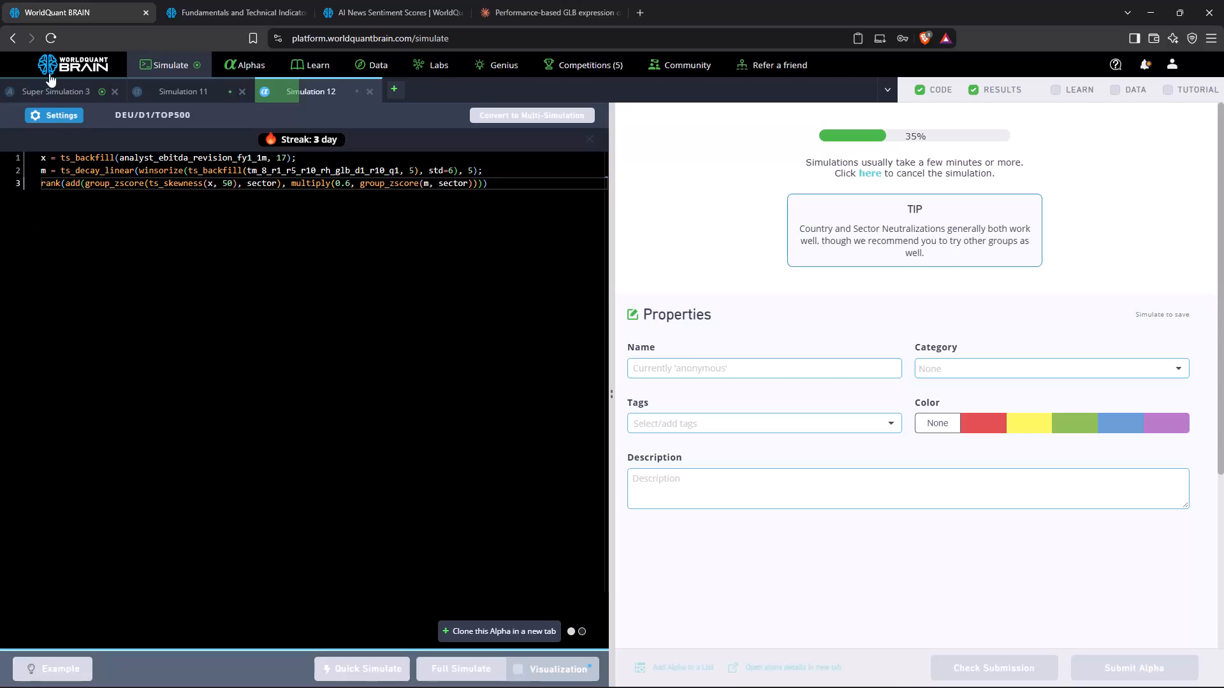
Run the Prod Correlation check for Super Simulation 3 and examine its distribution.
left_click(55, 92)
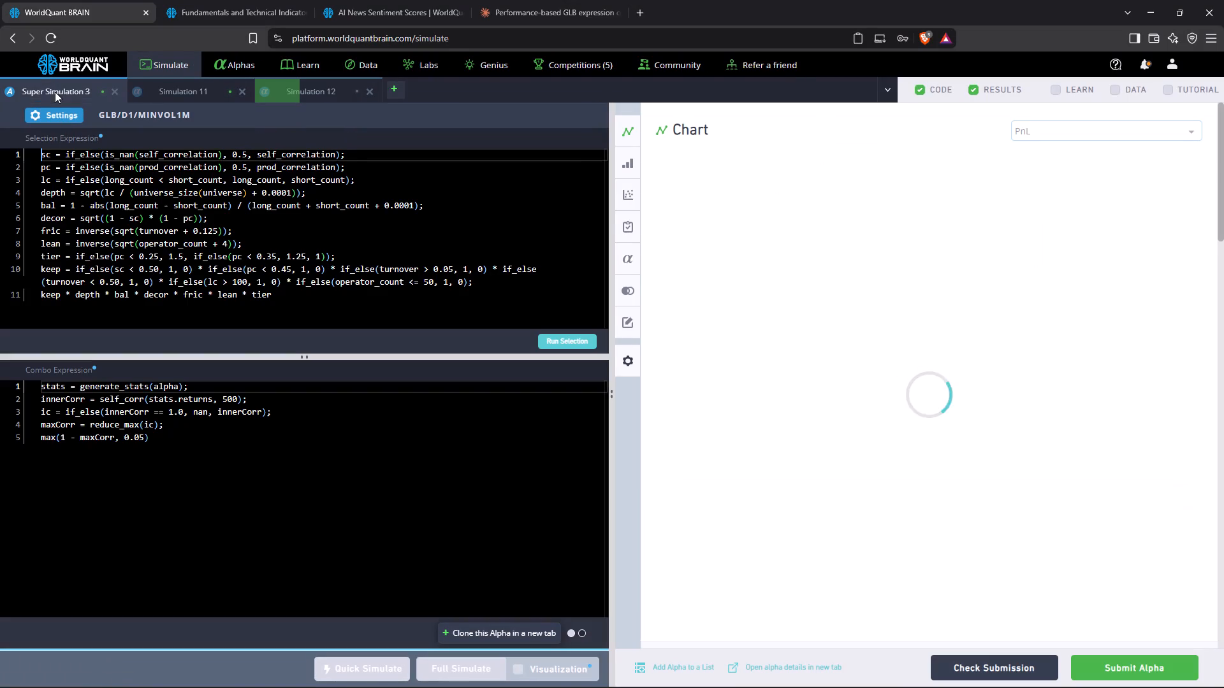
scroll(972, 254, "down", 7)
scroll(977, 370, "down", 4)
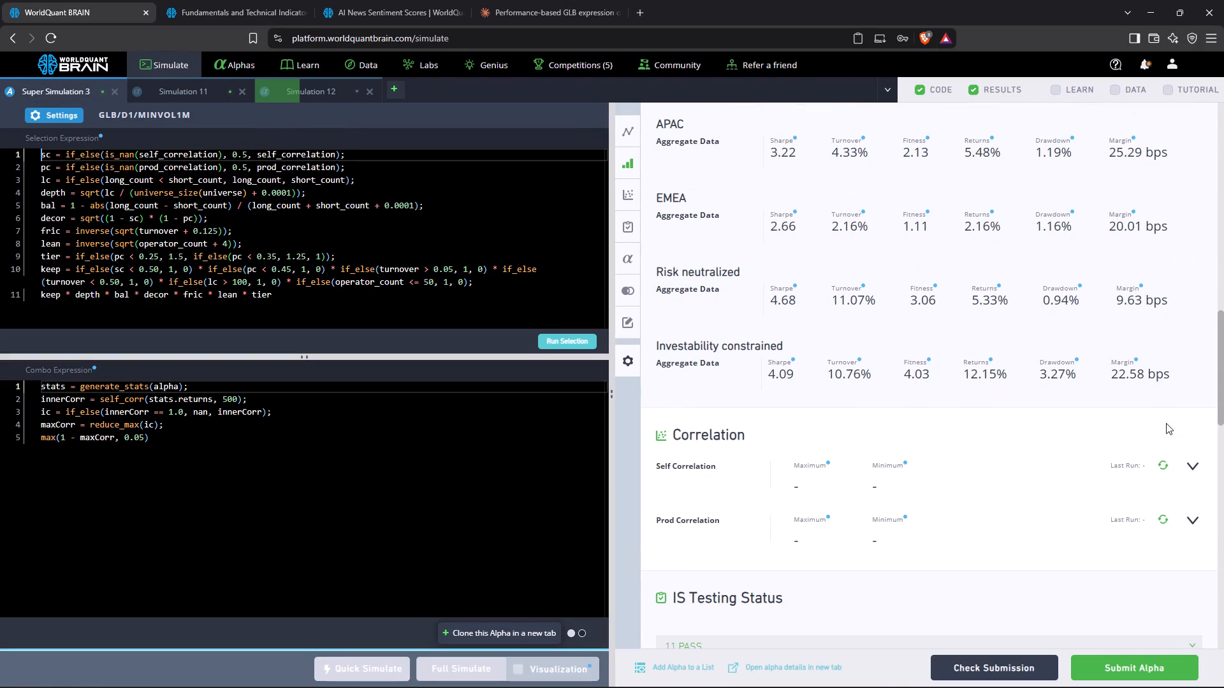
left_click(1197, 516)
scroll(1197, 516, "down", 3)
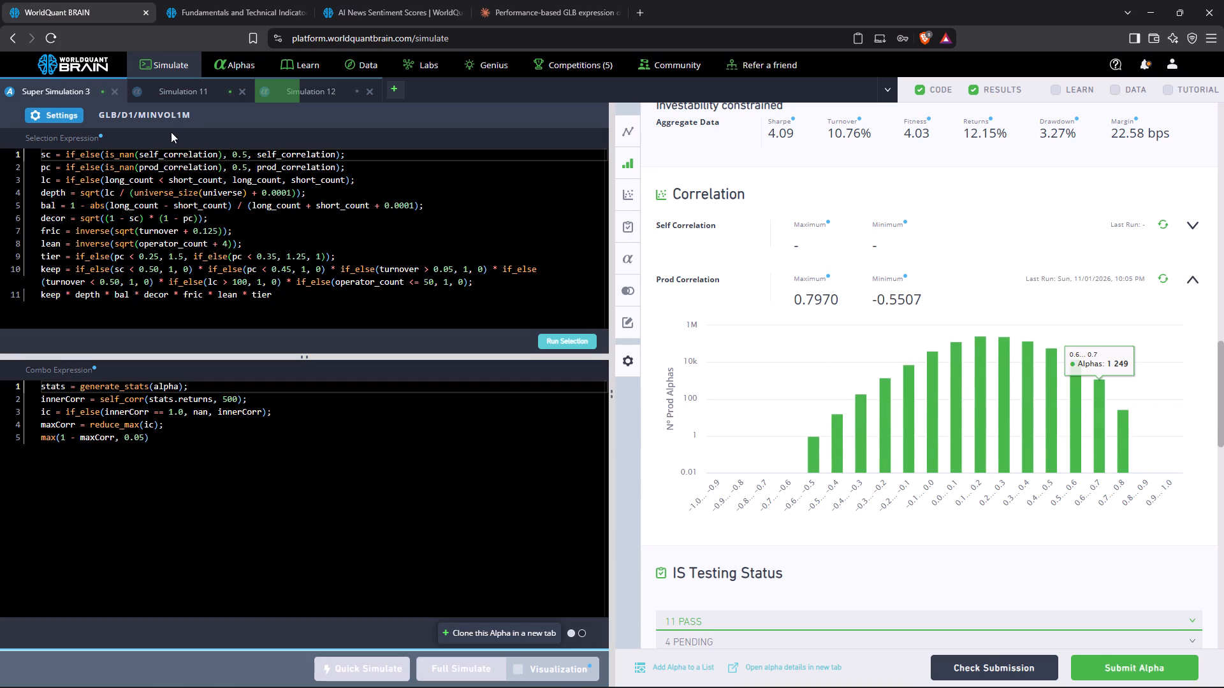
Set Super Simulation 3's combo neutralization to Statistical, apply the settings, and run a full simulation.
left_click(54, 128)
left_click(46, 118)
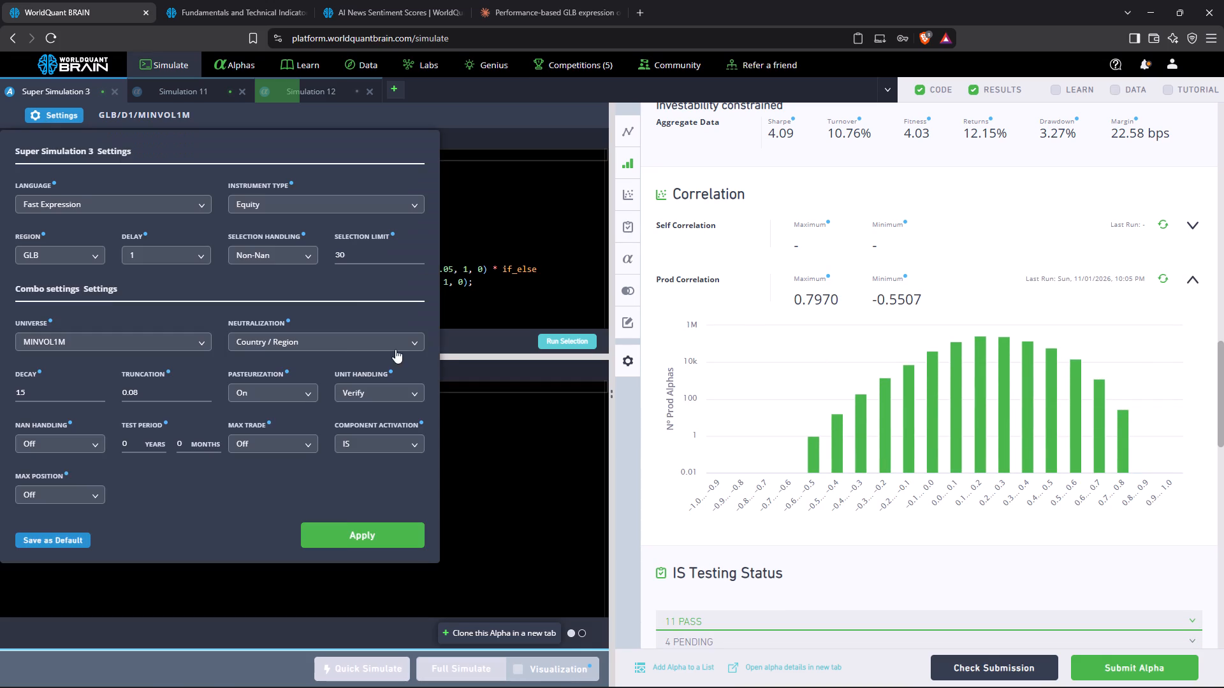
left_click(342, 351)
left_click(286, 405)
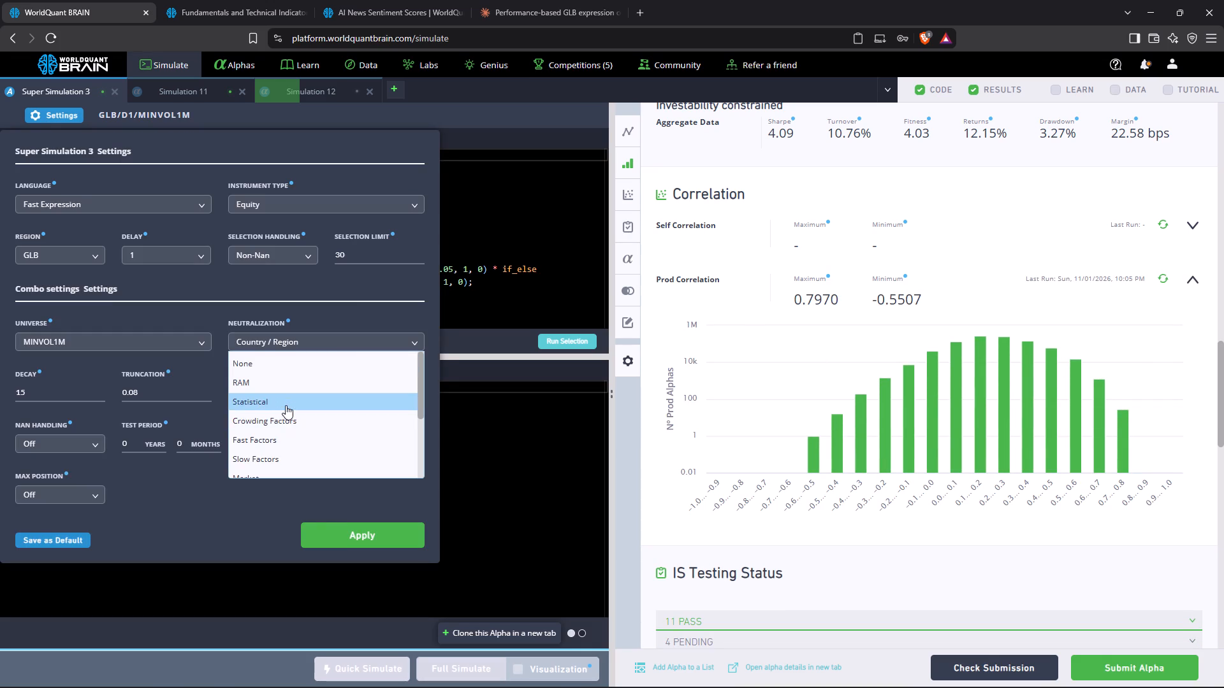
left_click(337, 541)
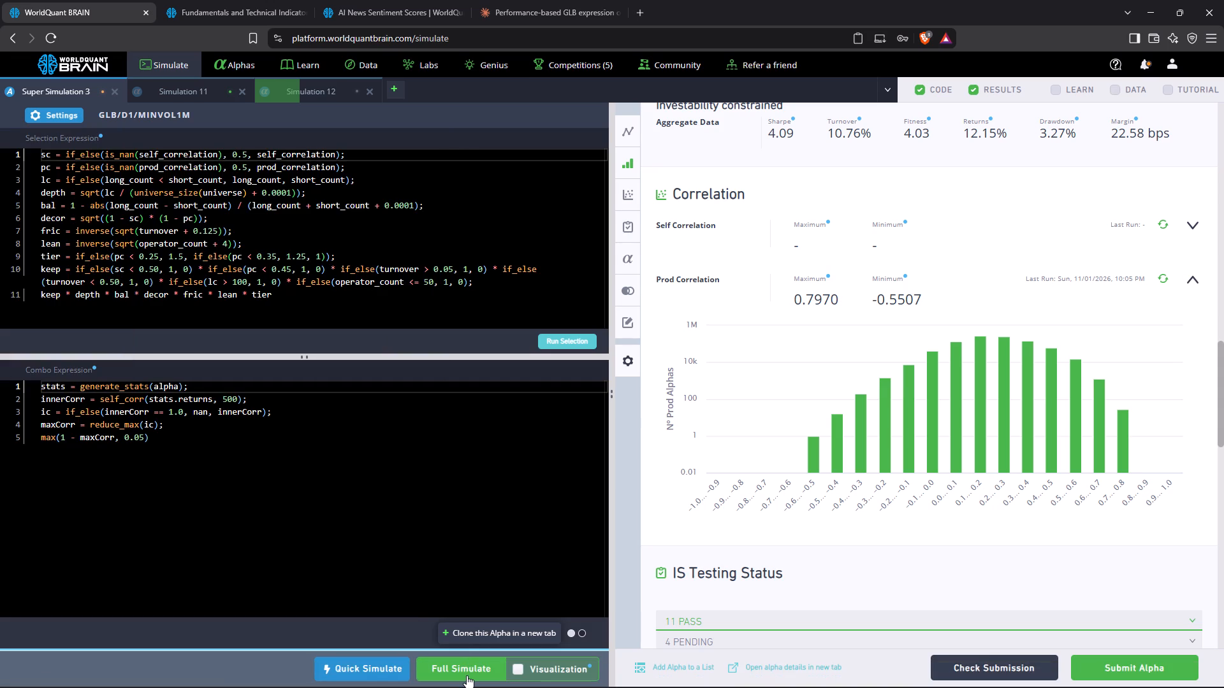
left_click(466, 675)
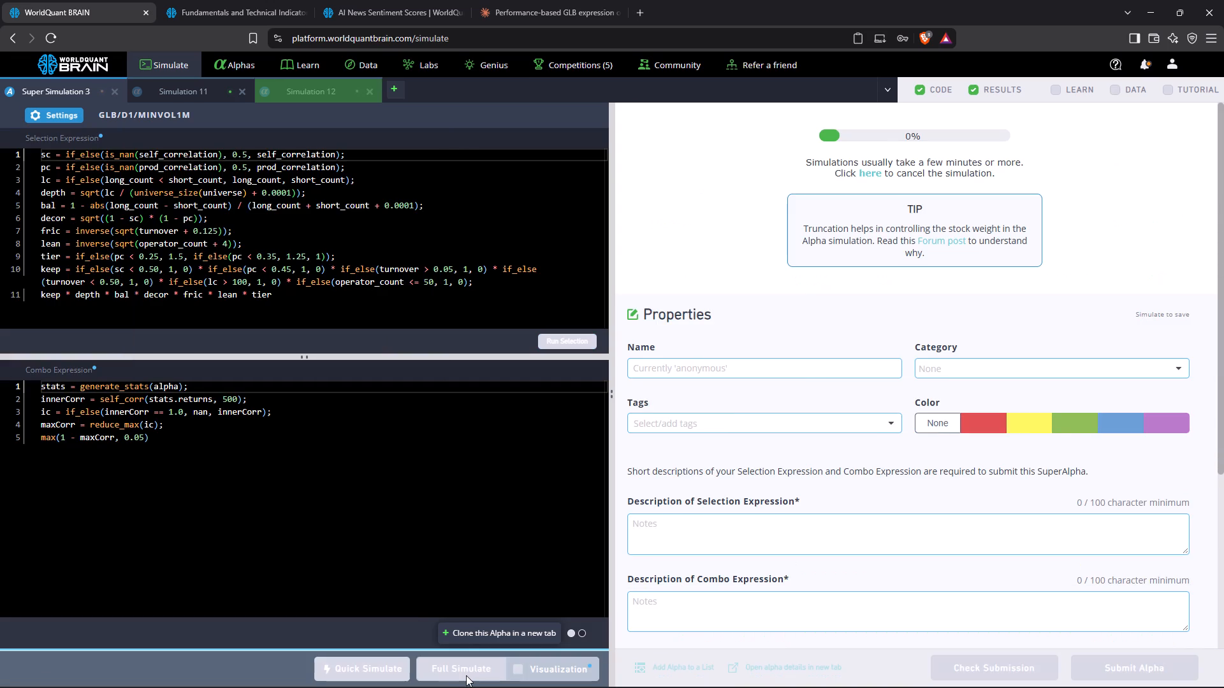
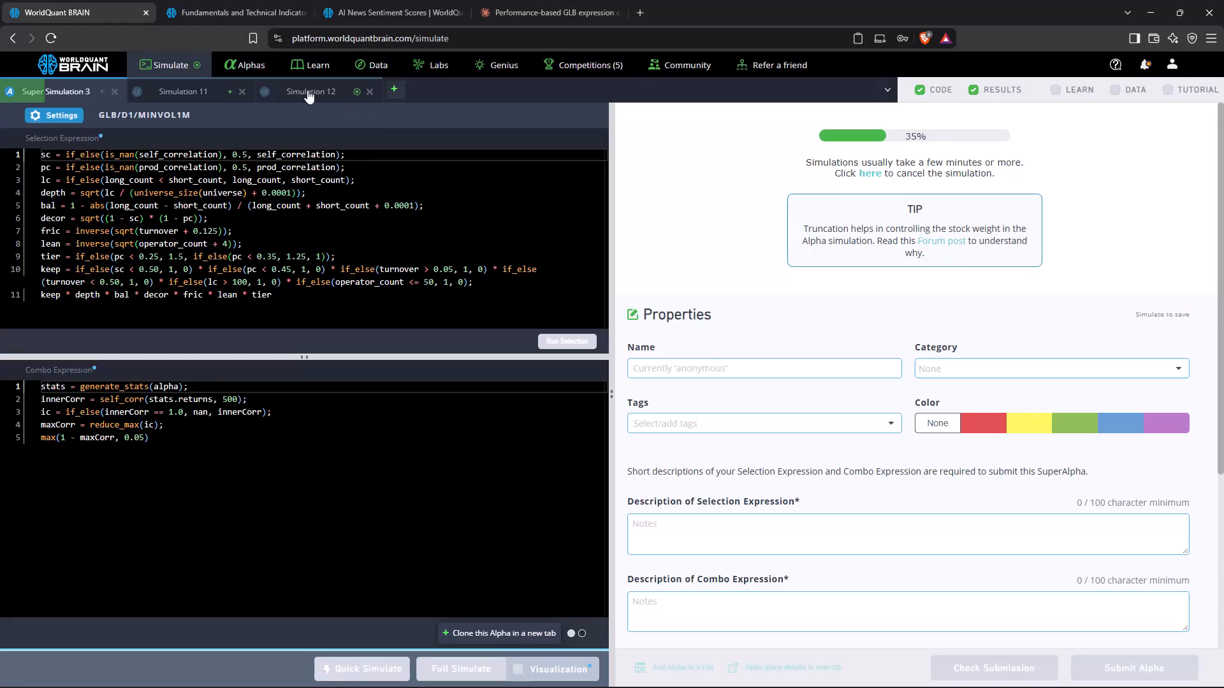
Review Simulation 12's test warnings, set its neutralization to Market and truncation to 0.08, apply, and run a full simulation.
left_click(307, 90)
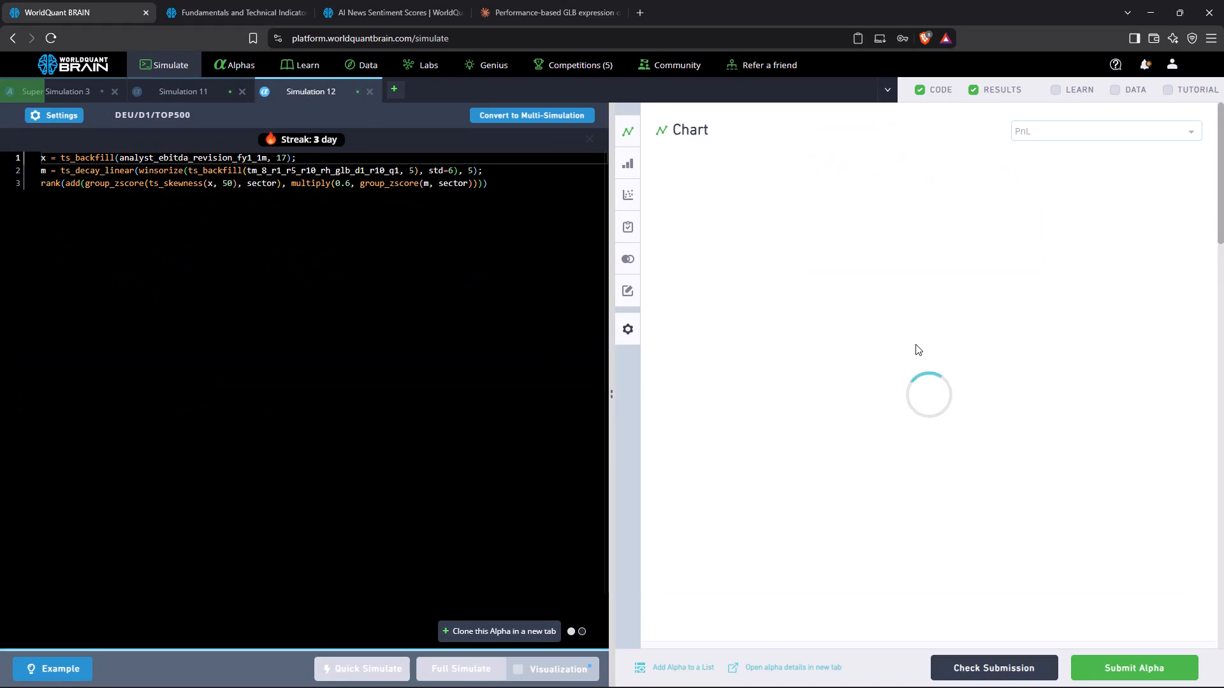
scroll(915, 344, "down", 8)
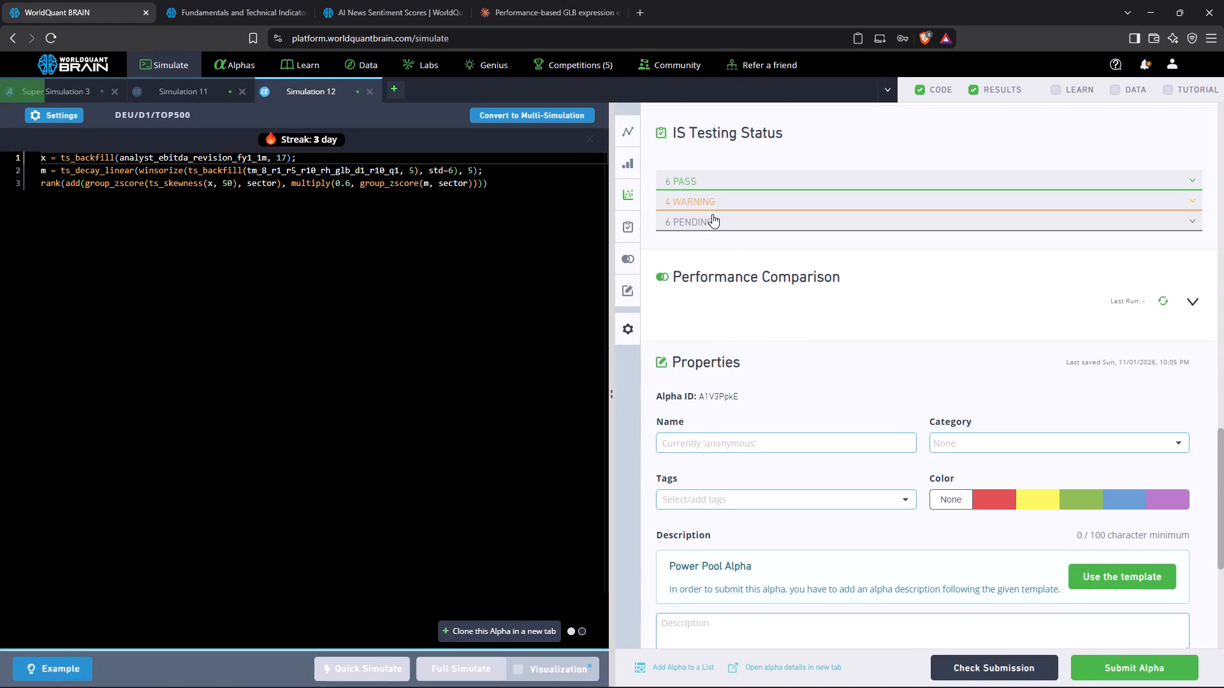
left_click(699, 197)
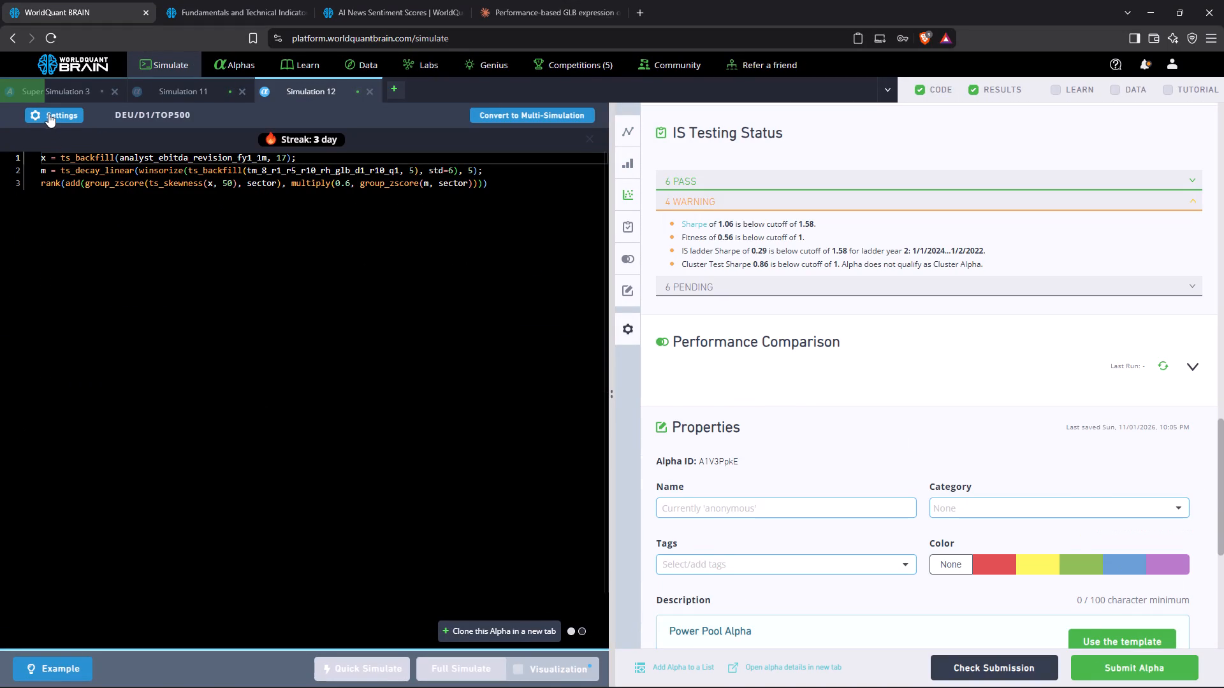
left_click(48, 113)
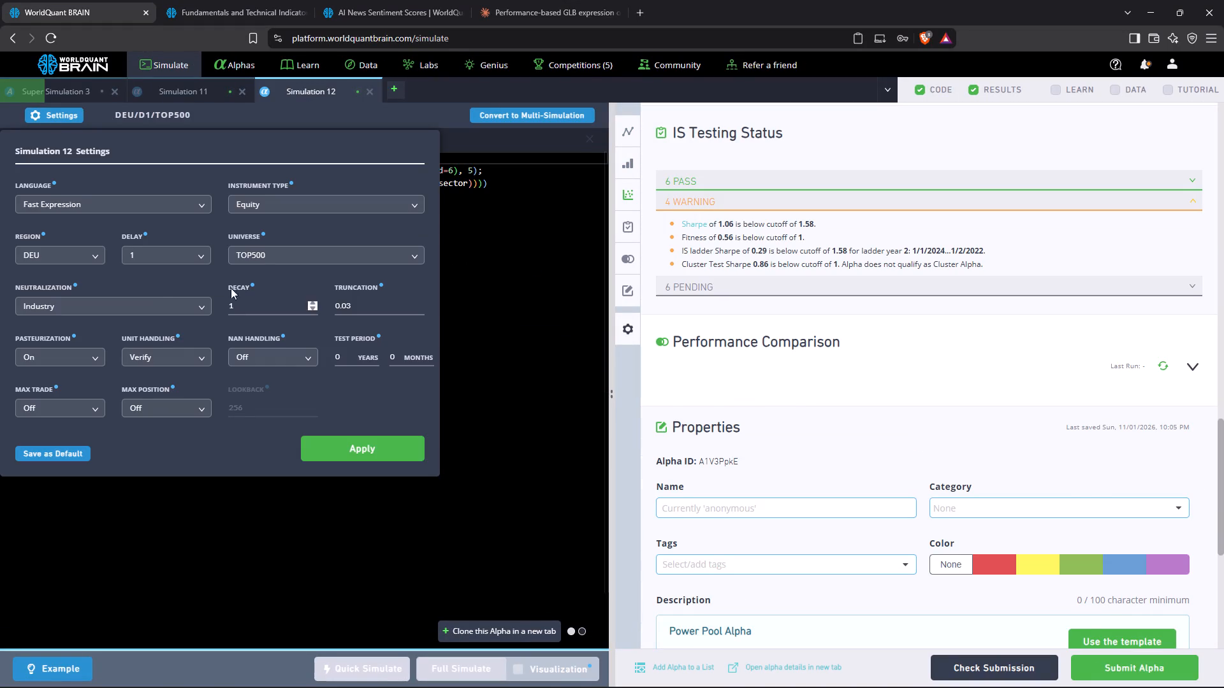
left_click(152, 297)
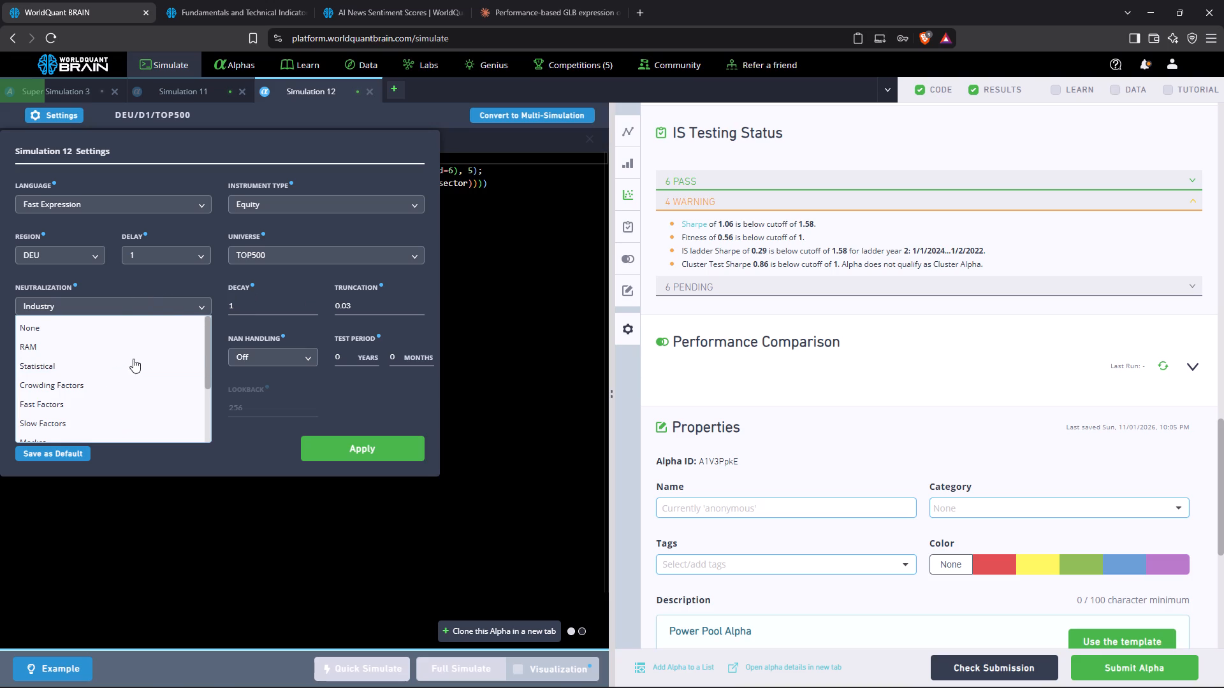
scroll(171, 349, "down", 7)
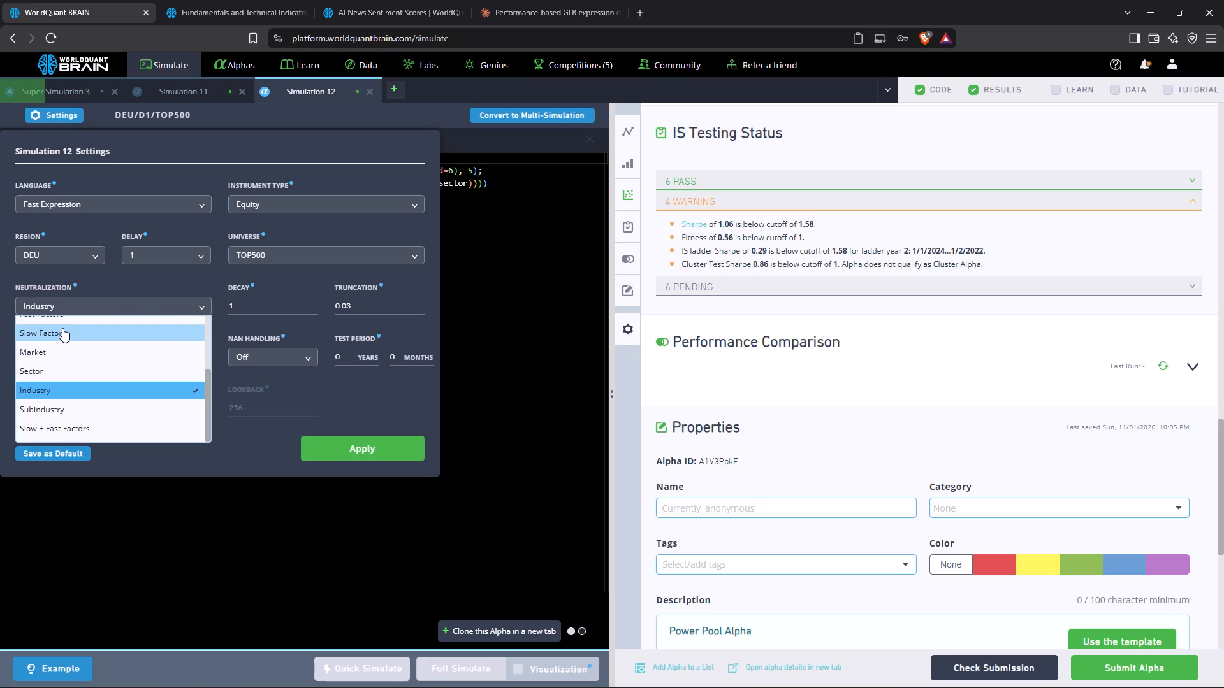
left_click(63, 354)
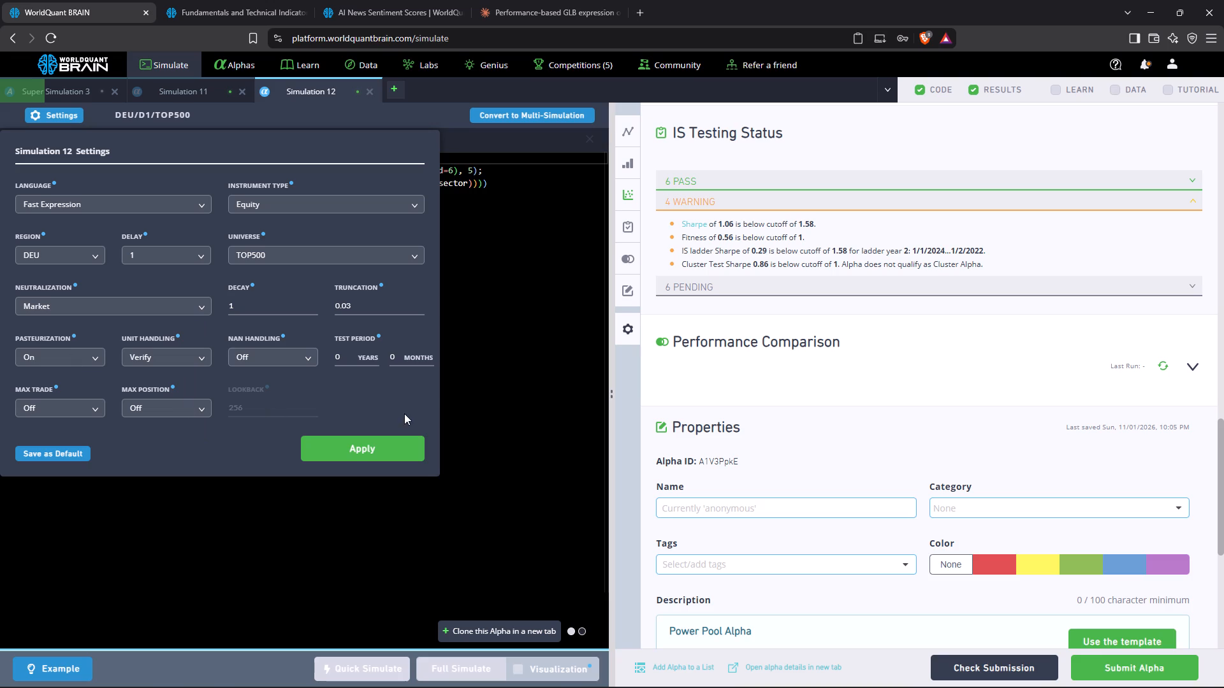
left_click(378, 300)
key("Up")
key("Up")
key("Up")
key("Up")
key("Up")
left_click(374, 441)
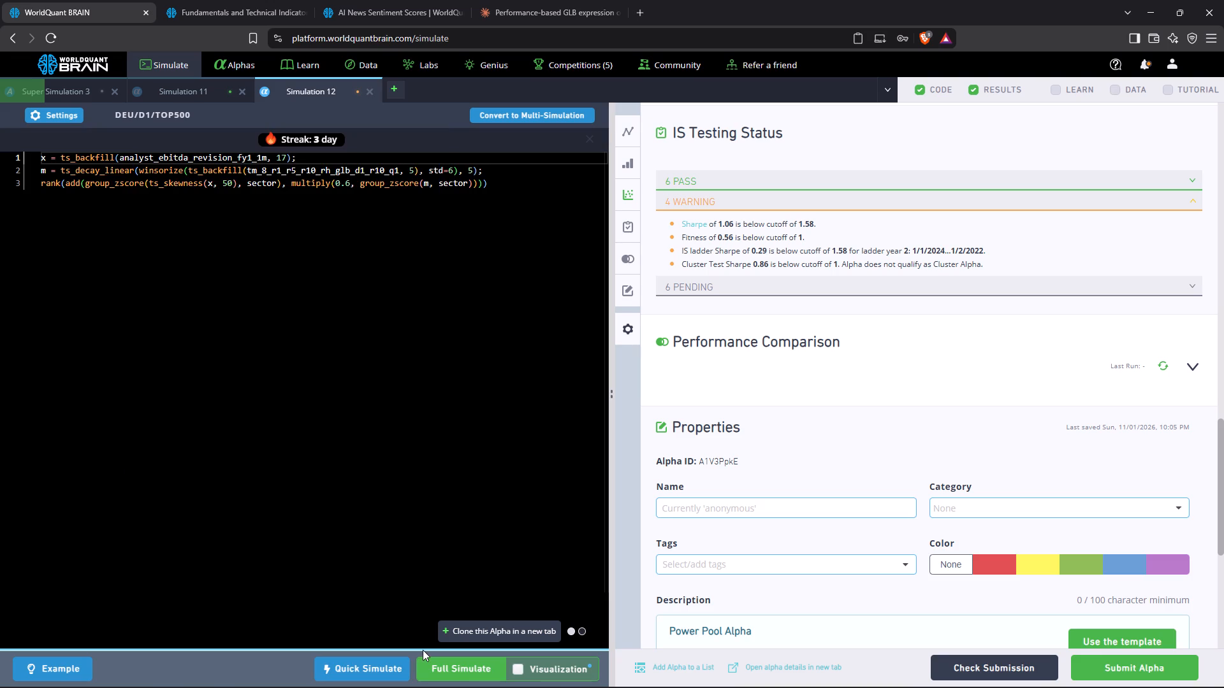
left_click(460, 669)
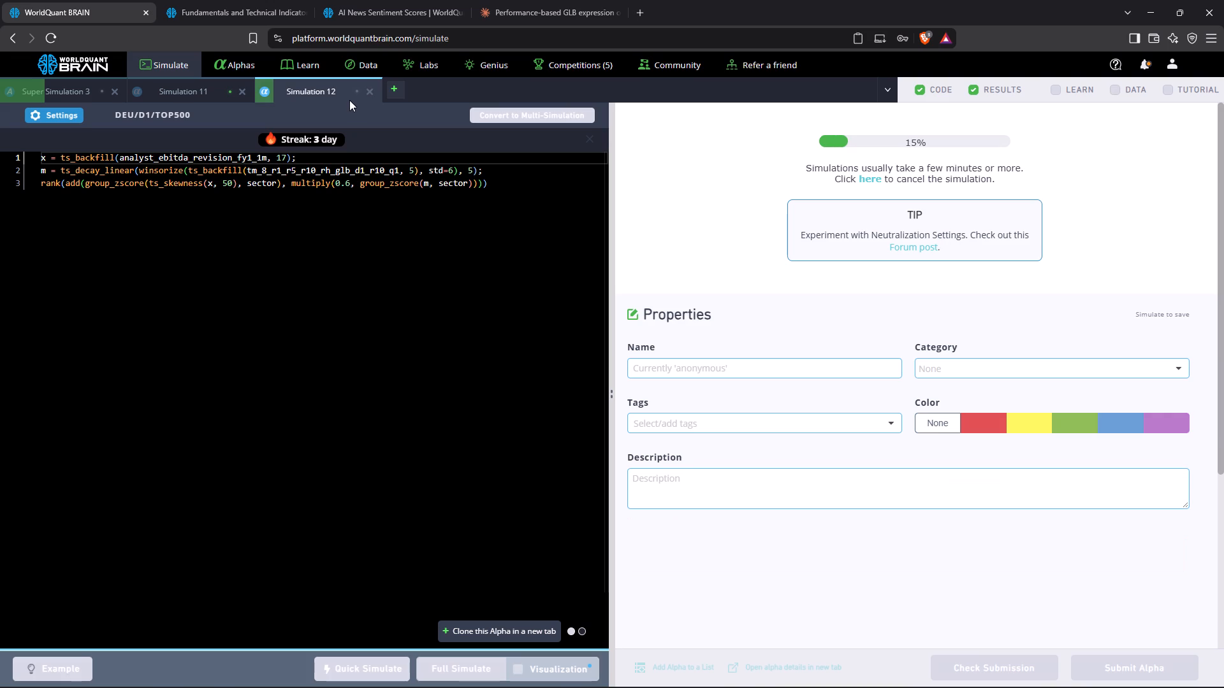
left_click_drag(352, 62, 534, 1)
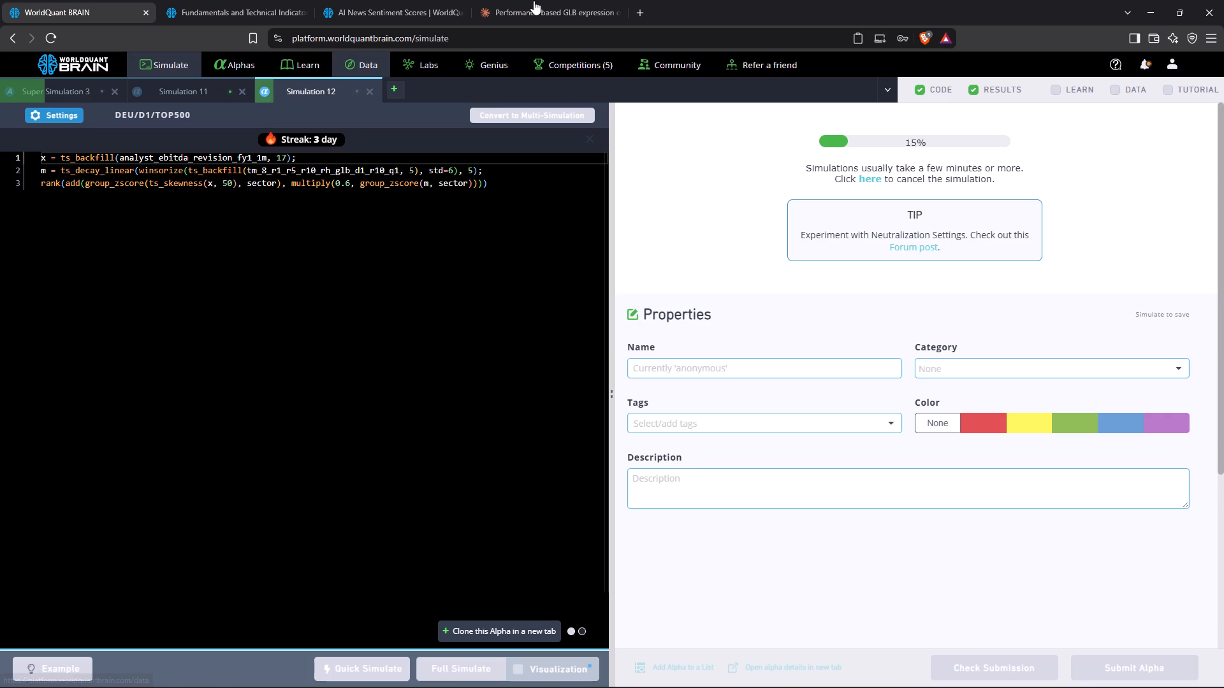
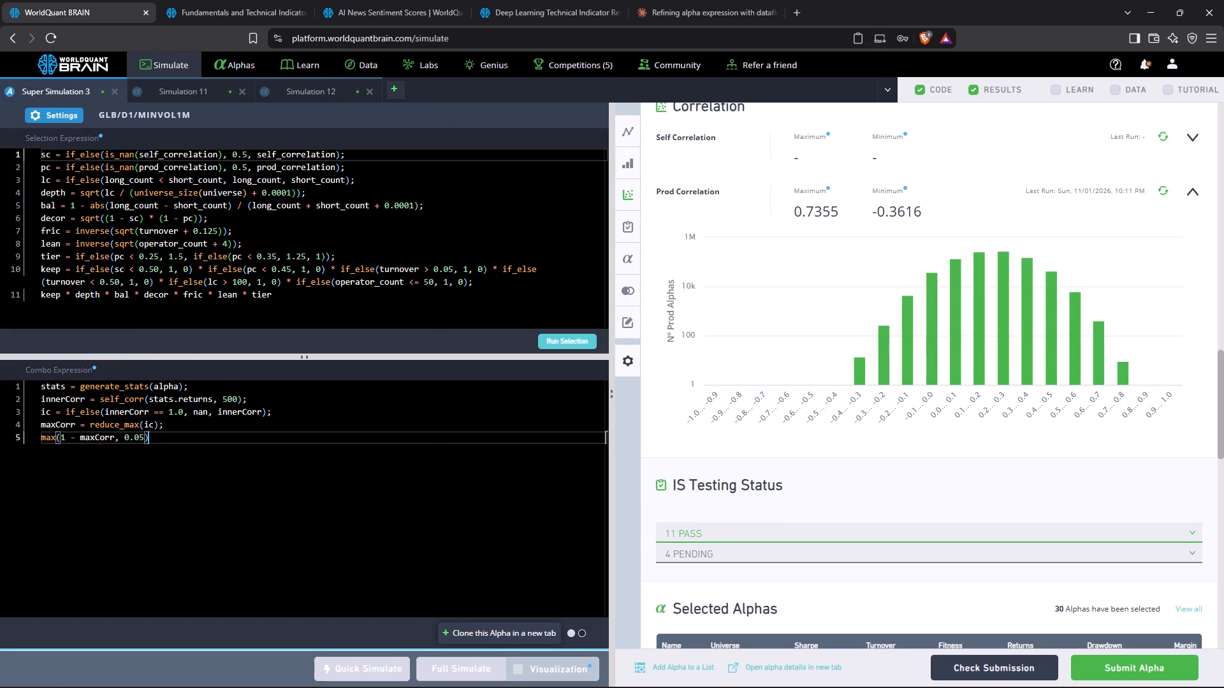
Set Super Simulation 3's selection limit to 21, apply the settings, and run a full simulation.
left_click(55, 110)
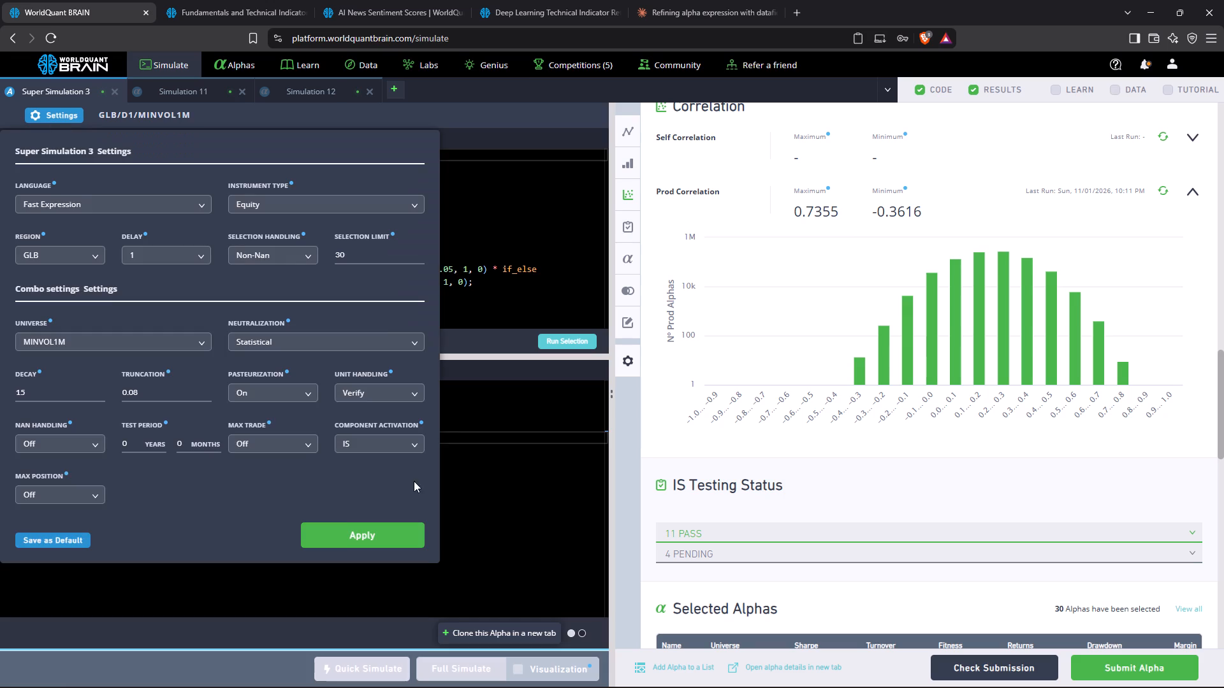
left_click(365, 254)
key("Down")
key("Down")
key("Down")
key("Down")
key("Down")
key("Down")
key("Down")
key("Up")
key("Down")
key("Down")
key("Down")
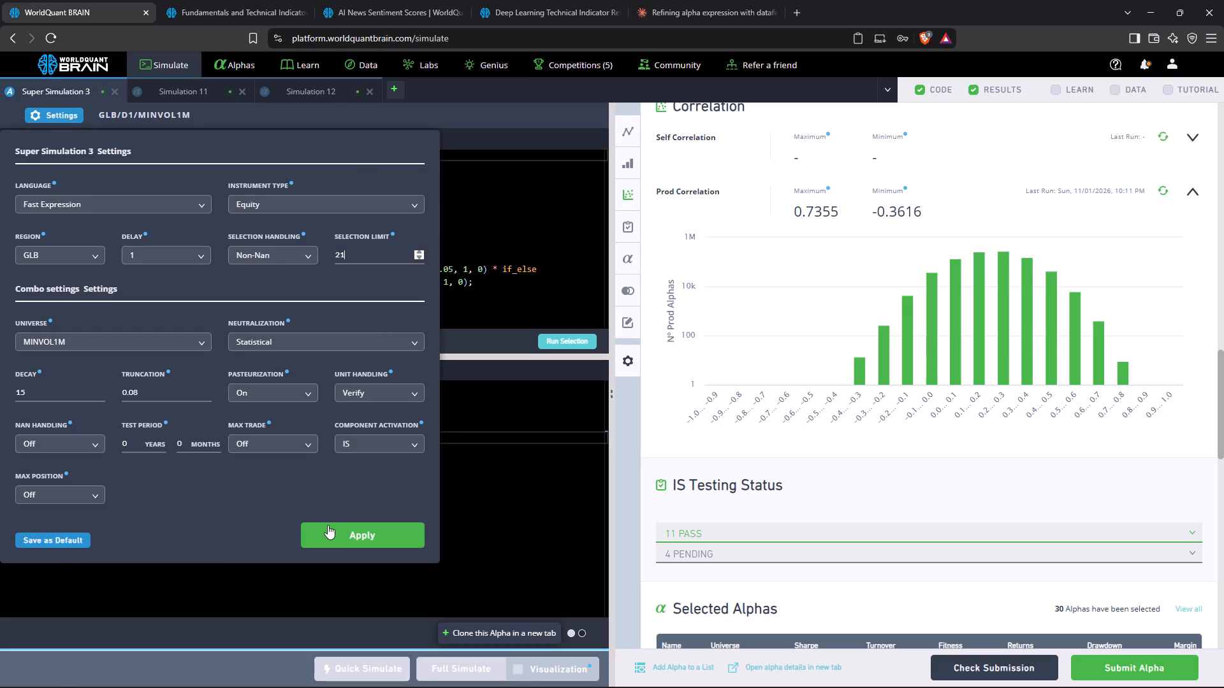
left_click(328, 525)
left_click(476, 675)
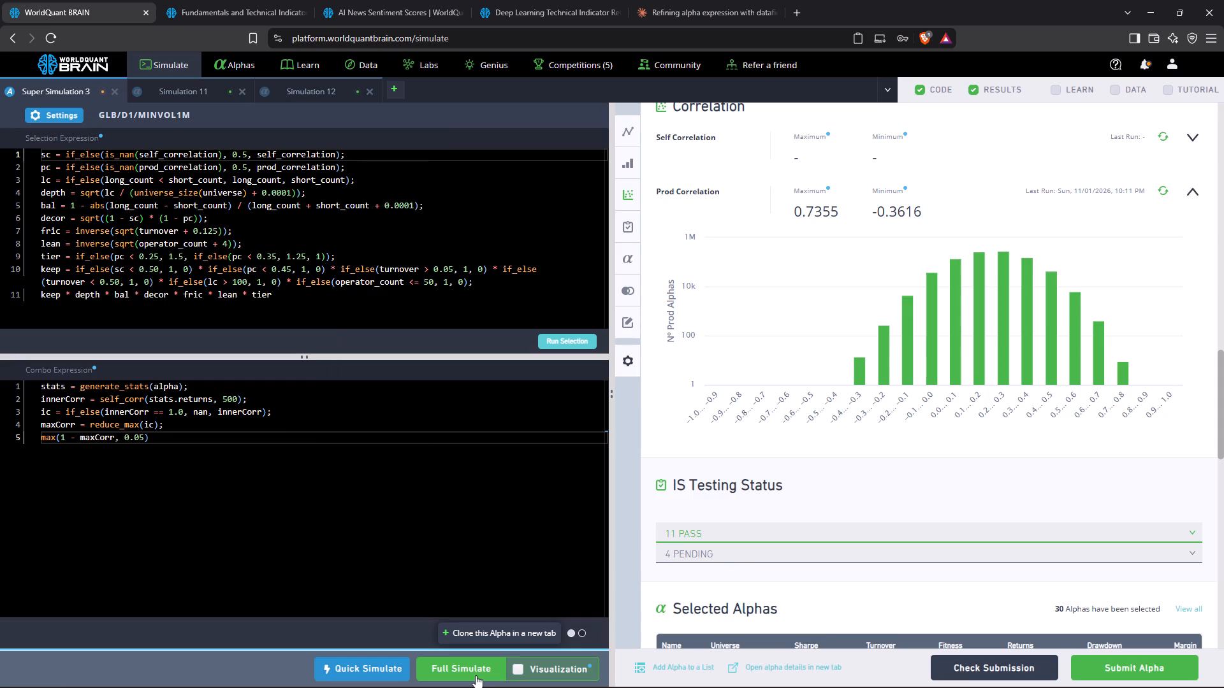
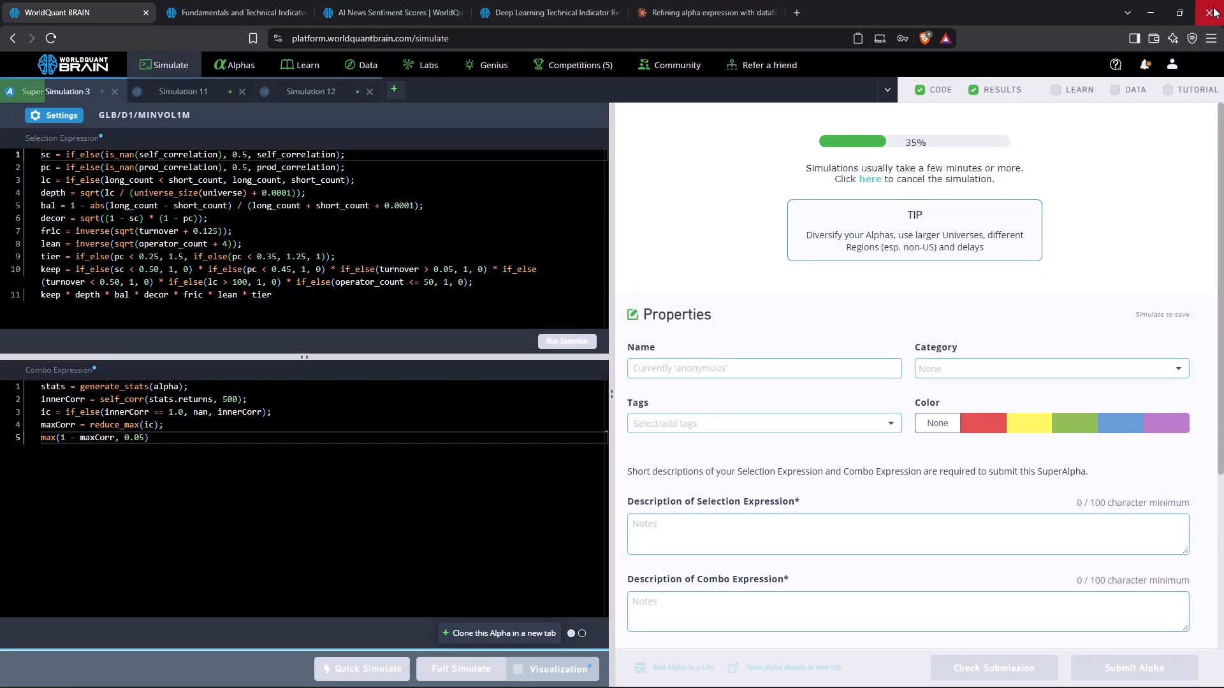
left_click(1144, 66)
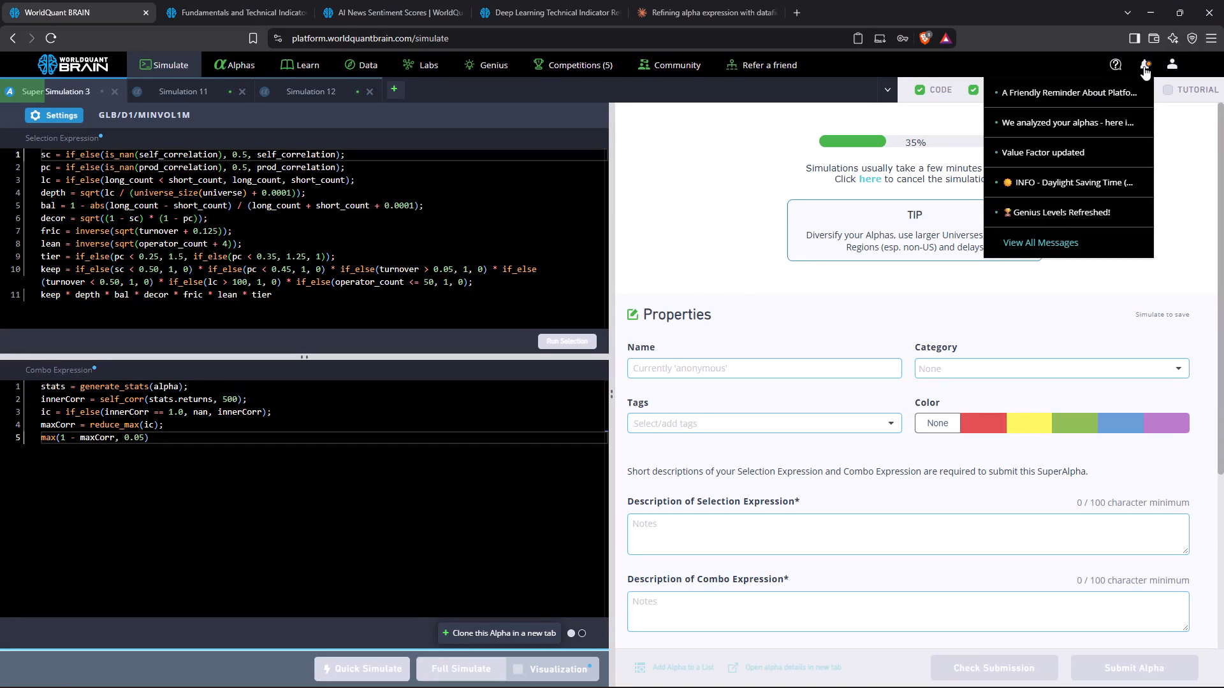
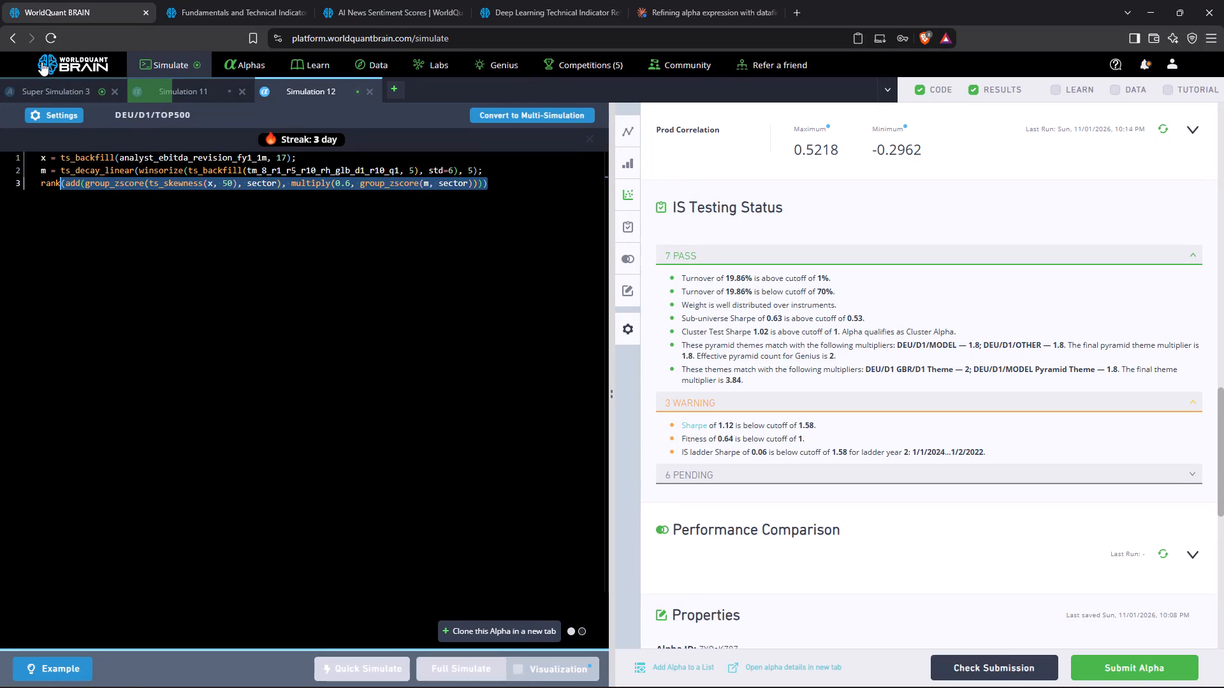
Open Super Simulation 3 to view its results.
left_click(54, 86)
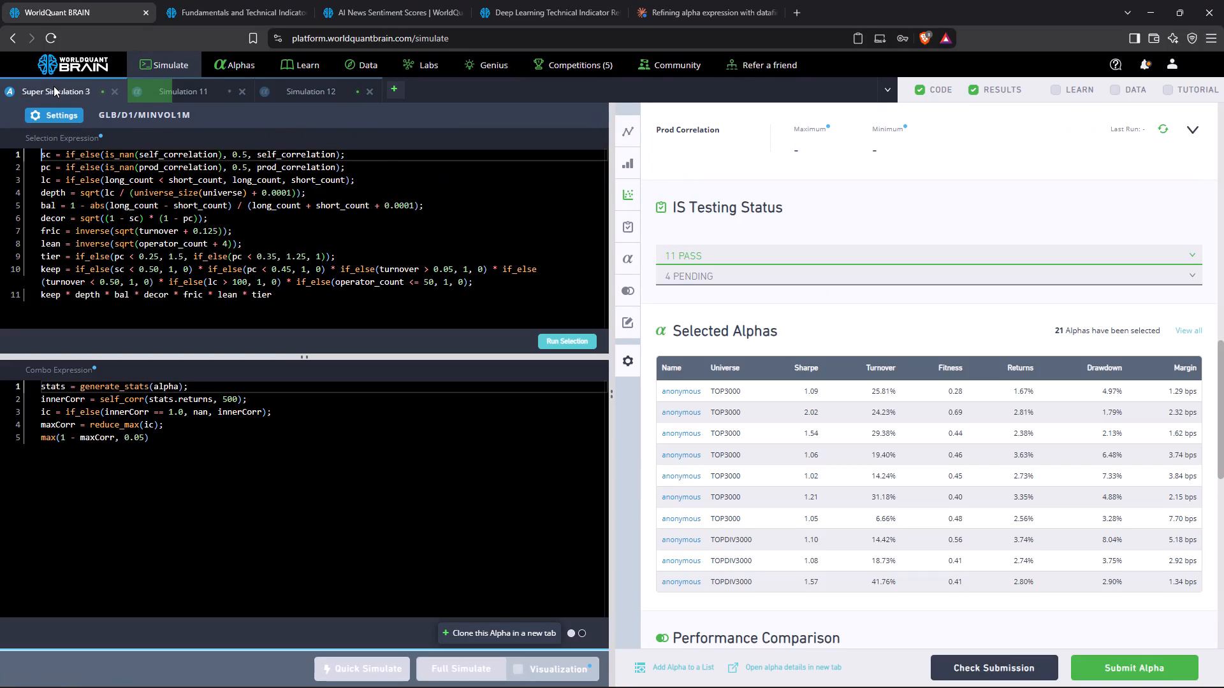
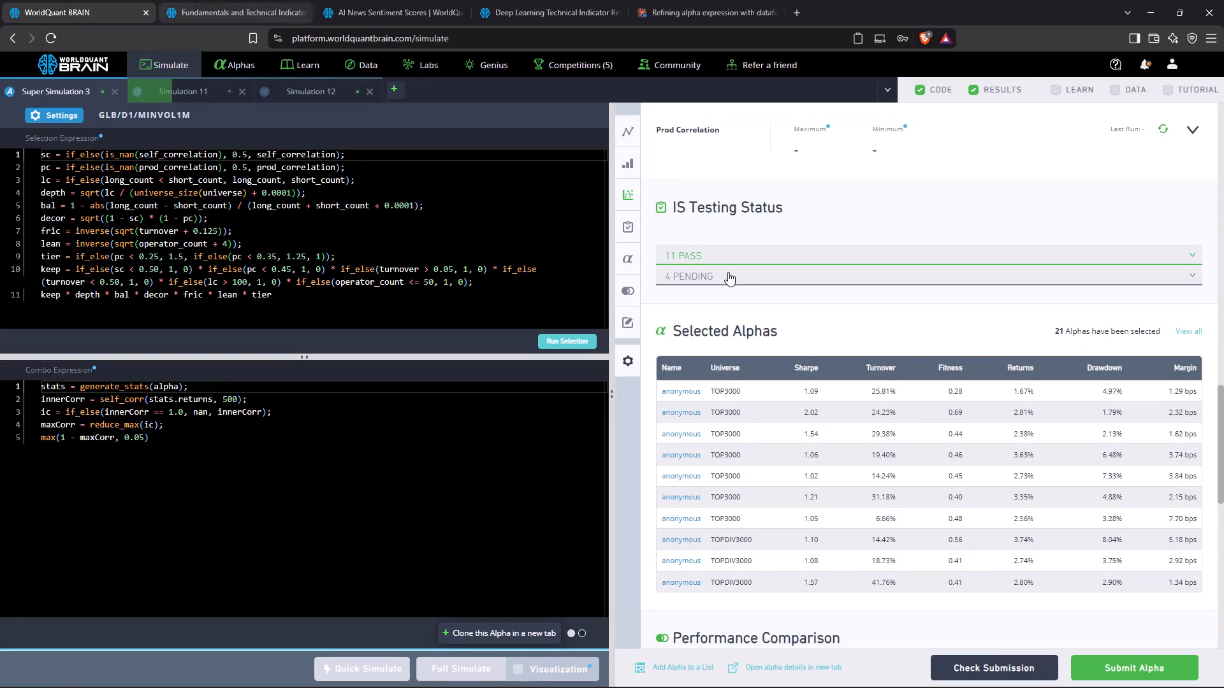
Run the production correlation check on the Super Simulation 3 result.
left_click(1204, 129)
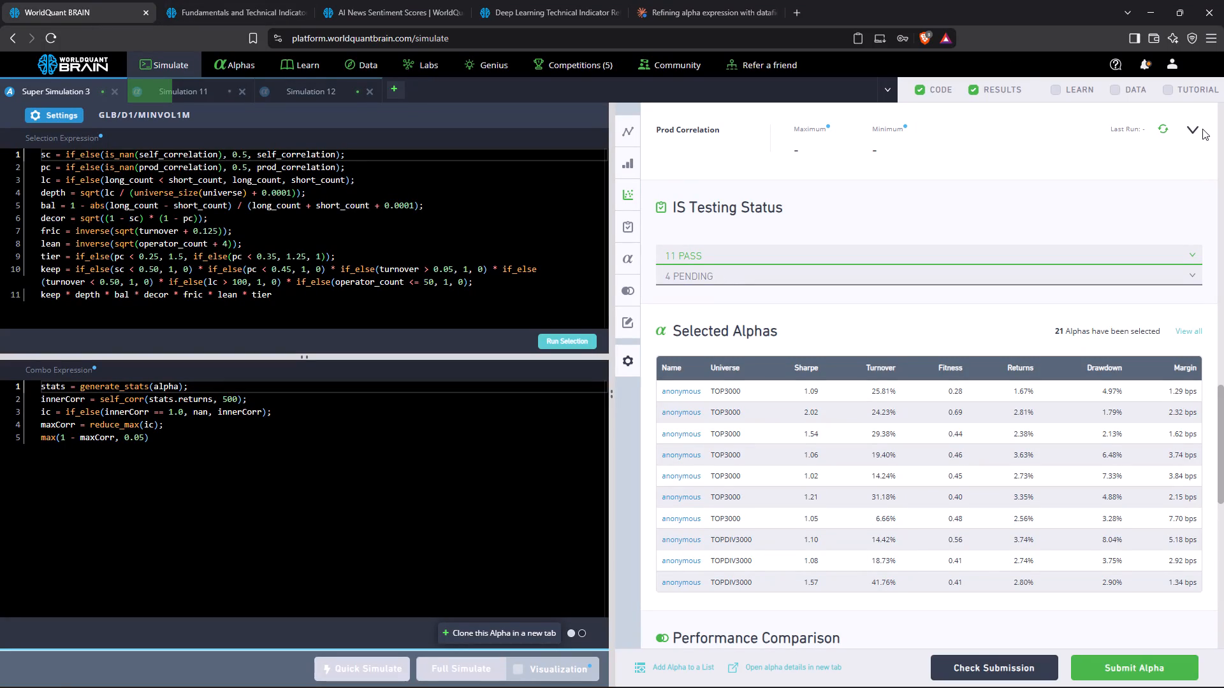
left_click(1200, 129)
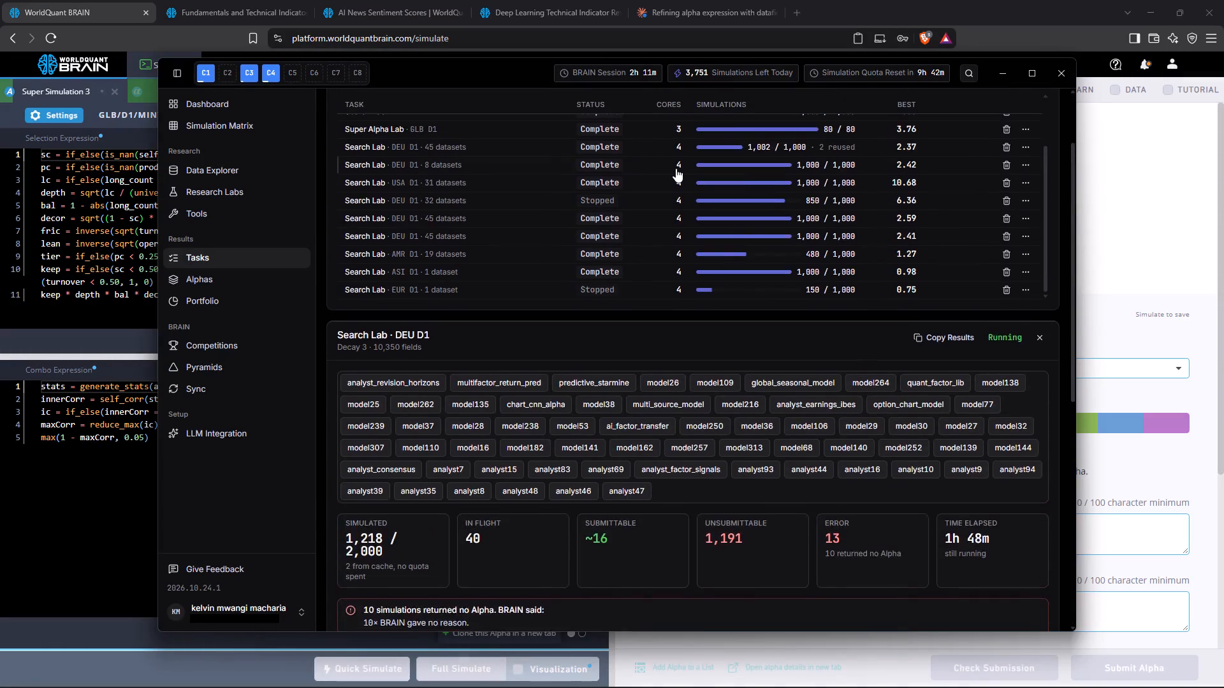
scroll(676, 168, "down", 5)
scroll(588, 375, "up", 6)
scroll(588, 375, "down", 7)
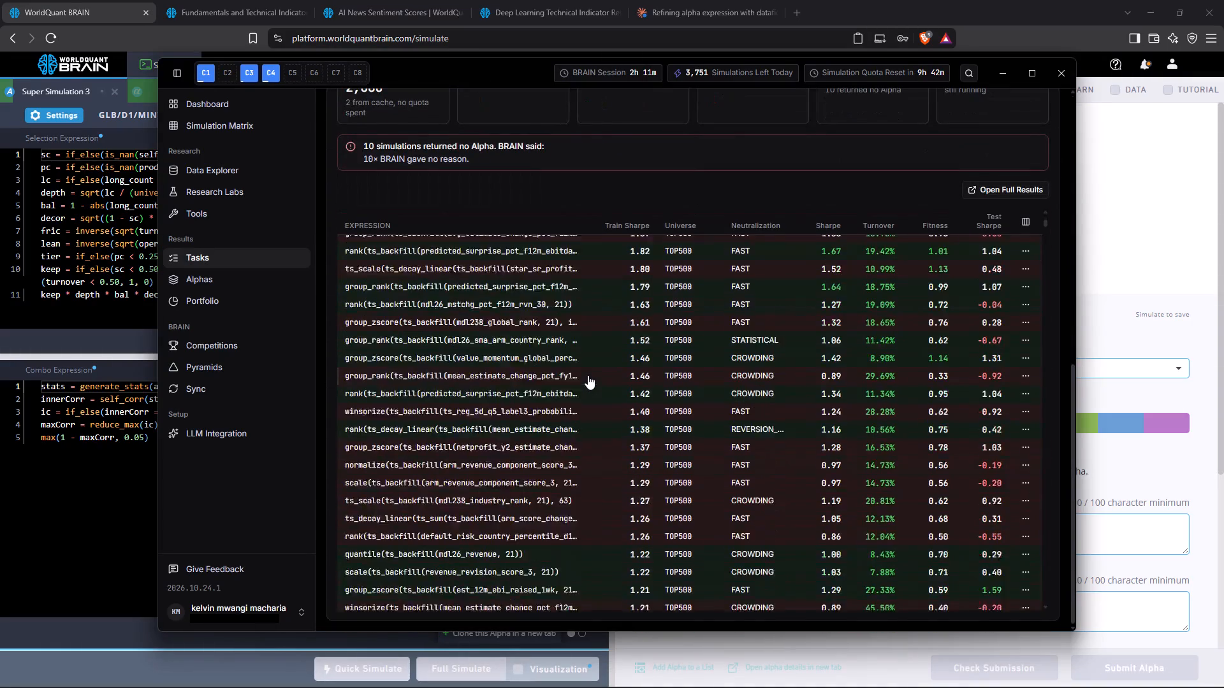
scroll(588, 375, "down", 13)
scroll(588, 375, "up", 8)
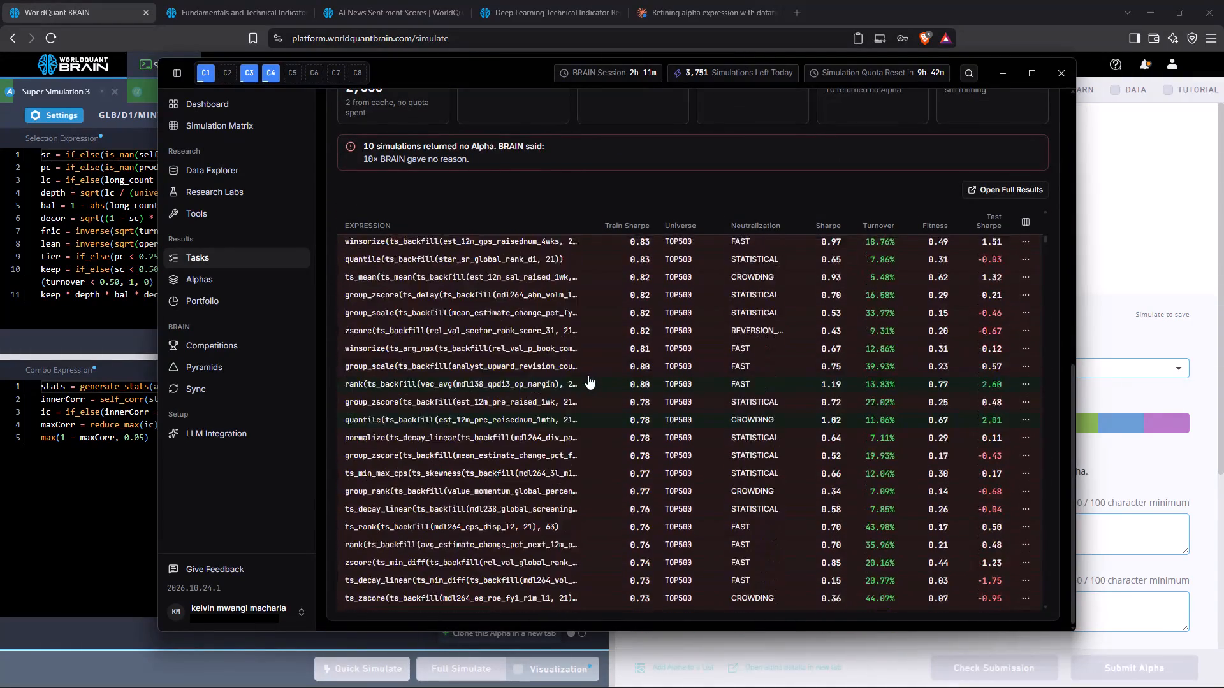
scroll(588, 375, "up", 14)
scroll(588, 375, "down", 6)
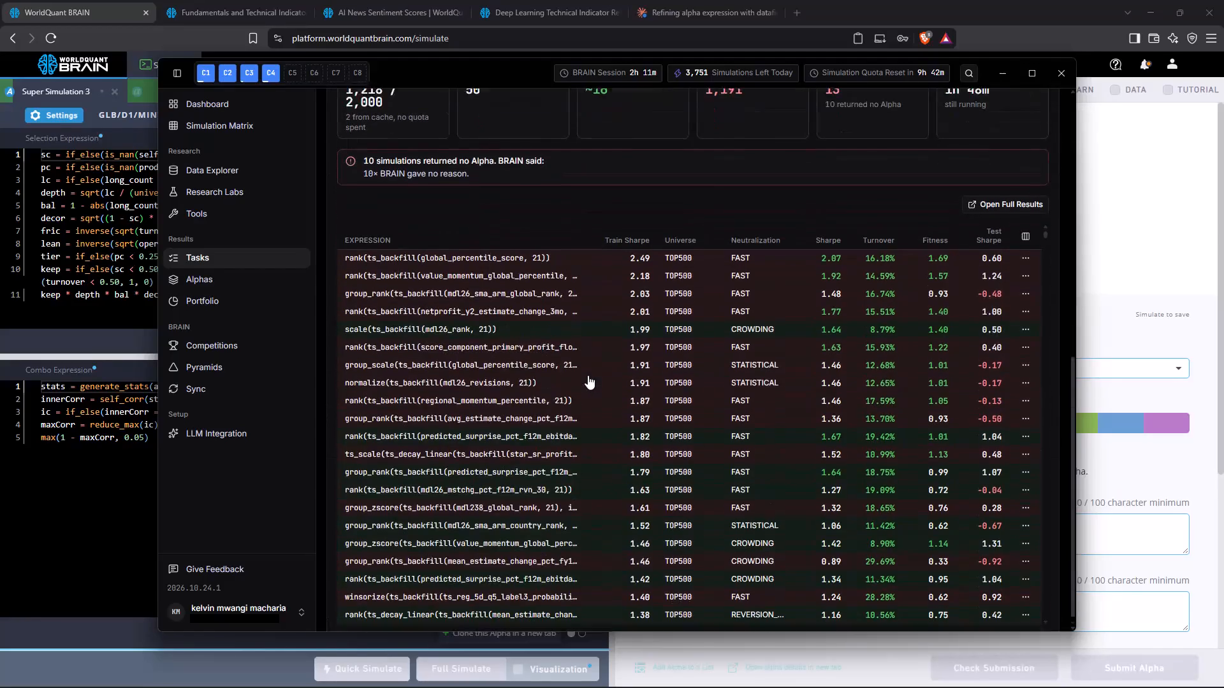
scroll(588, 375, "up", 1)
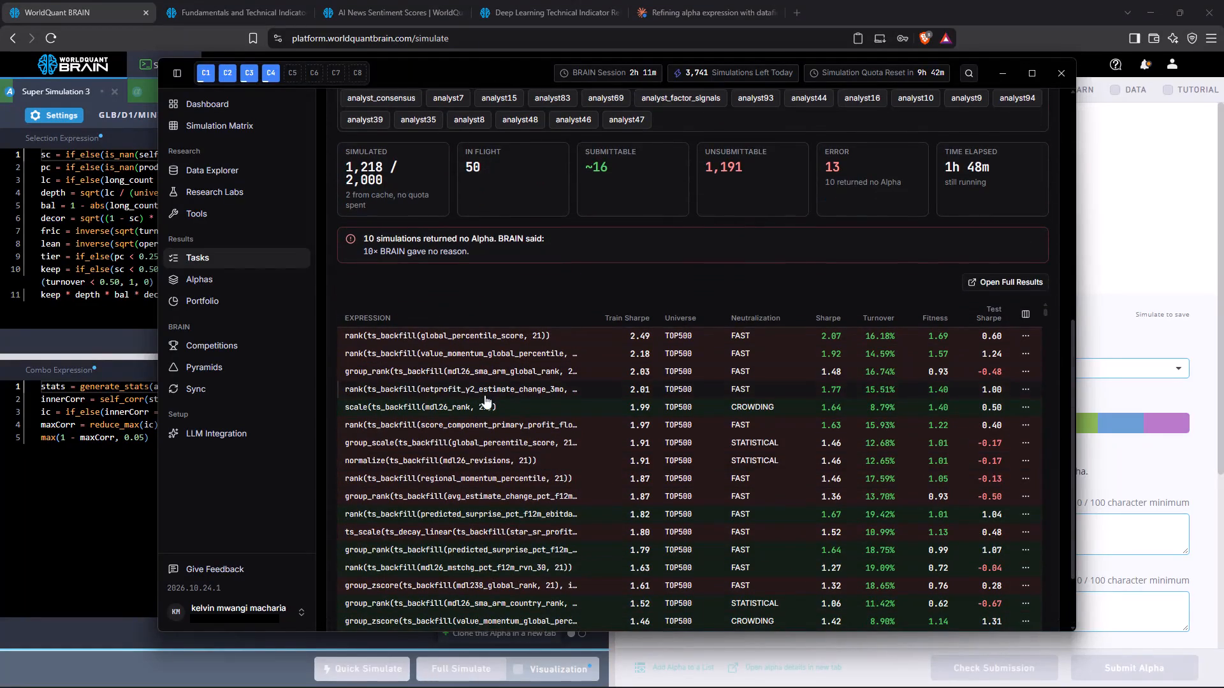
Check the production correlation of the scale(ts_backfill(mdl26_rank, 21)) alpha in the DEU D1 results.
left_click(484, 395)
left_click(482, 412)
left_click(482, 412)
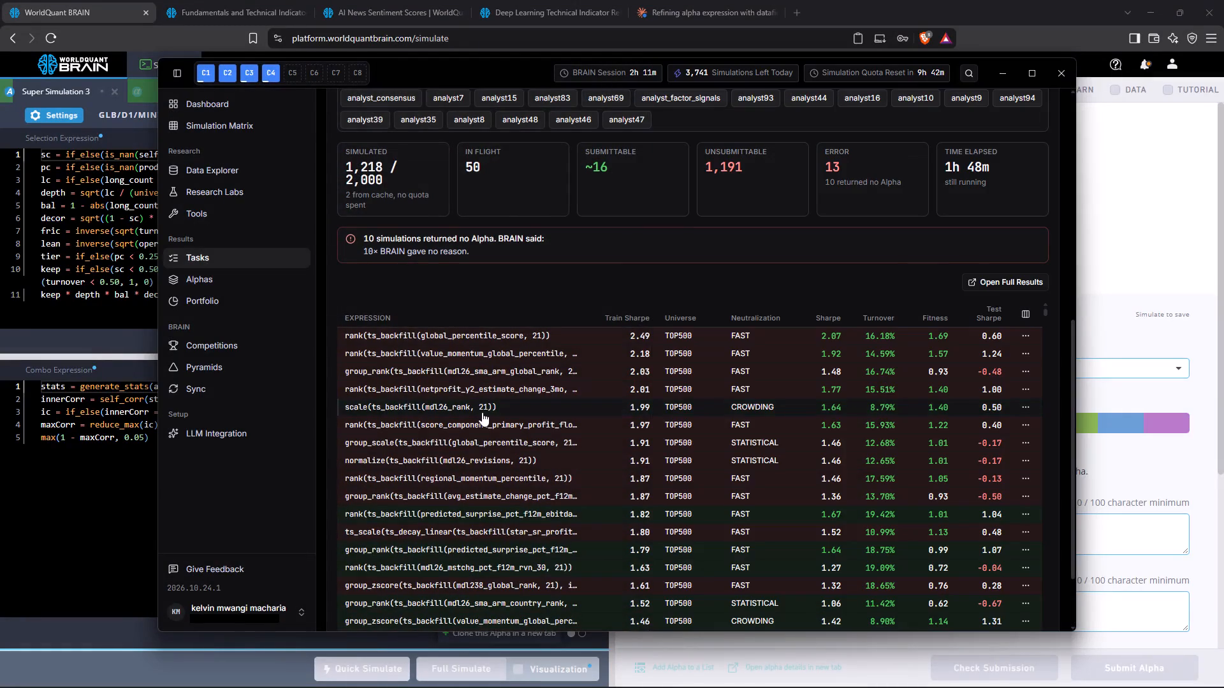
scroll(797, 433, "down", 6)
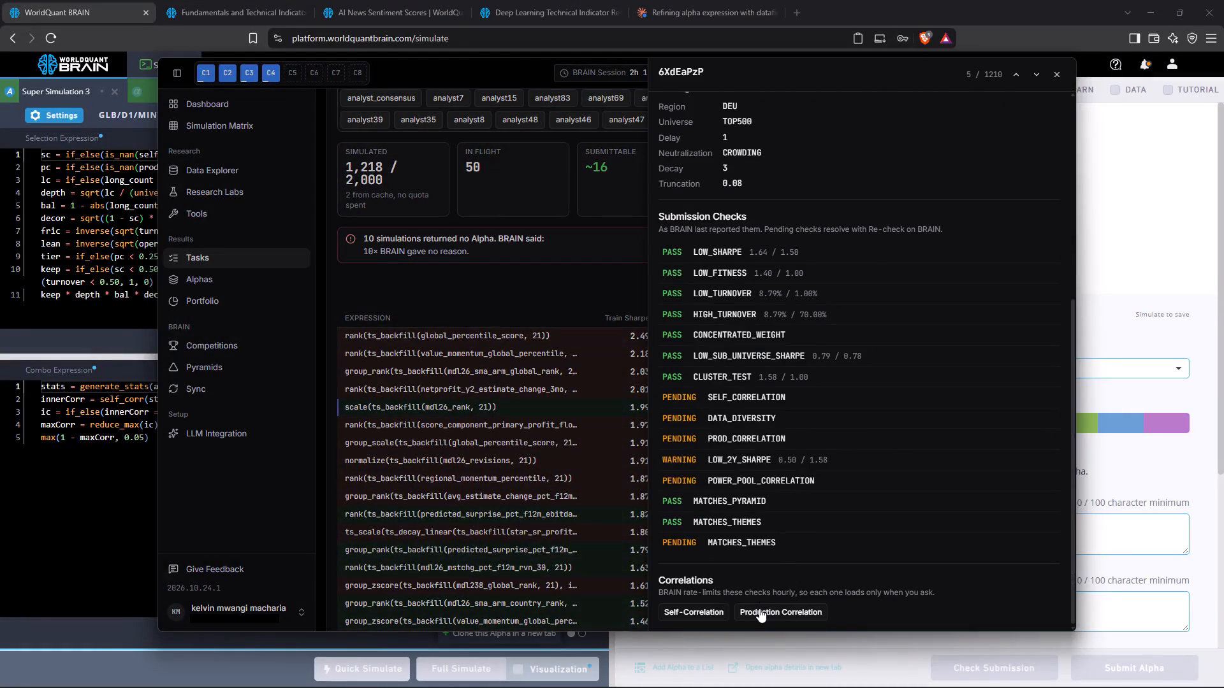
left_click(759, 608)
scroll(767, 585, "down", 1)
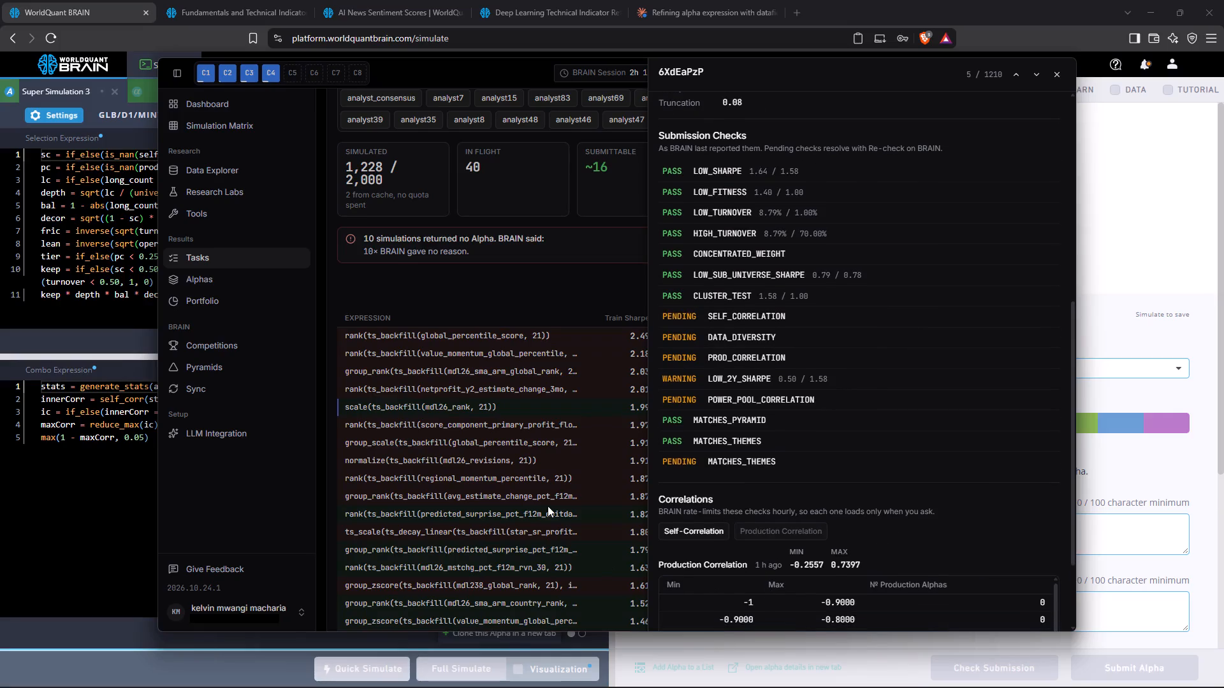
Check the production correlation of the rank(ts_backfill(predicted_surprise_pct_f12m_ebitda_5, 21)) alpha.
left_click(452, 516)
left_click(452, 516)
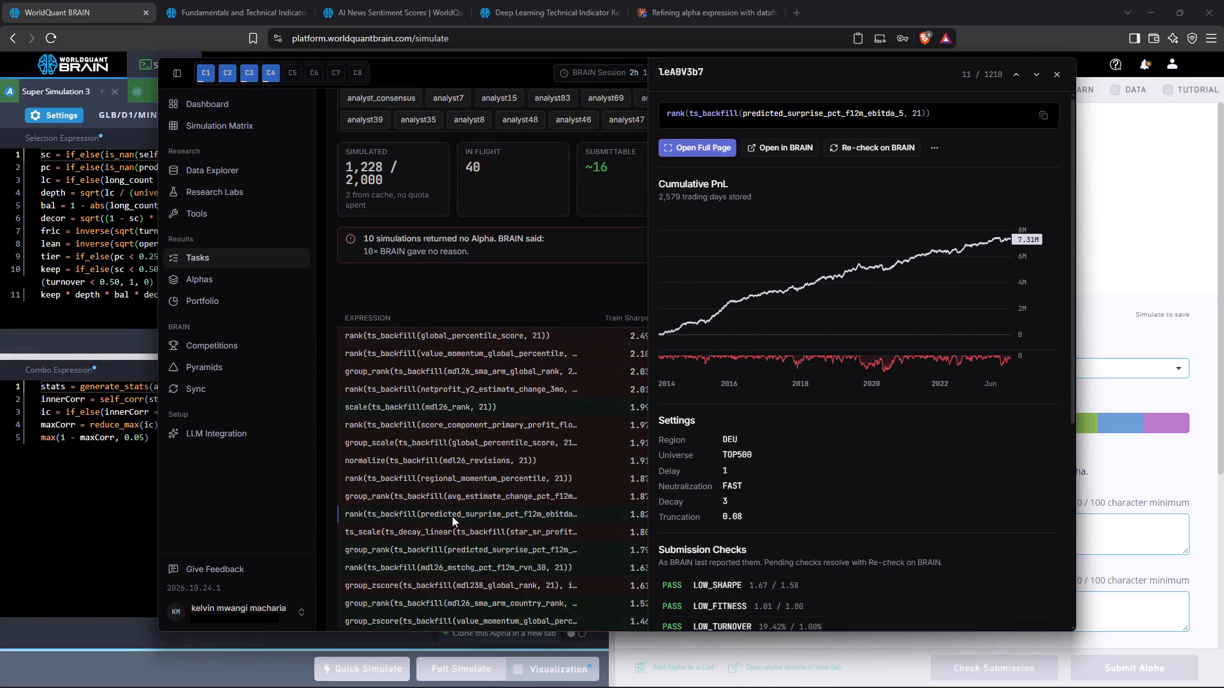
scroll(452, 516, "down", 2)
scroll(750, 547, "down", 6)
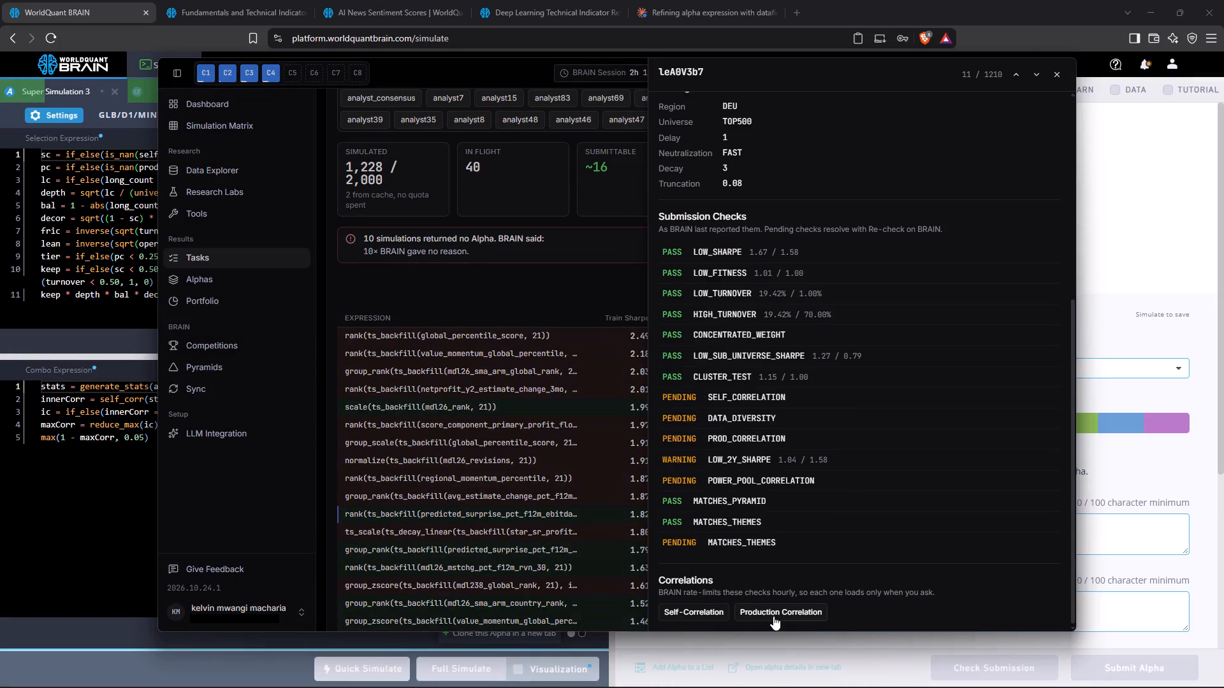
left_click(773, 616)
scroll(773, 616, "down", 3)
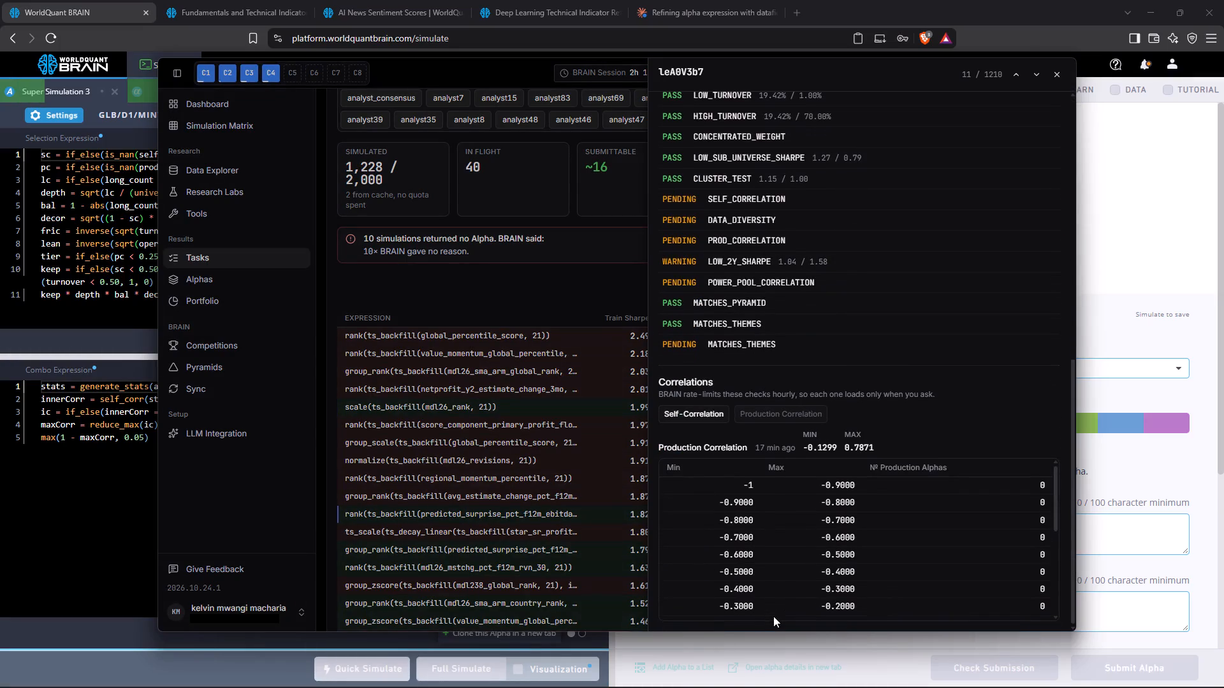
Check the production correlation of the group_rank predicted_surprise_pct_f12m_ebitda_5 sector alpha and review its distribution, submission checks and PnL chart.
left_click(481, 558)
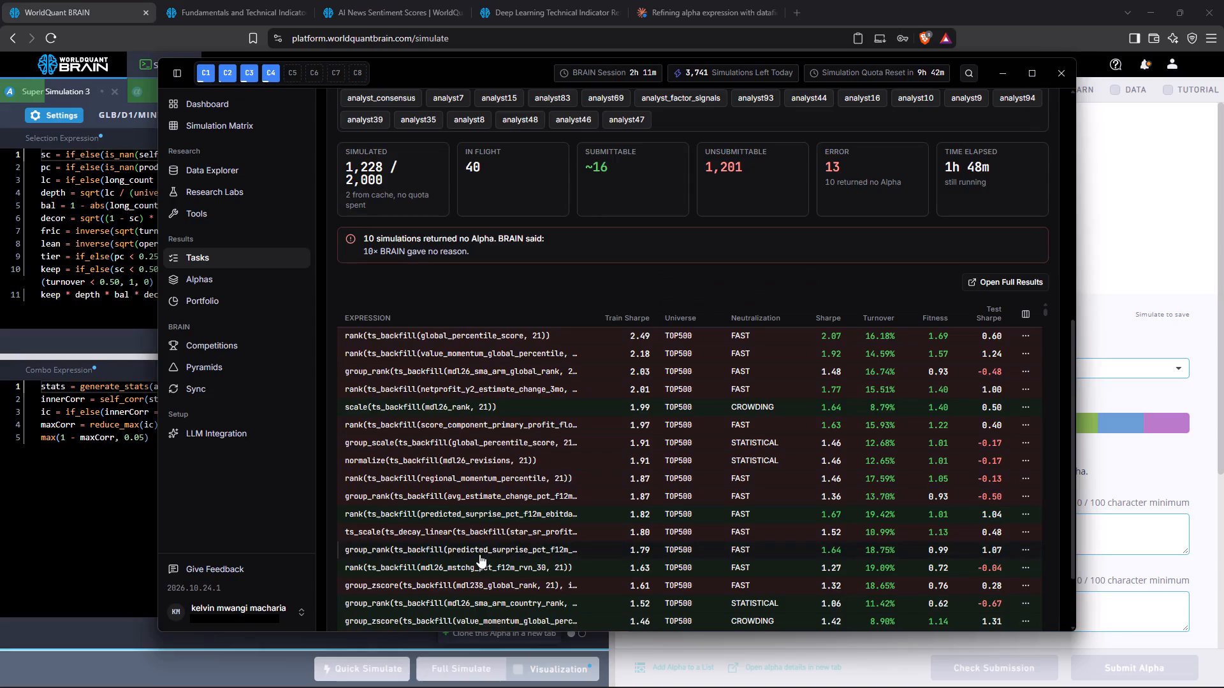
left_click(479, 554)
scroll(770, 507, "down", 7)
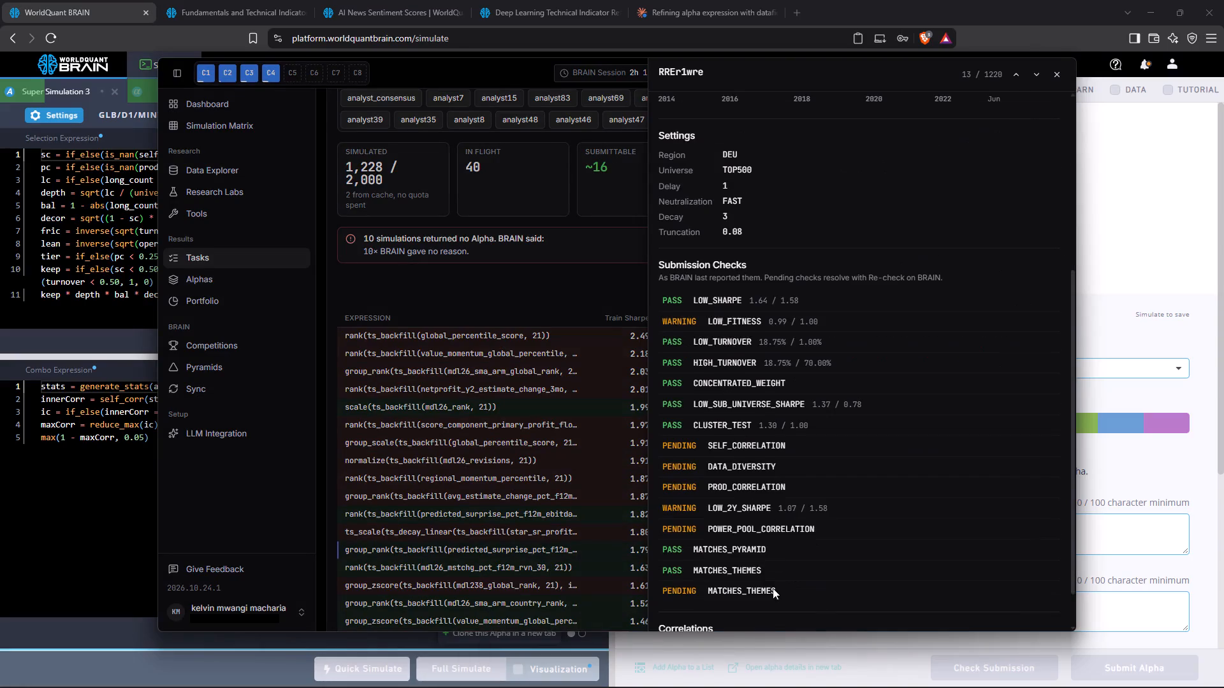
left_click(768, 618)
scroll(768, 618, "down", 3)
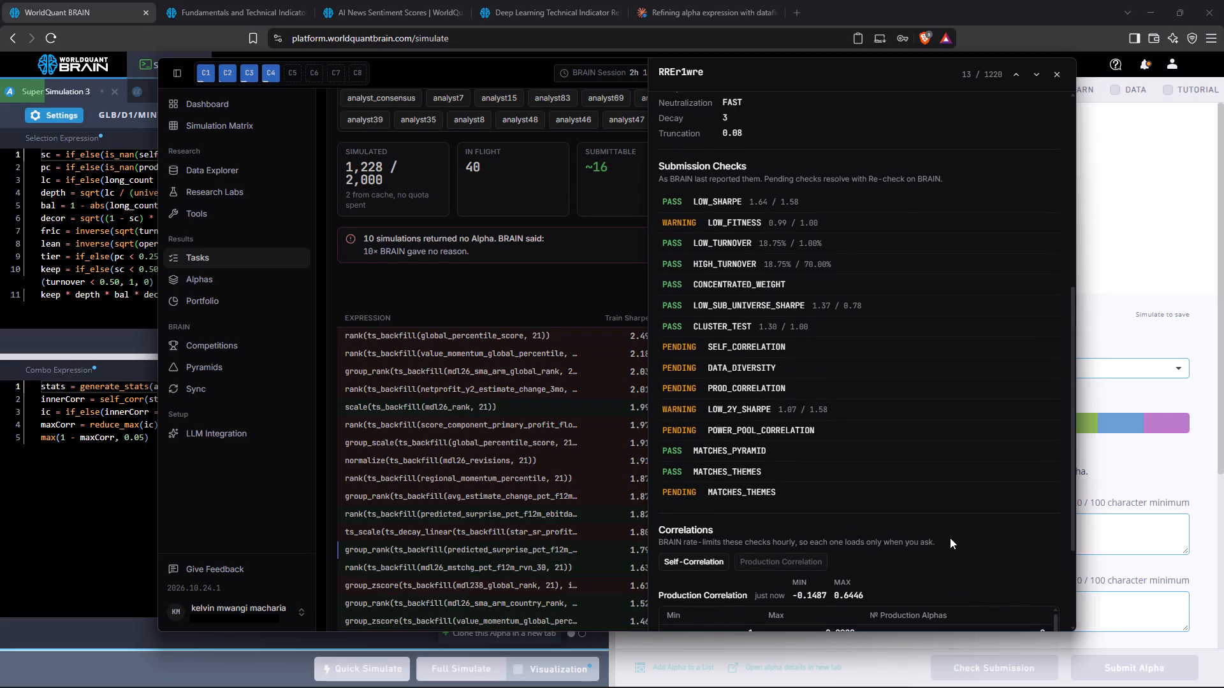
scroll(950, 538, "down", 1)
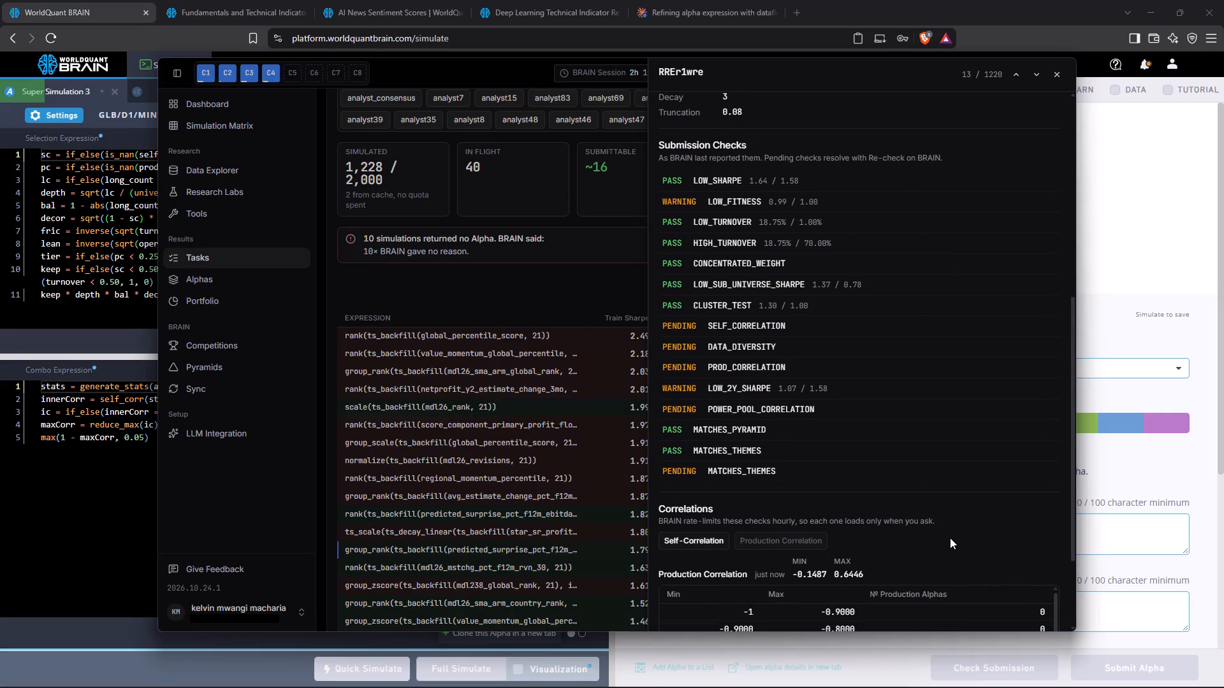
scroll(950, 538, "down", 6)
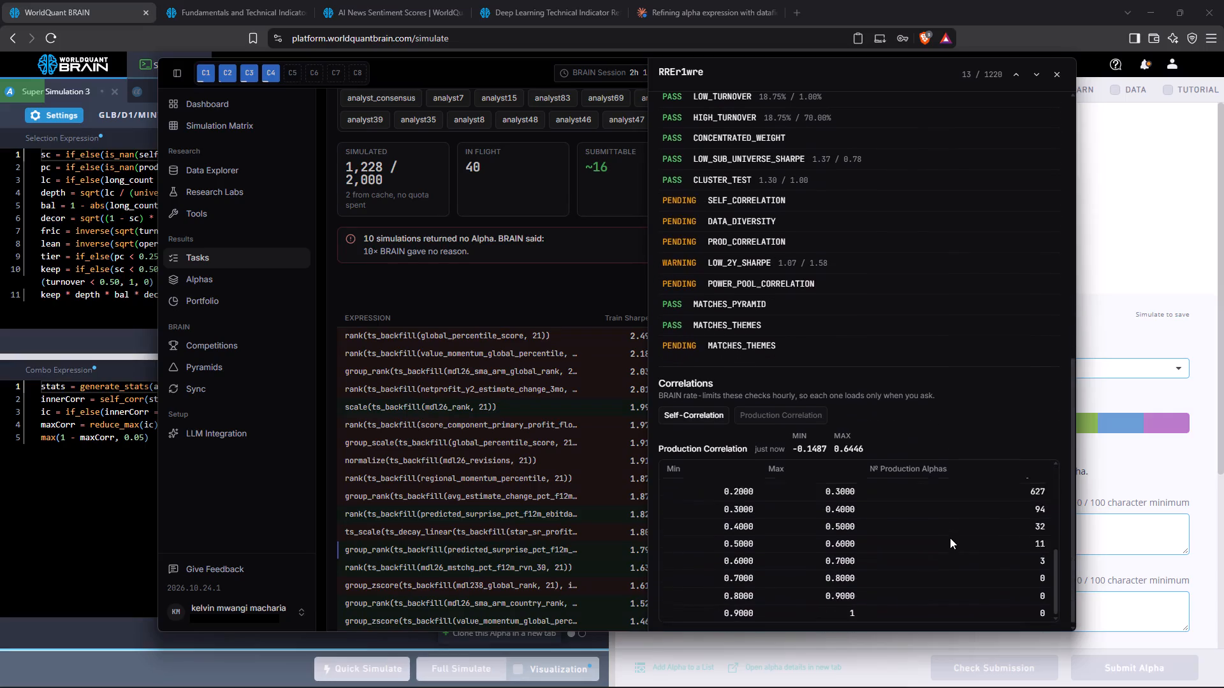
scroll(950, 538, "up", 7)
scroll(975, 397, "up", 5)
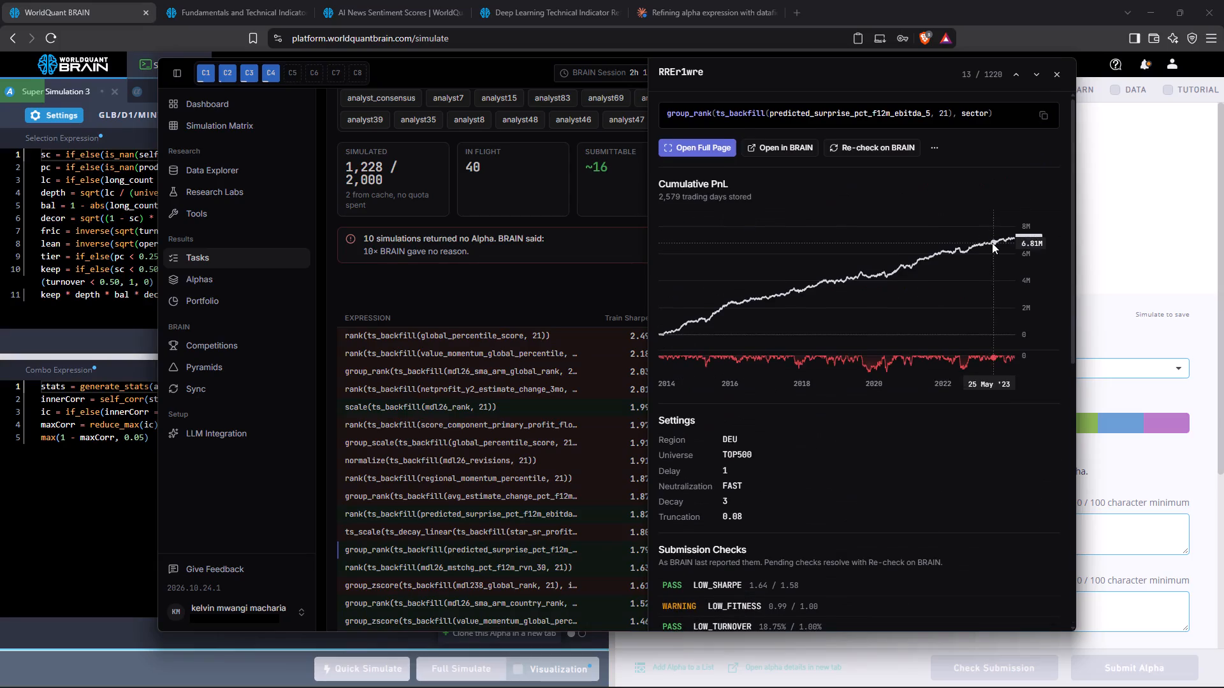
Clone Simulation 12 in WorldQuant BRAIN and replace the clone's code with the group_rank(ts_backfill(predicted_surprise_pct_f12m_ebitda_5, 21), sector) expression copied from Alpha Harness.
left_click(1046, 118)
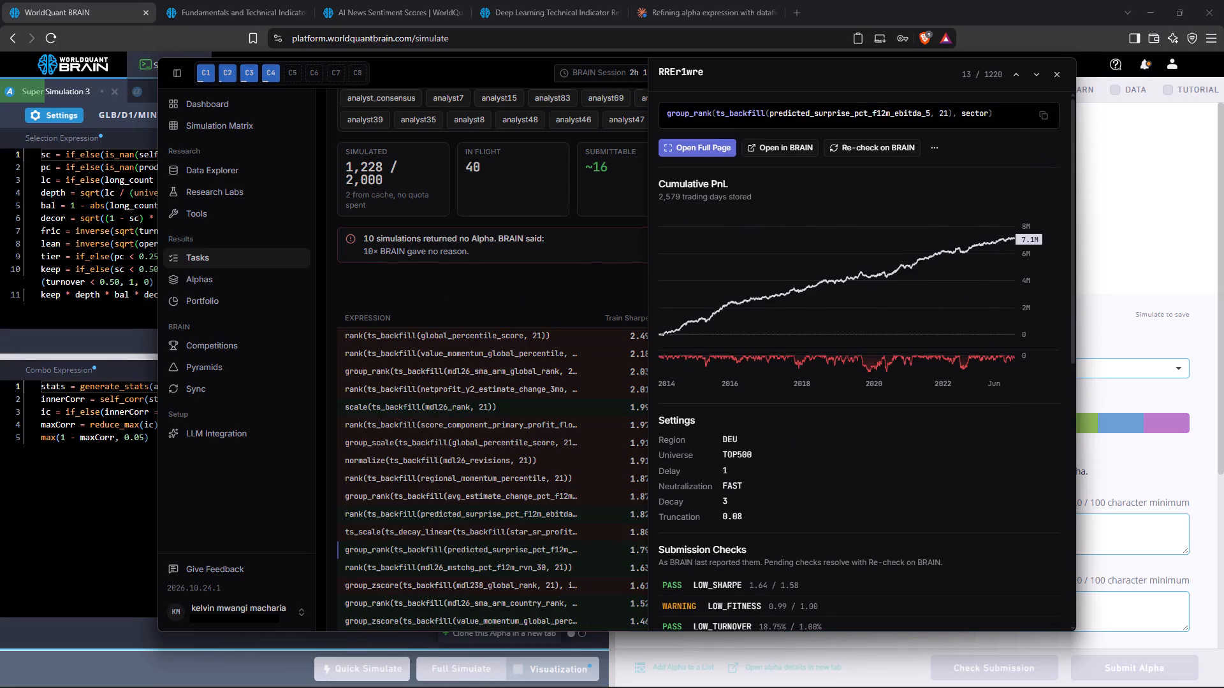
left_click(55, 336)
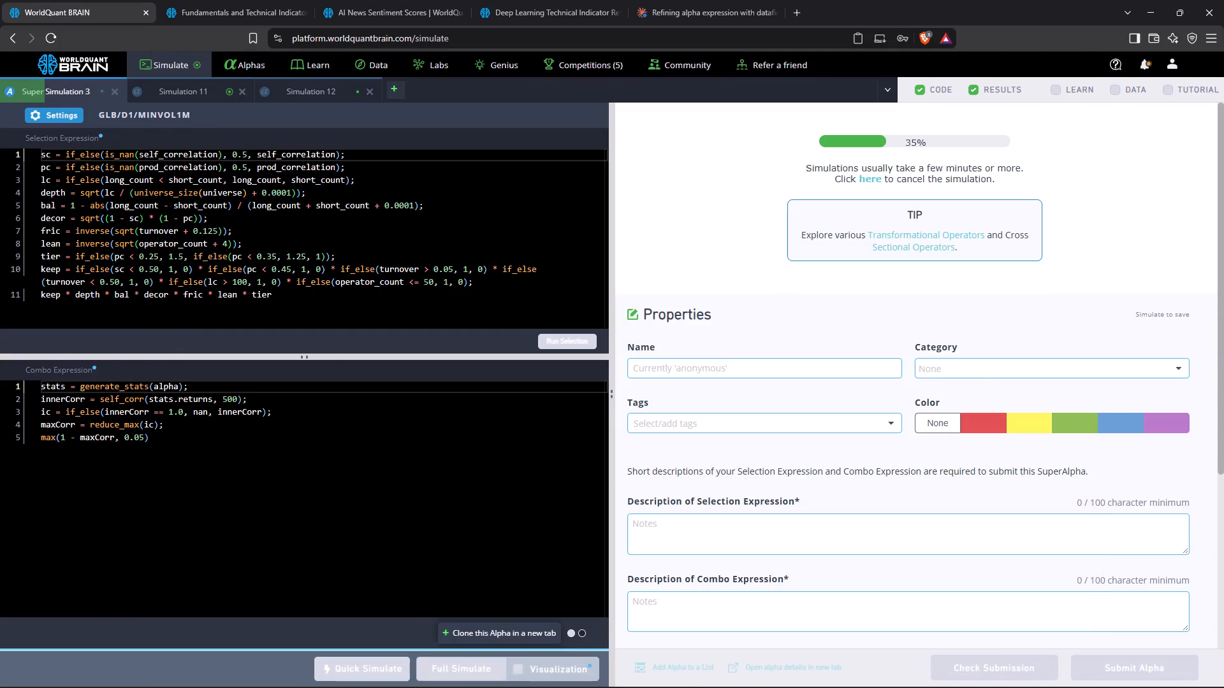
left_click(305, 87)
scroll(838, 434, "down", 8)
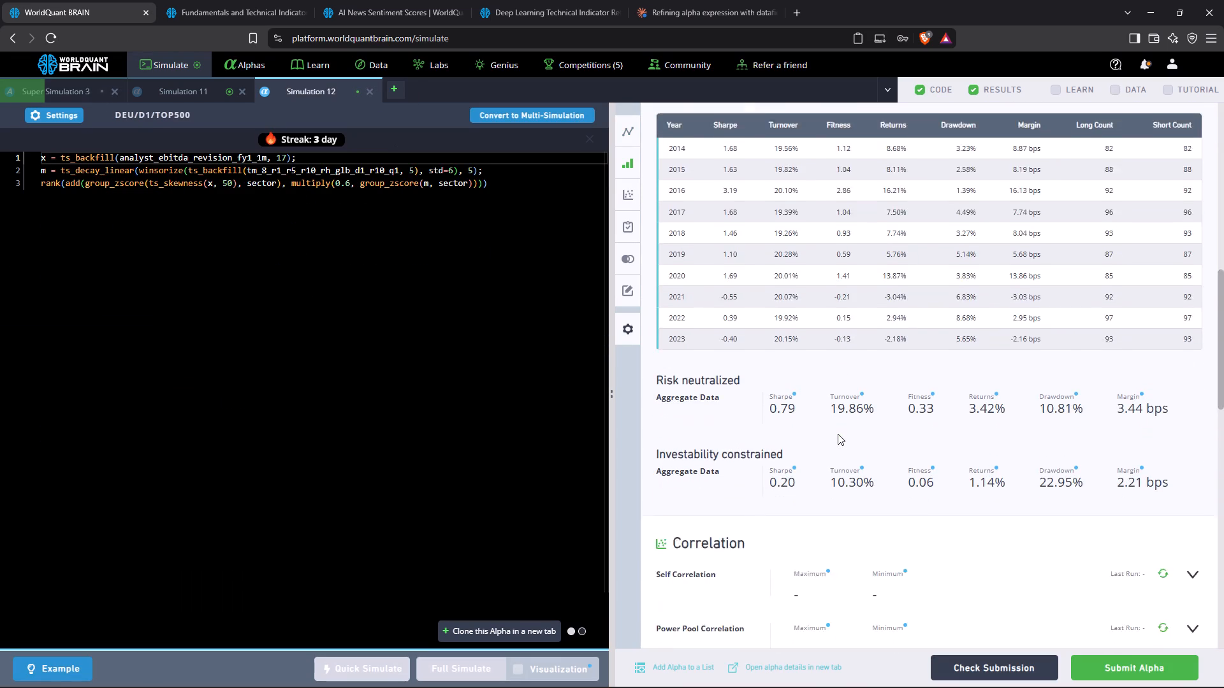
scroll(838, 434, "down", 1)
left_click(479, 629)
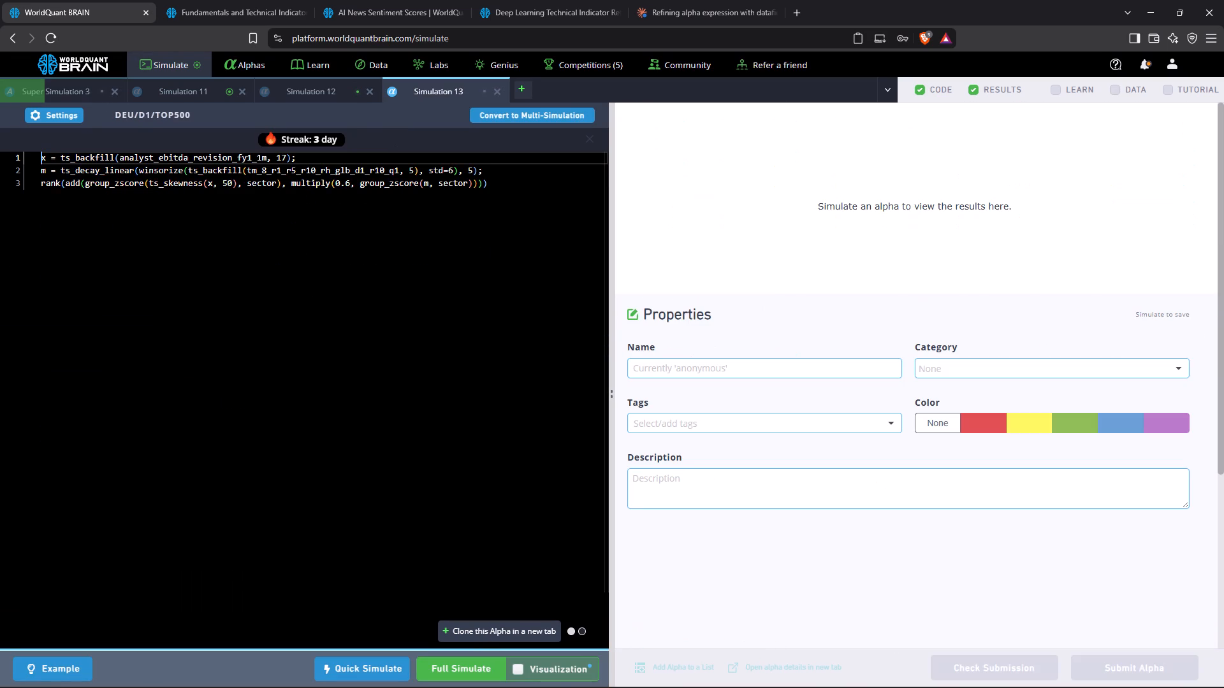
left_click(270, 329)
key("ctrl+a")
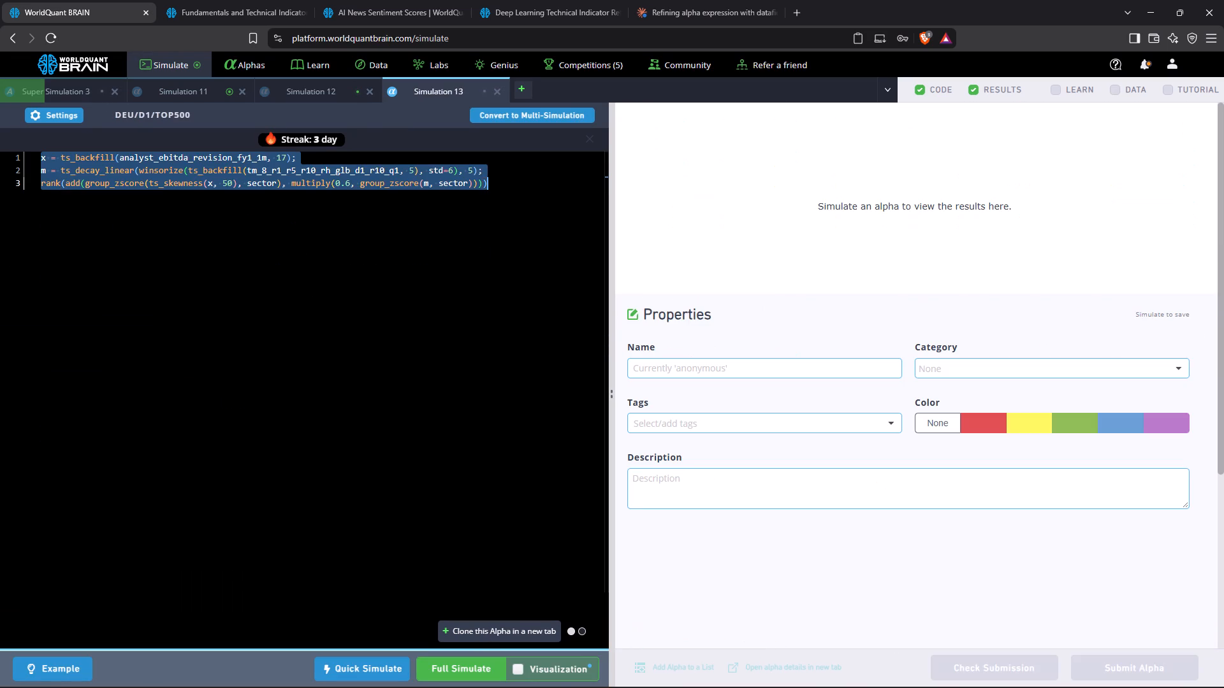
key("ctrl+v")
Set Simulation 13's neutralization to Fast Factors and decay to 3, and run a full simulation of it.
left_click(66, 108)
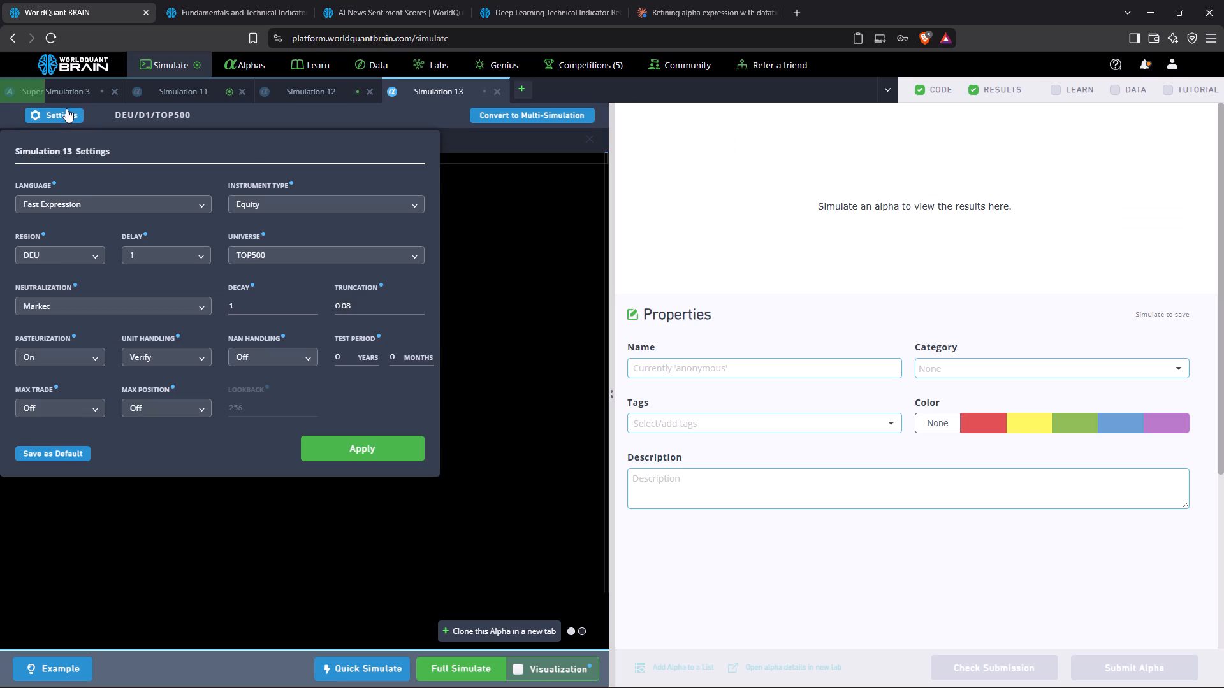
left_click(84, 297)
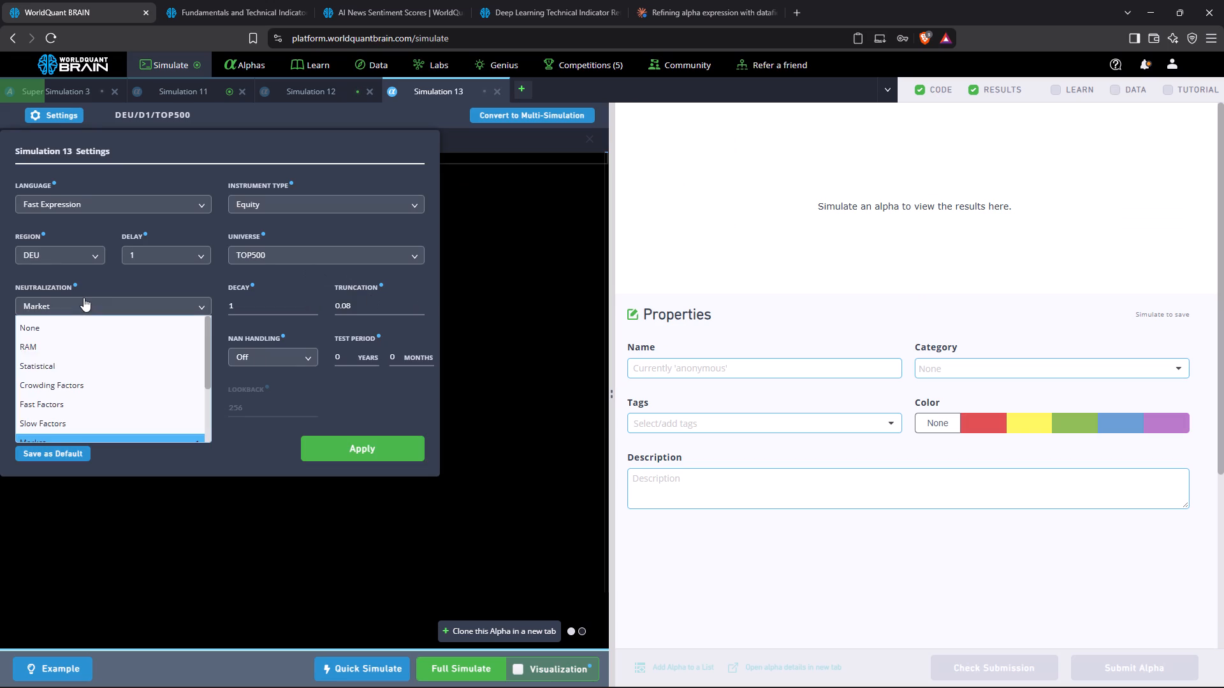
left_click(39, 403)
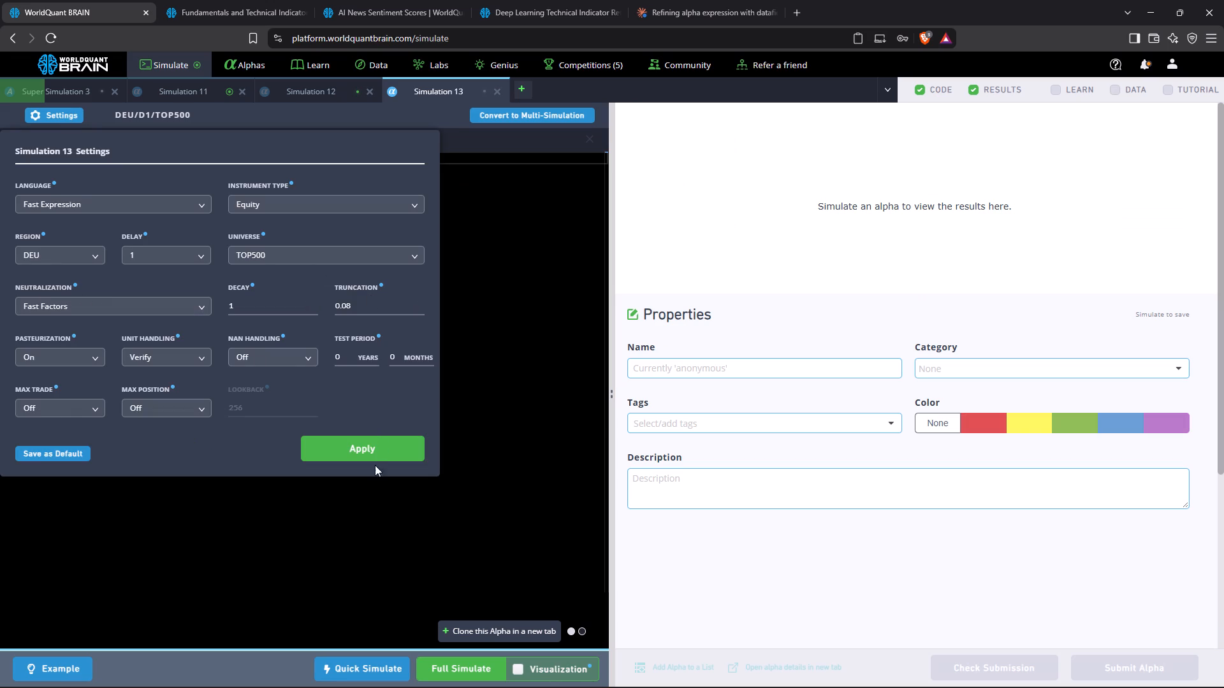
left_click(369, 446)
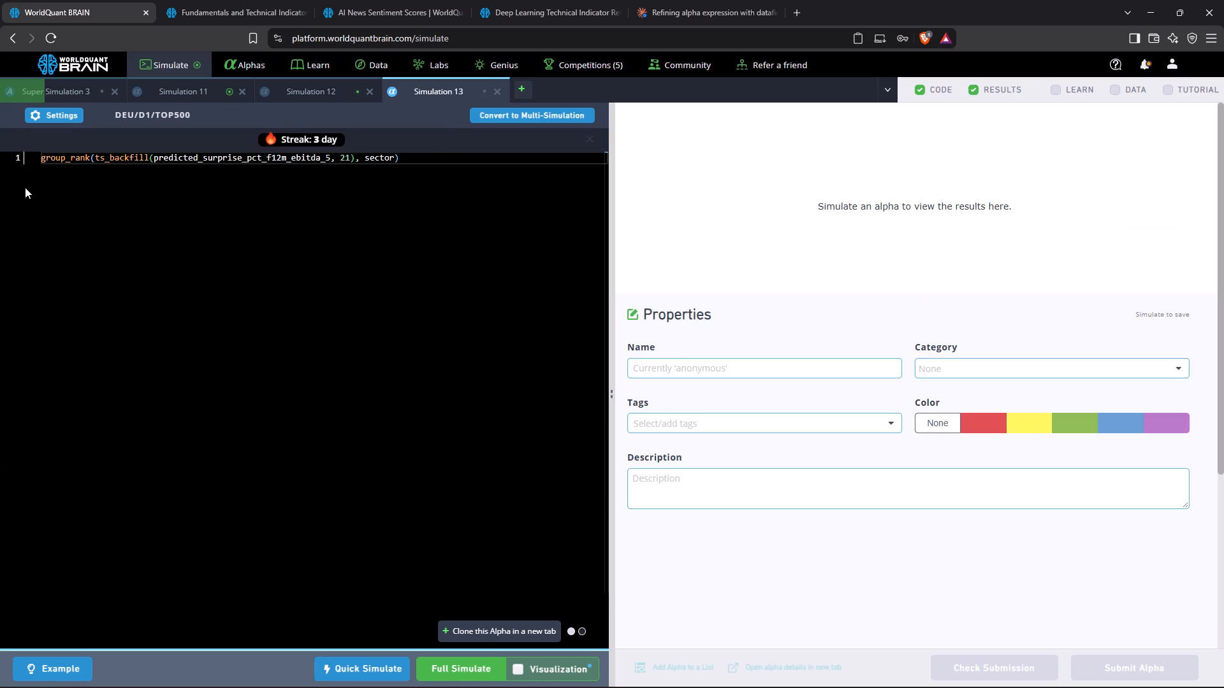
left_click(46, 120)
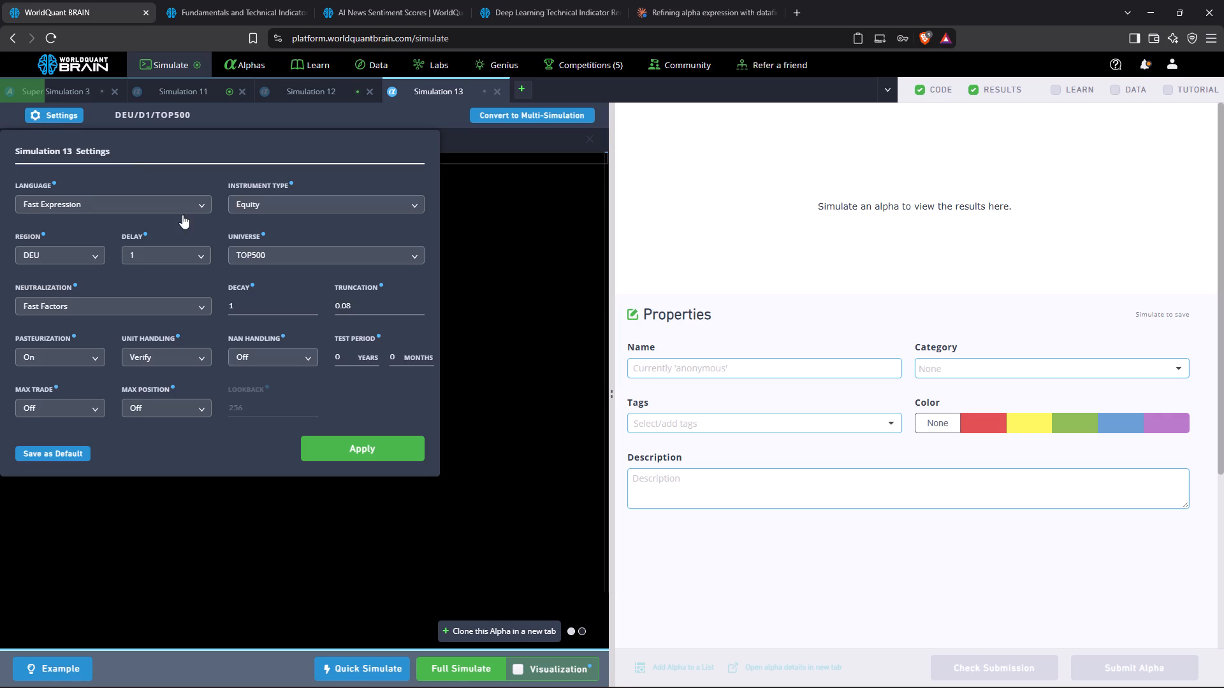
left_click(272, 312)
key("Up")
key("Up")
left_click(375, 453)
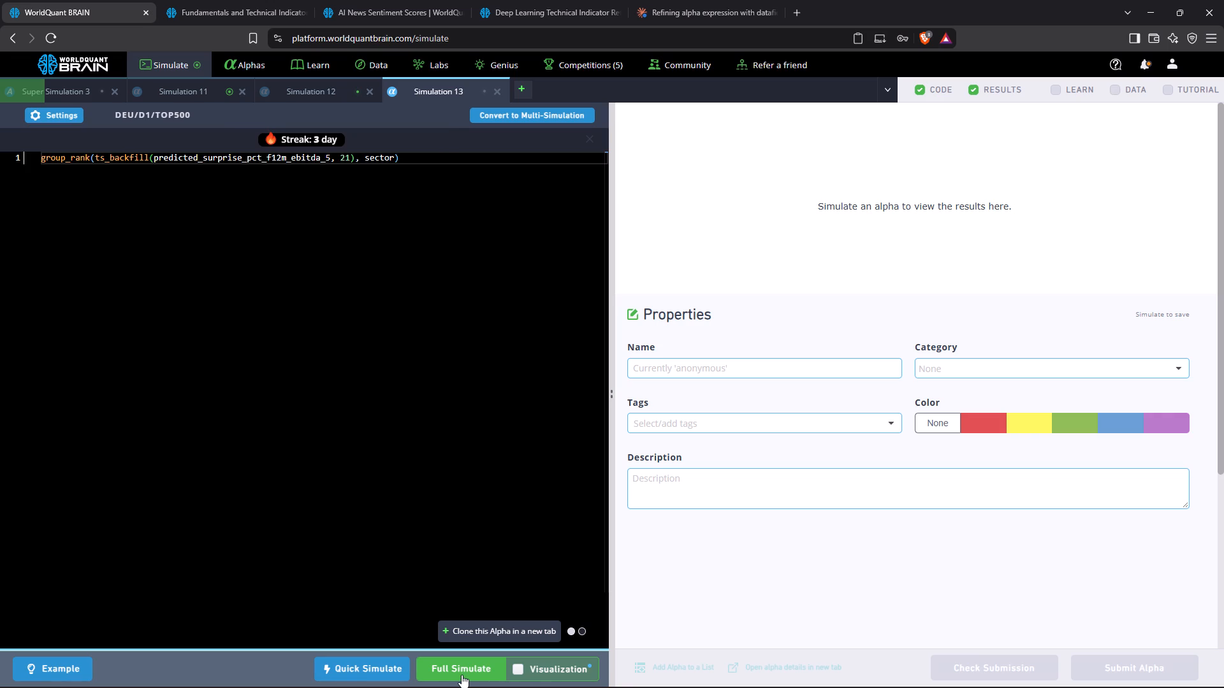
left_click(461, 673)
Review the IS testing status of Simulation 11 and expand its warning details.
left_click(183, 84)
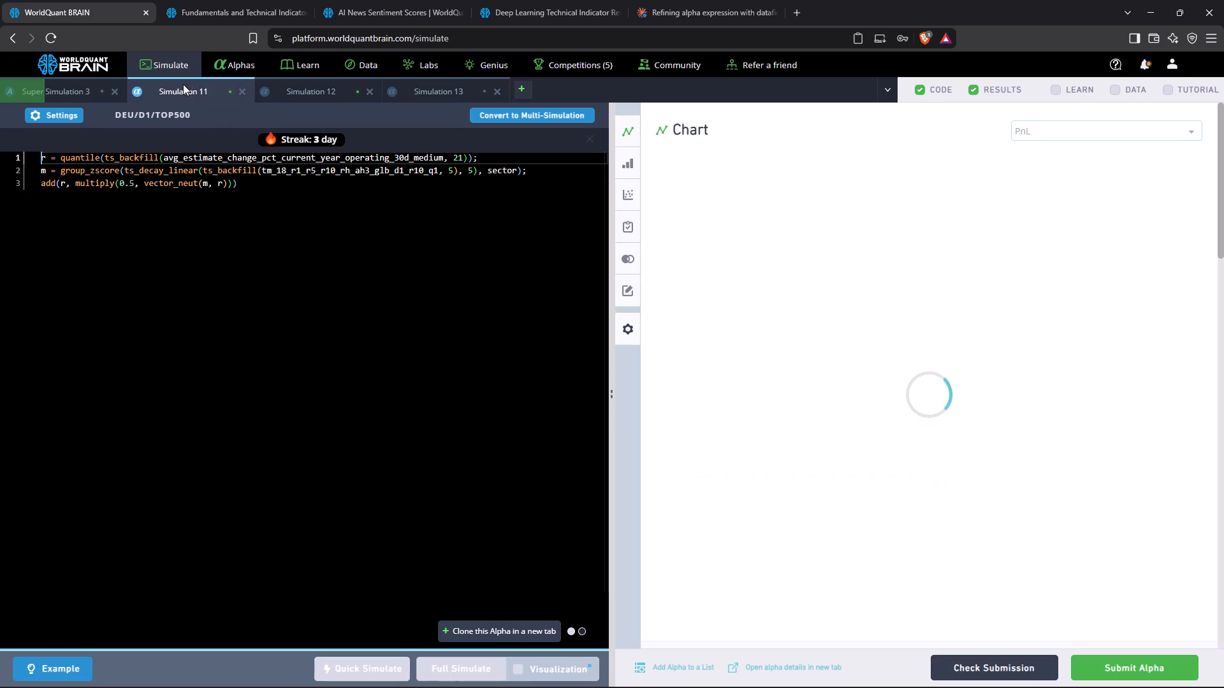
scroll(845, 408, "down", 9)
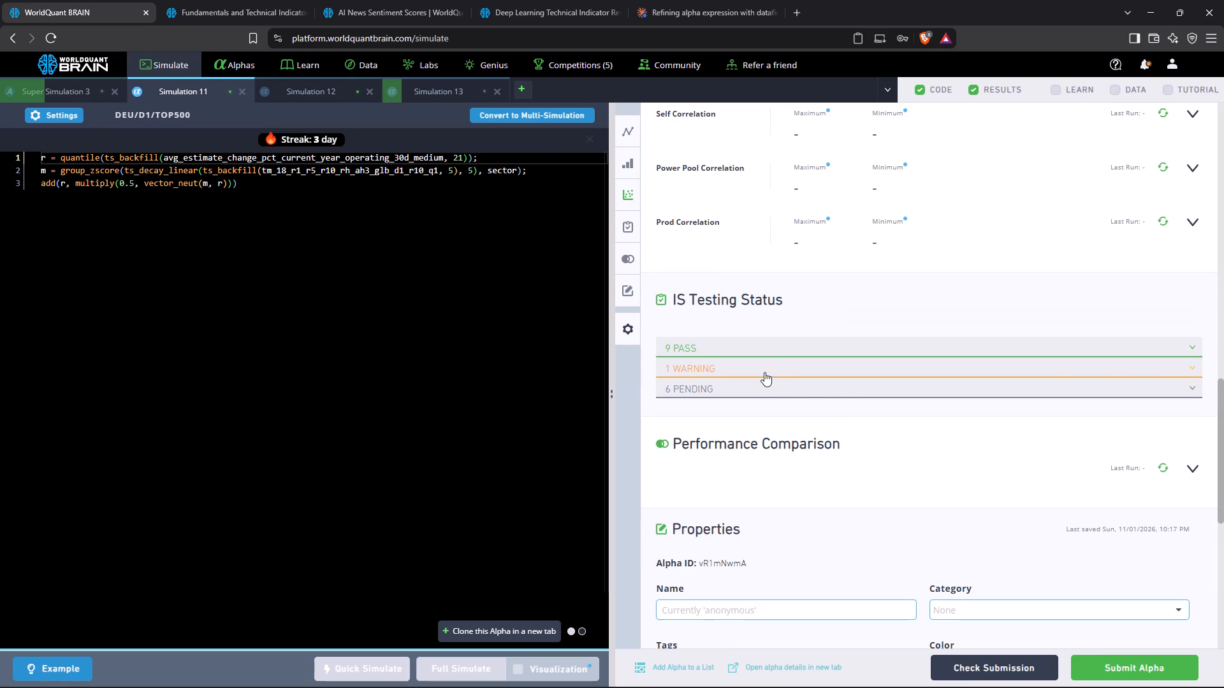
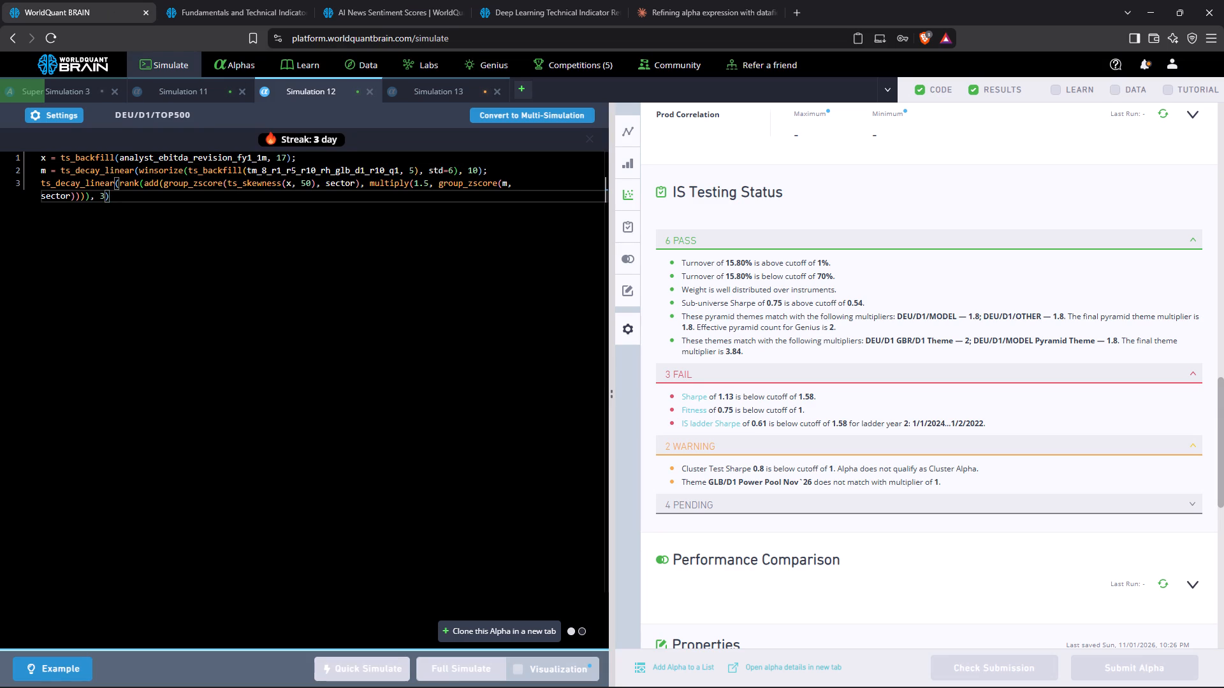
key("ctrl+a")
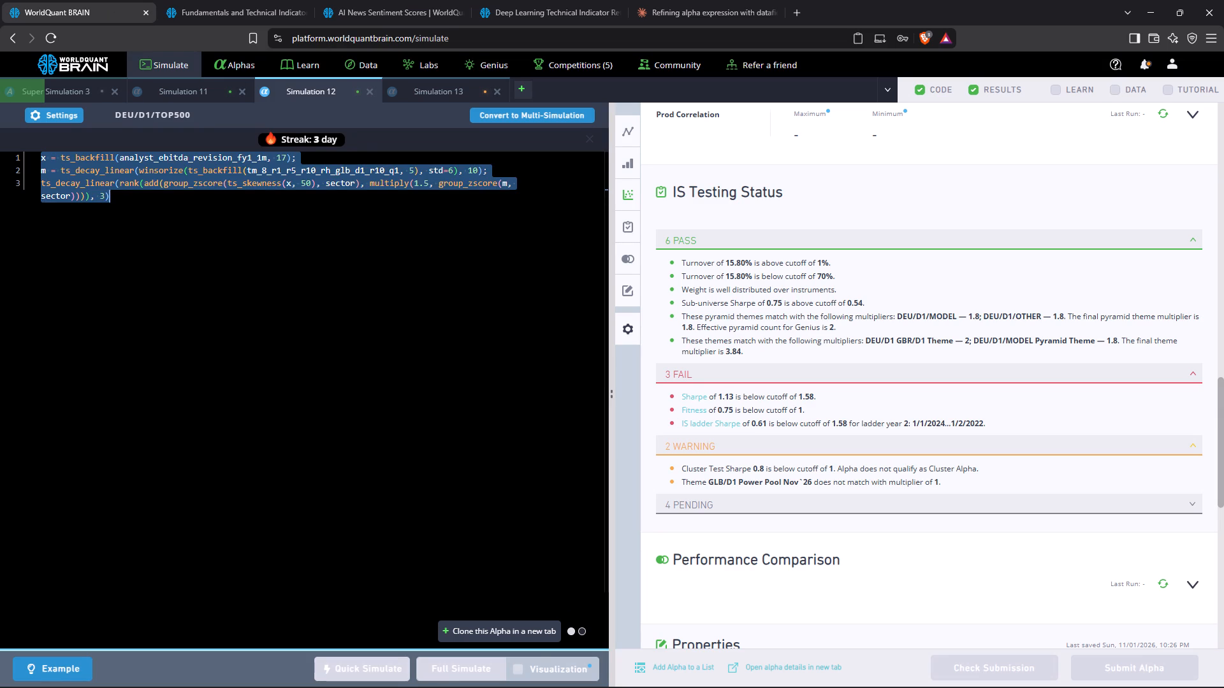
key("ctrl+v")
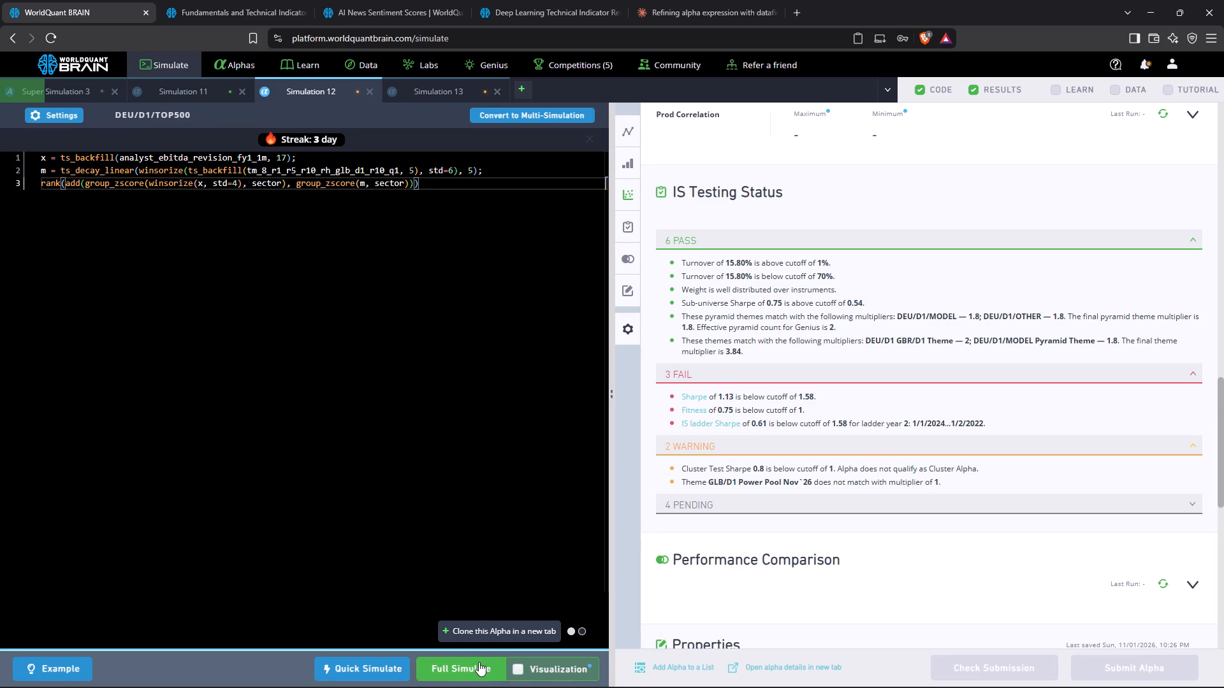
left_click(479, 662)
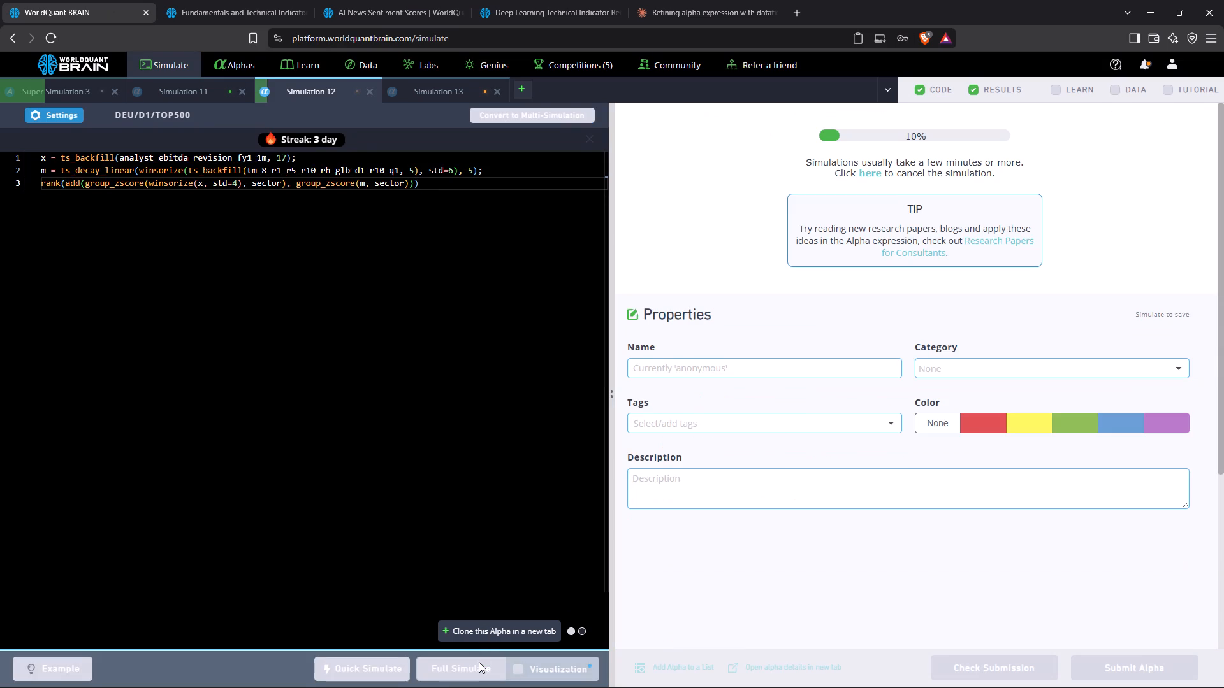
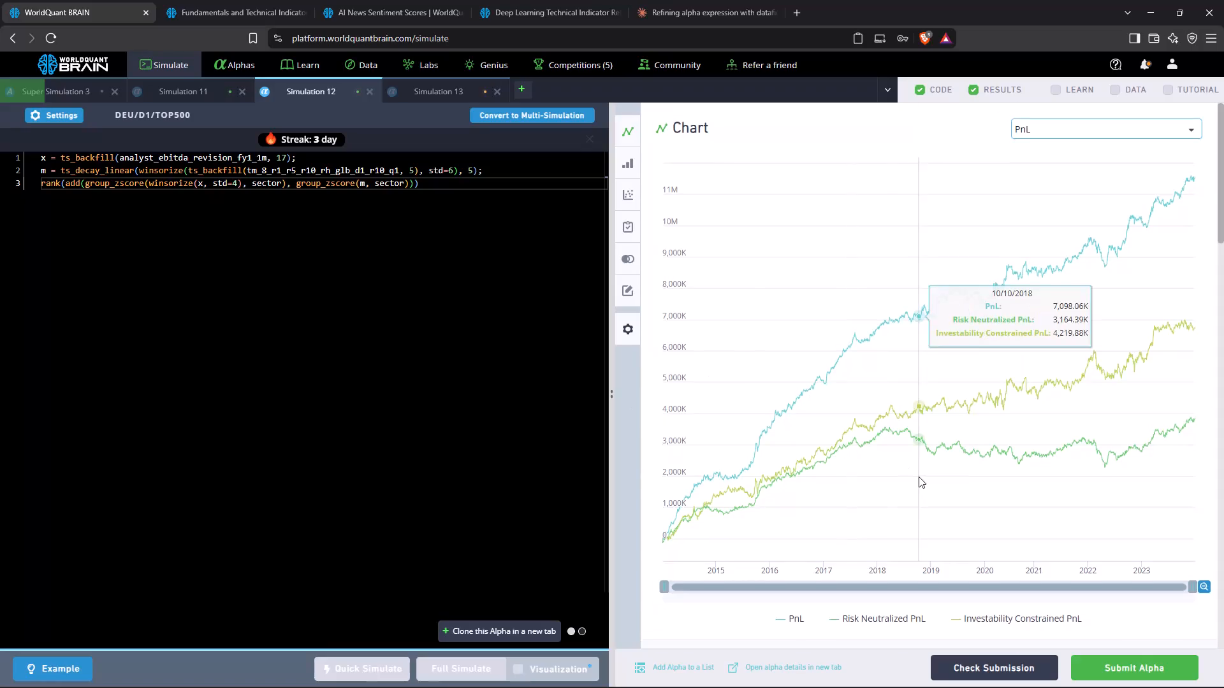
Review Simulation 12's results and expand the warning under IS Testing Status to read its details.
scroll(924, 494, "down", 5)
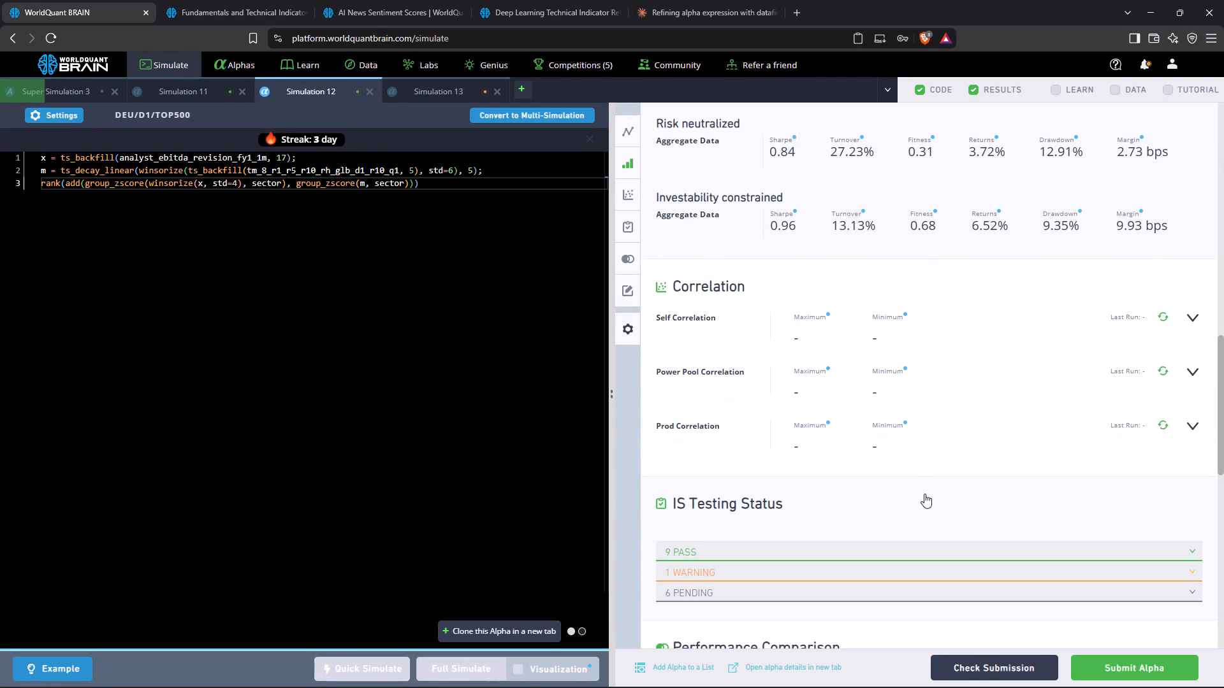
left_click(744, 573)
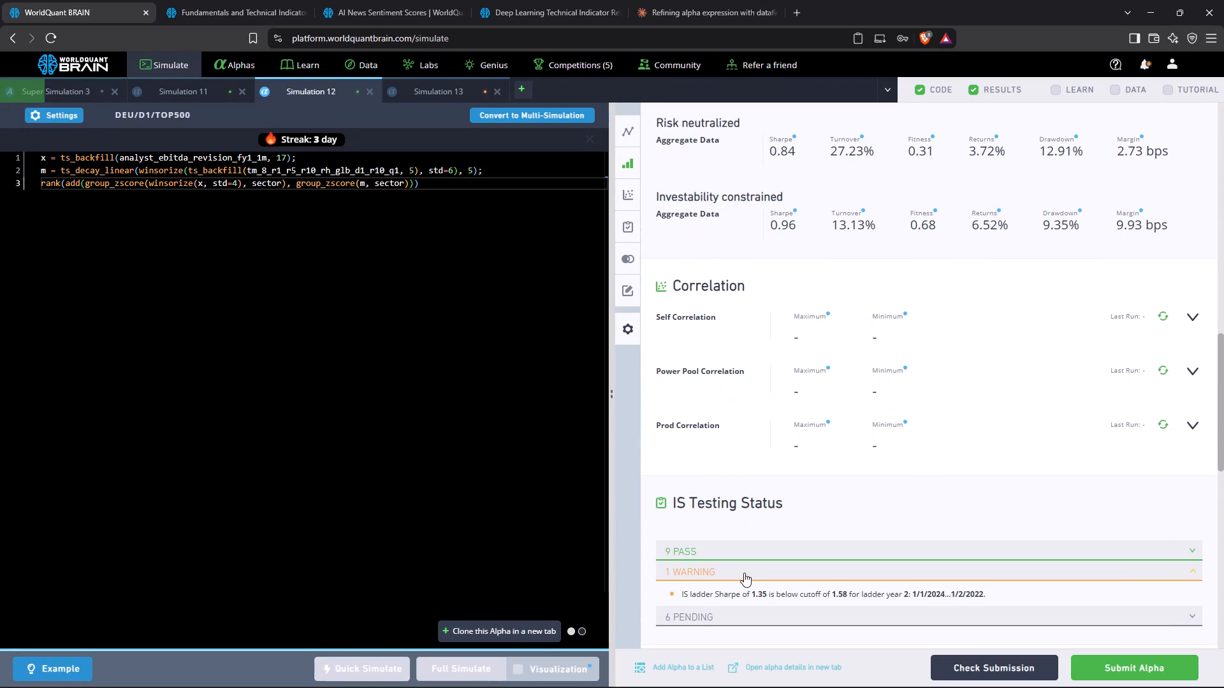
scroll(744, 573, "down", 2)
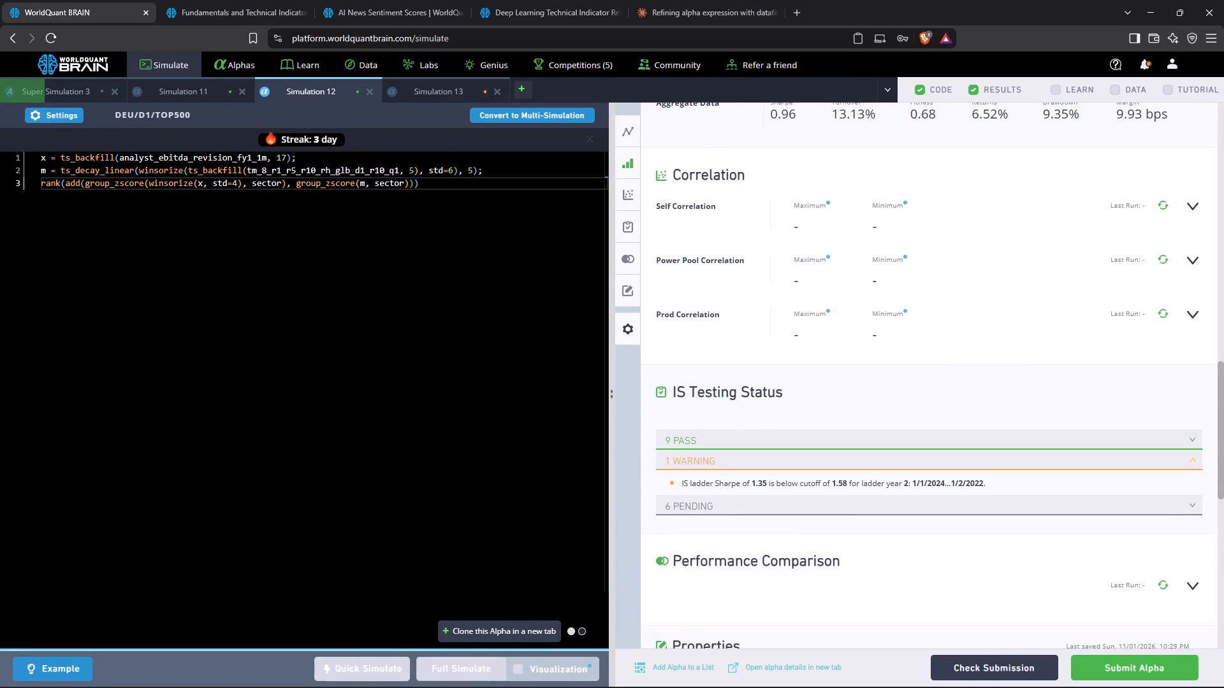
Set Simulation 12's truncation to 0.05, run a full simulation, and recheck the applied settings.
left_click(34, 122)
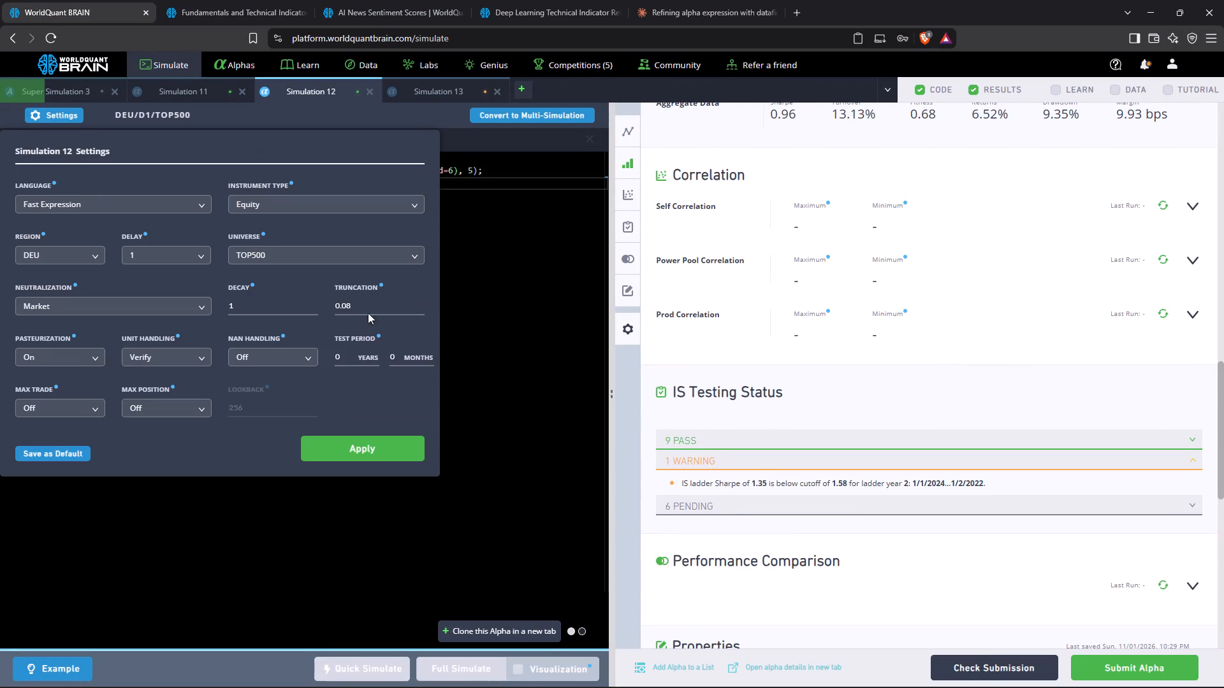
left_click(384, 300)
key("Down")
key("Down")
key("Down")
left_click(370, 449)
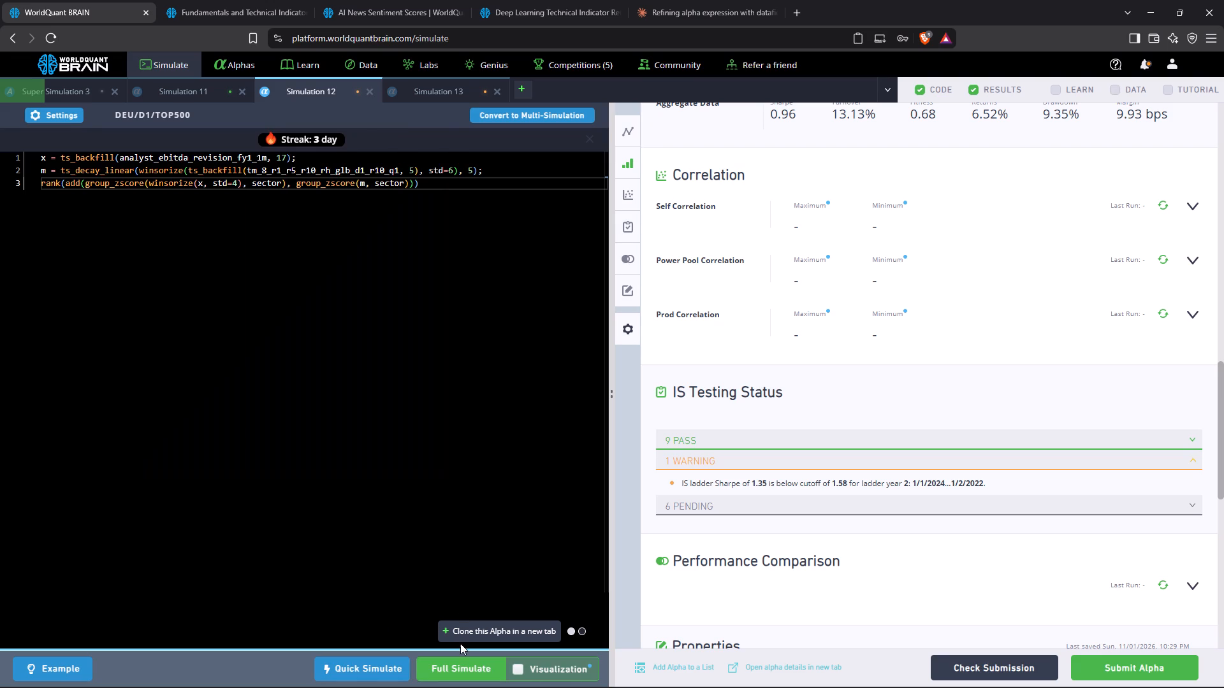
double_click(477, 670)
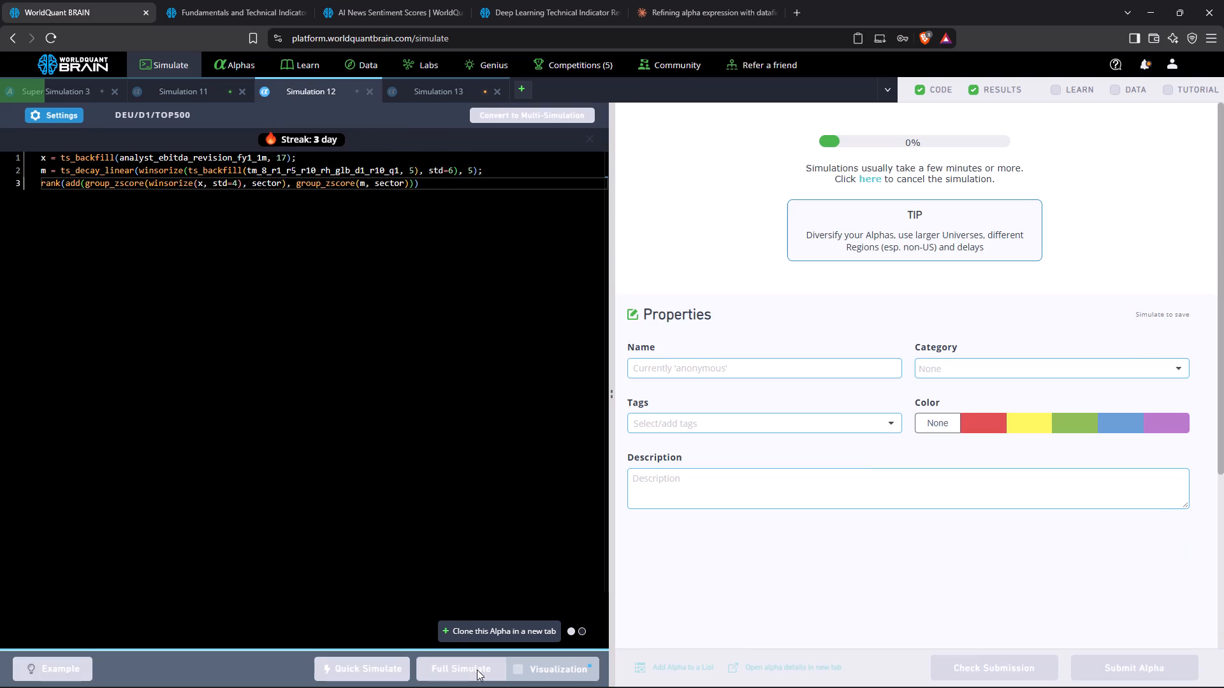
left_click(49, 119)
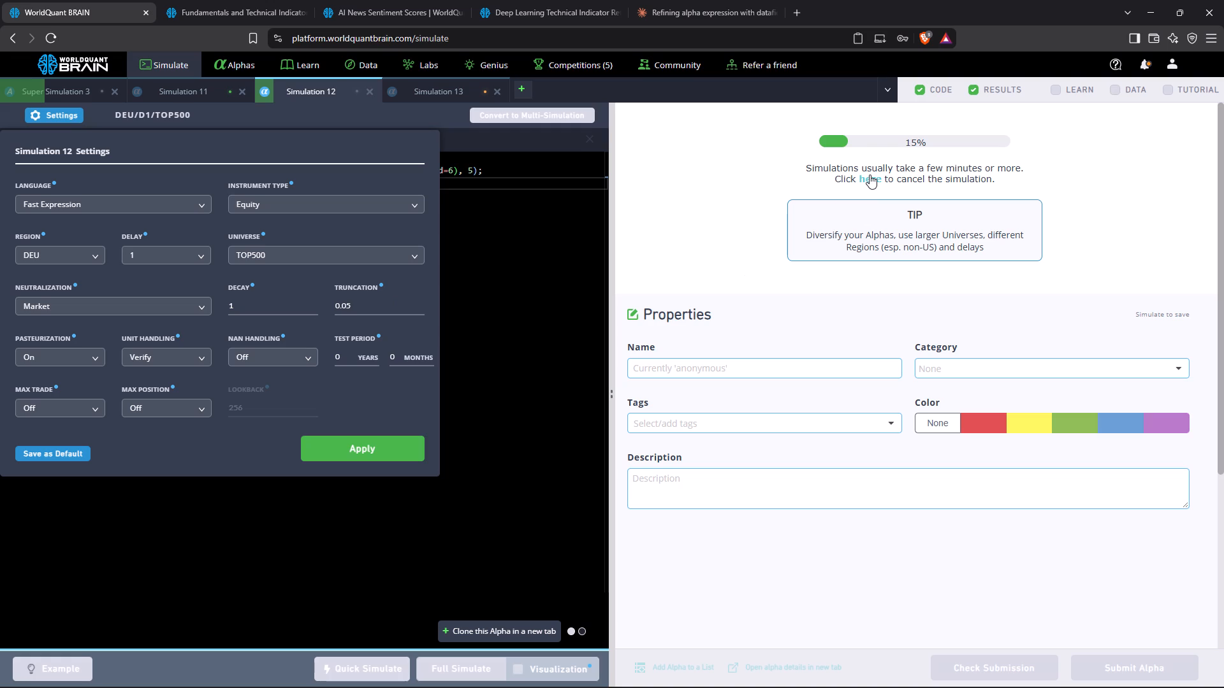
left_click(589, 331)
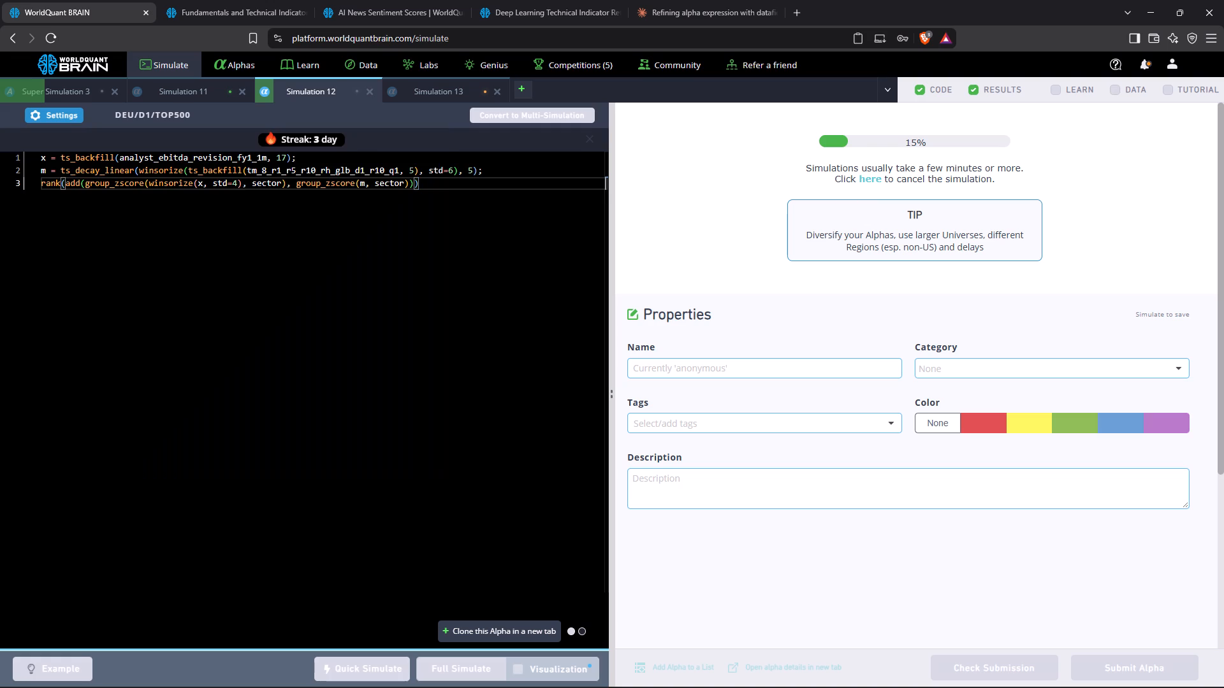
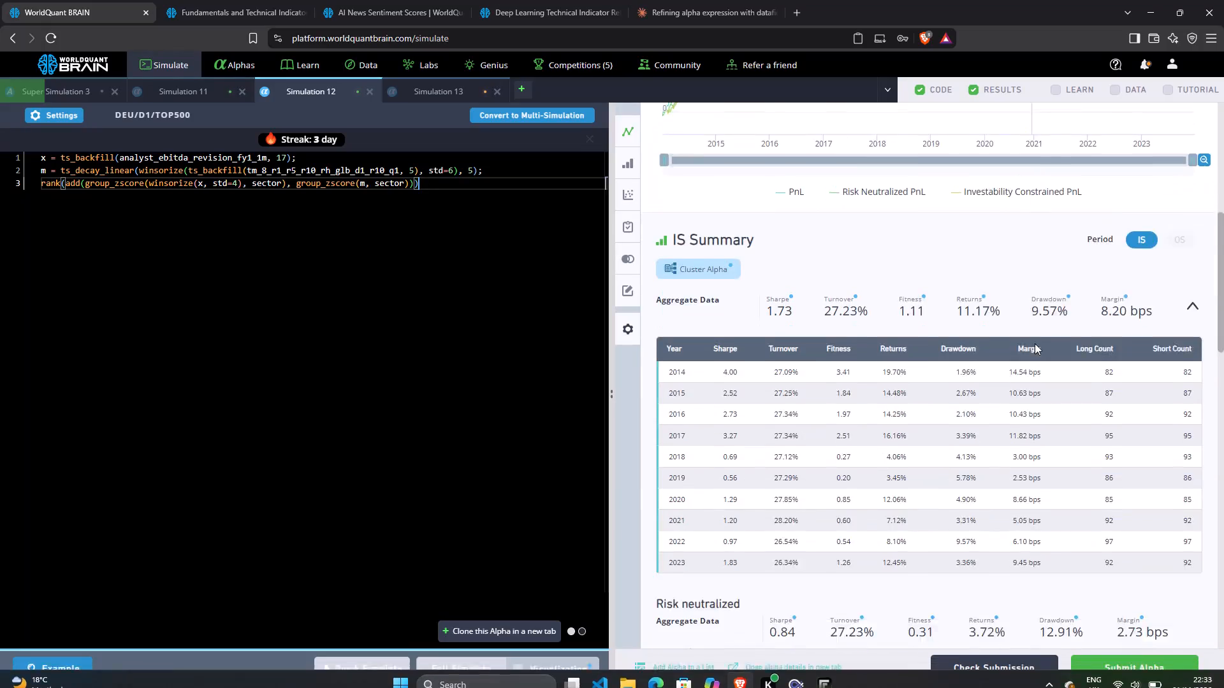
scroll(982, 489, "down", 4)
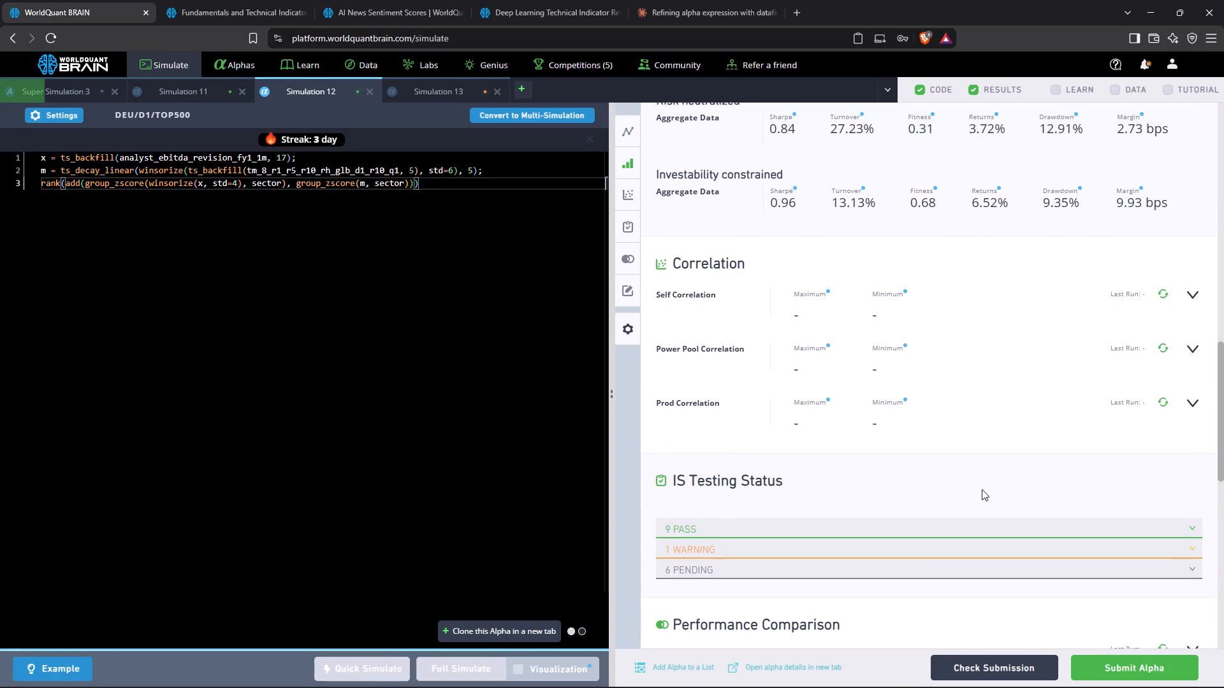
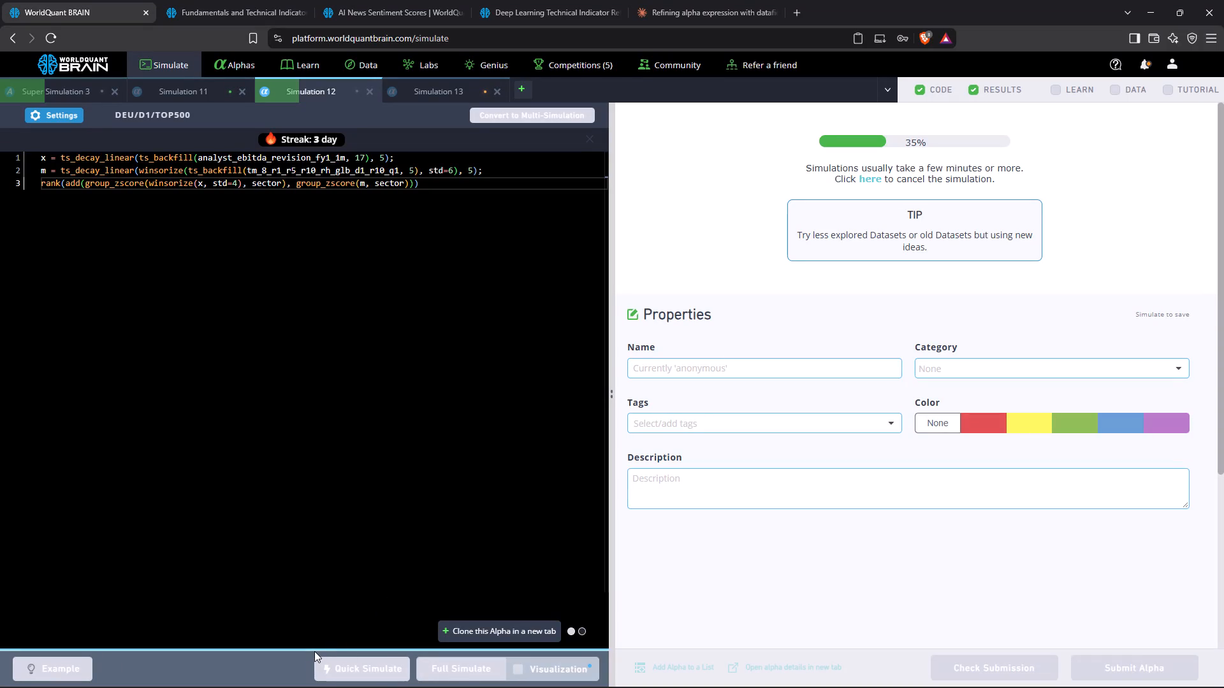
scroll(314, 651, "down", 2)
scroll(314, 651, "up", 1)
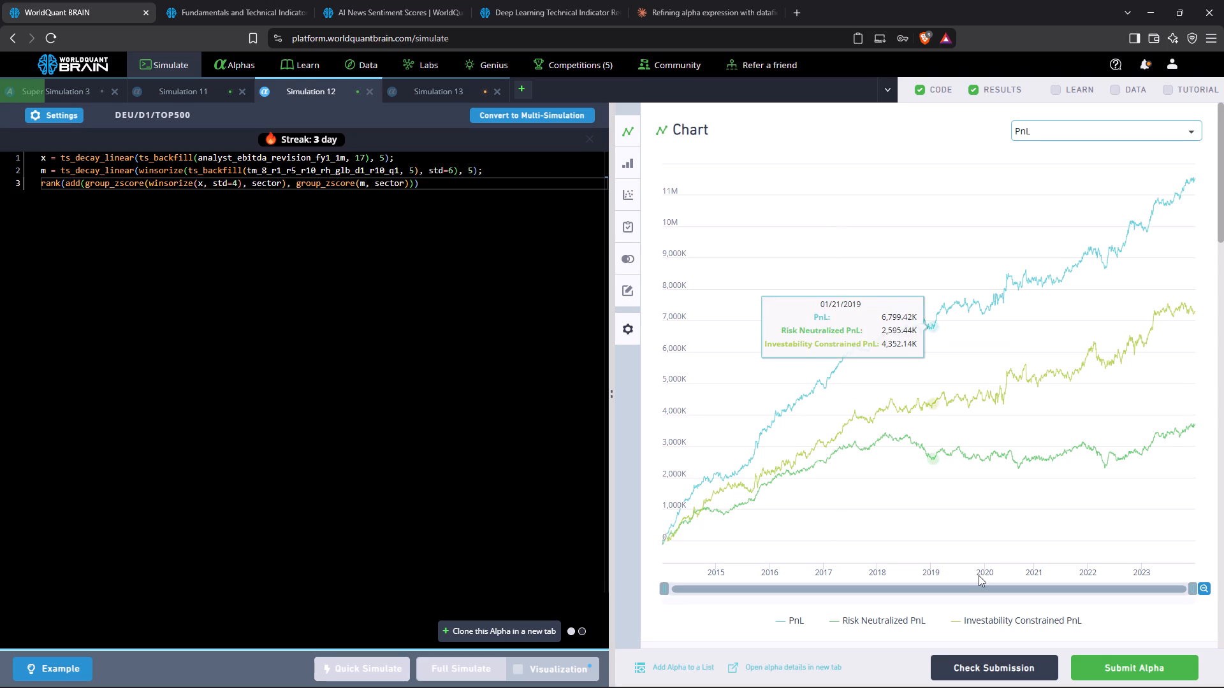
scroll(979, 575, "down", 11)
left_click(711, 241)
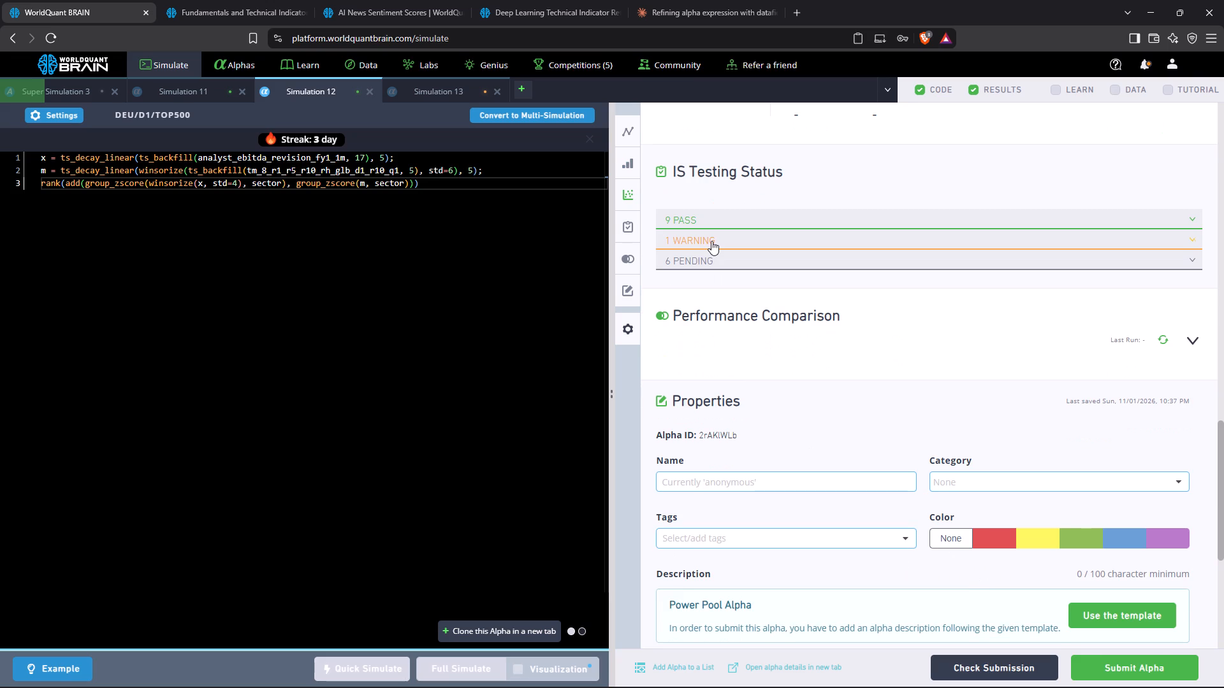
scroll(999, 233, "up", 4)
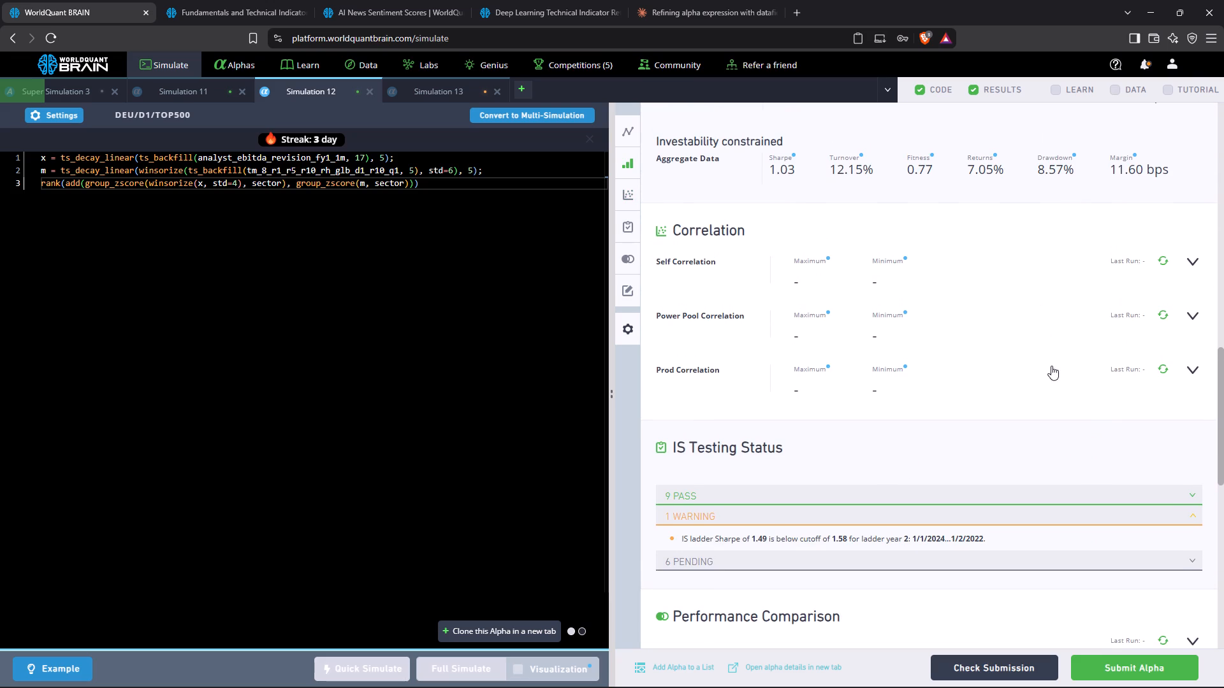
left_click(1193, 368)
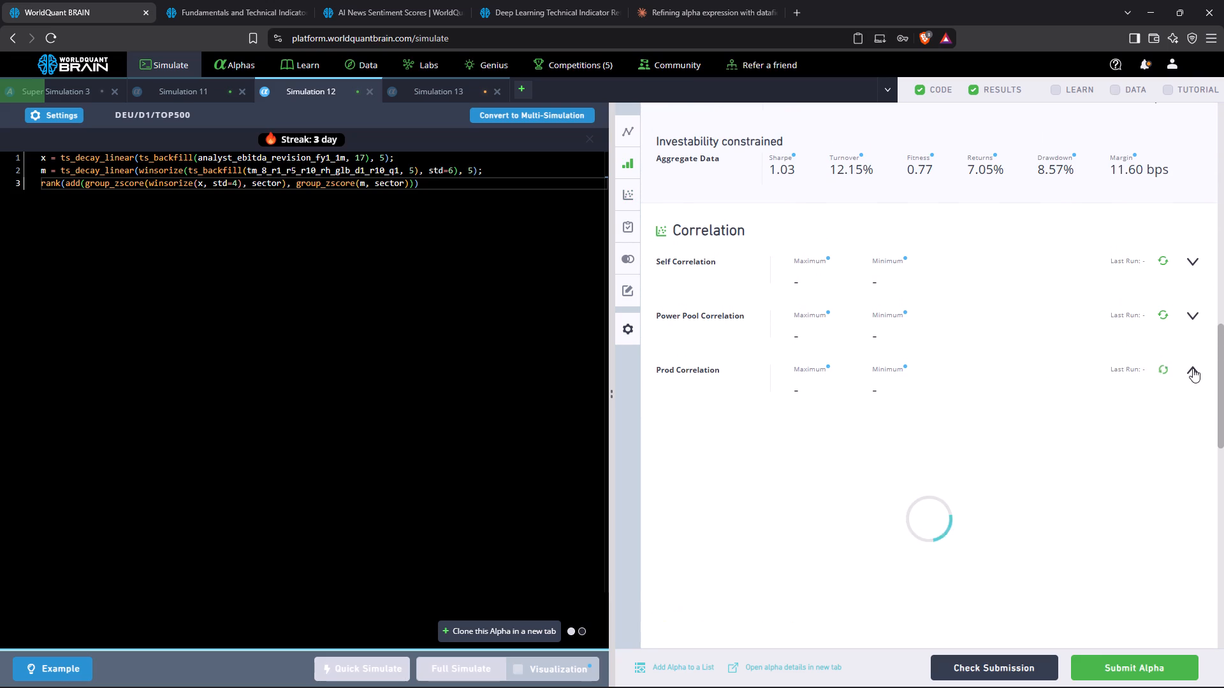
scroll(1193, 368, "down", 3)
left_click(790, 527)
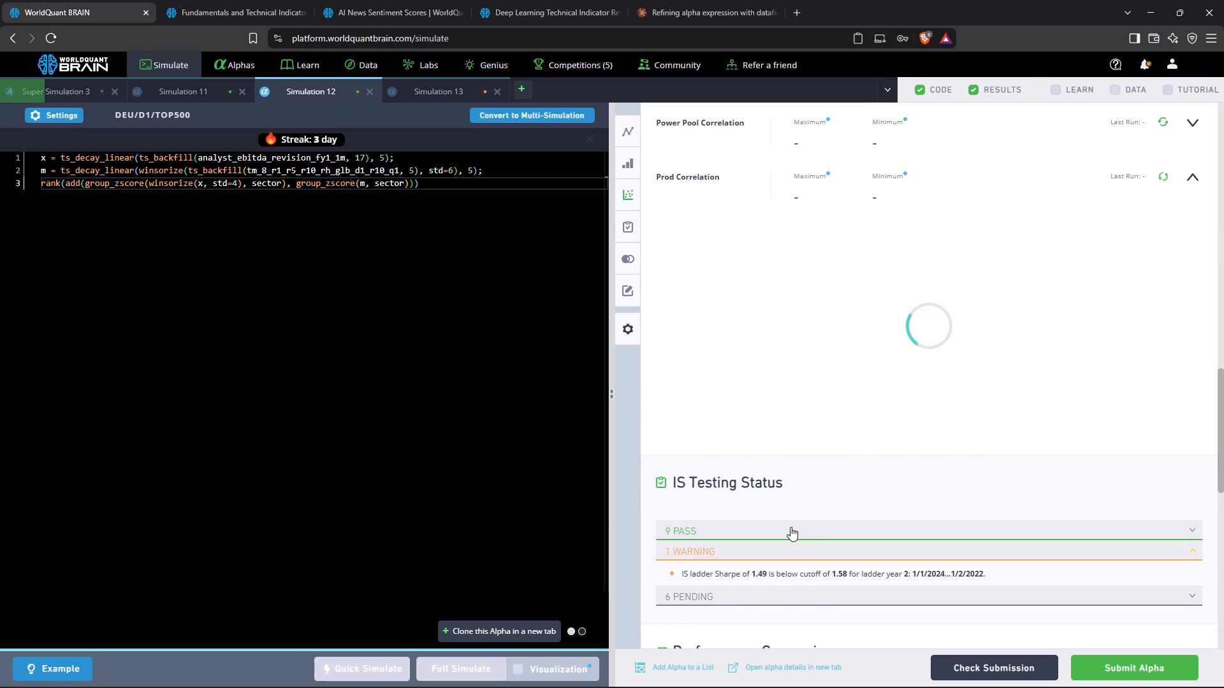
scroll(790, 527, "down", 4)
scroll(636, 419, "down", 1)
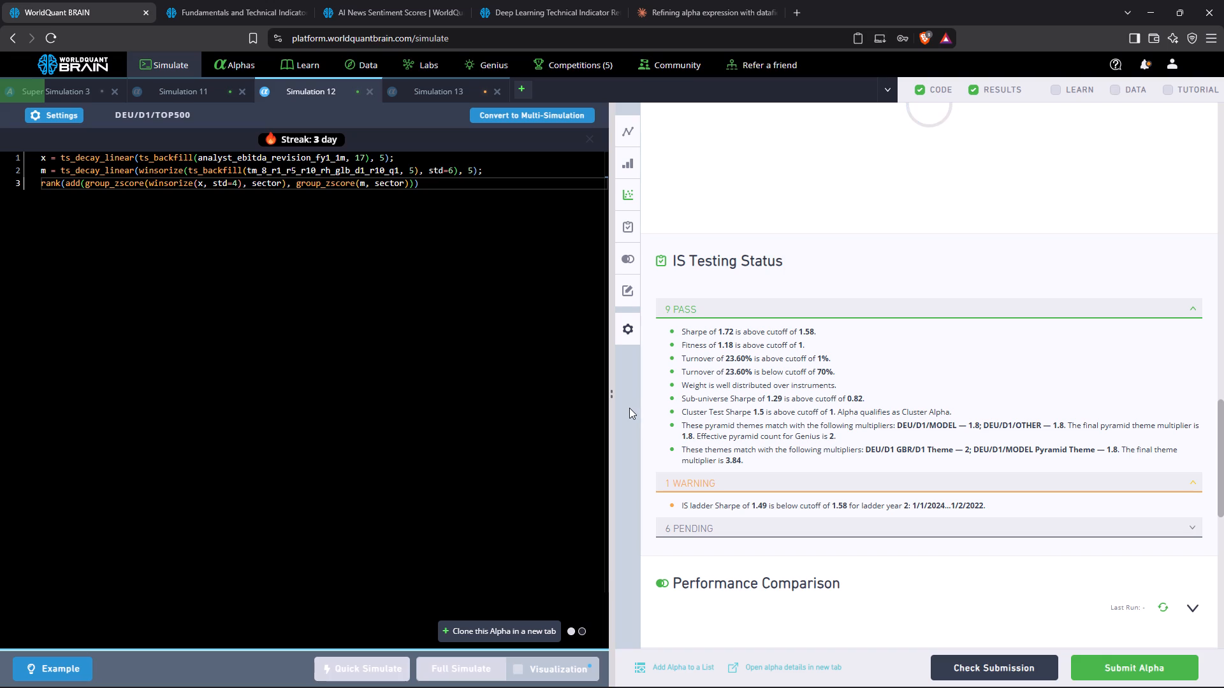
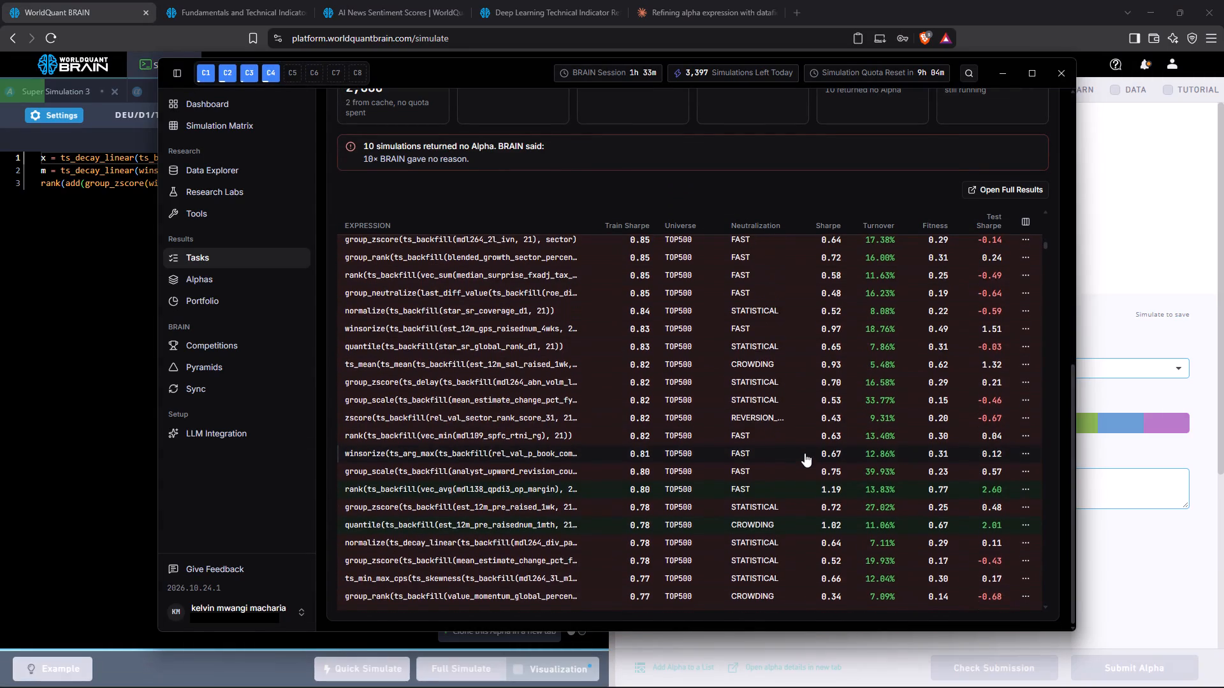
scroll(659, 687, "down", 5)
scroll(690, 534, "down", 3)
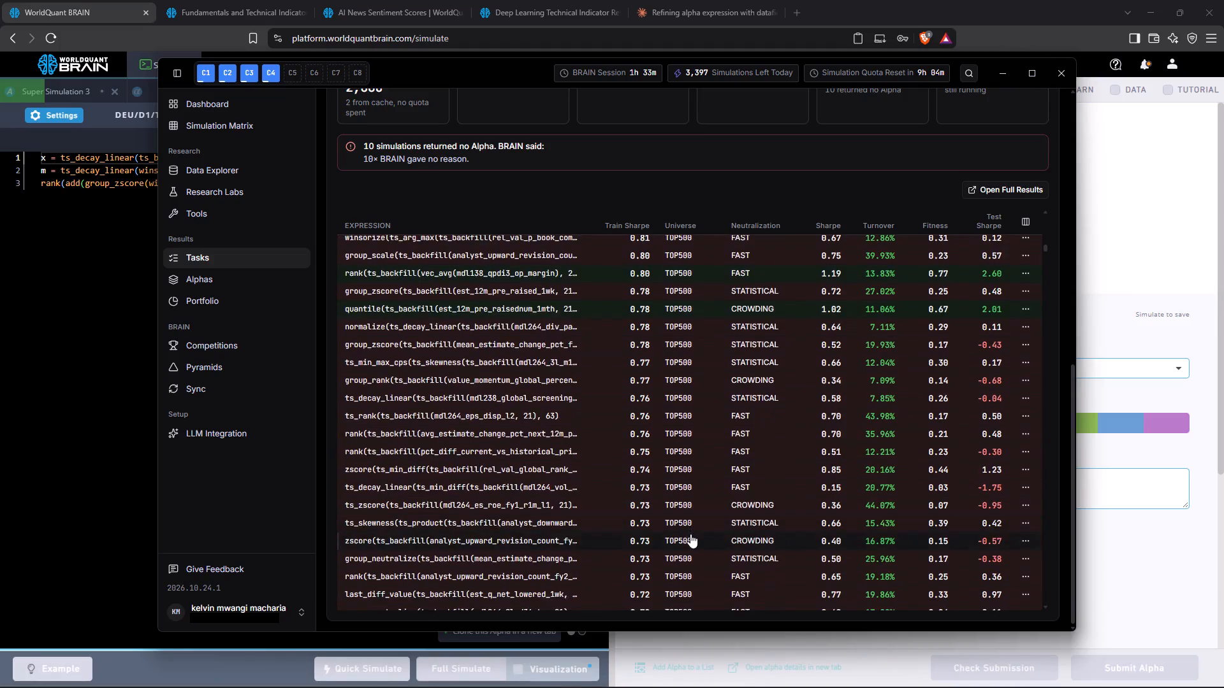
scroll(690, 534, "down", 5)
scroll(690, 534, "up", 1)
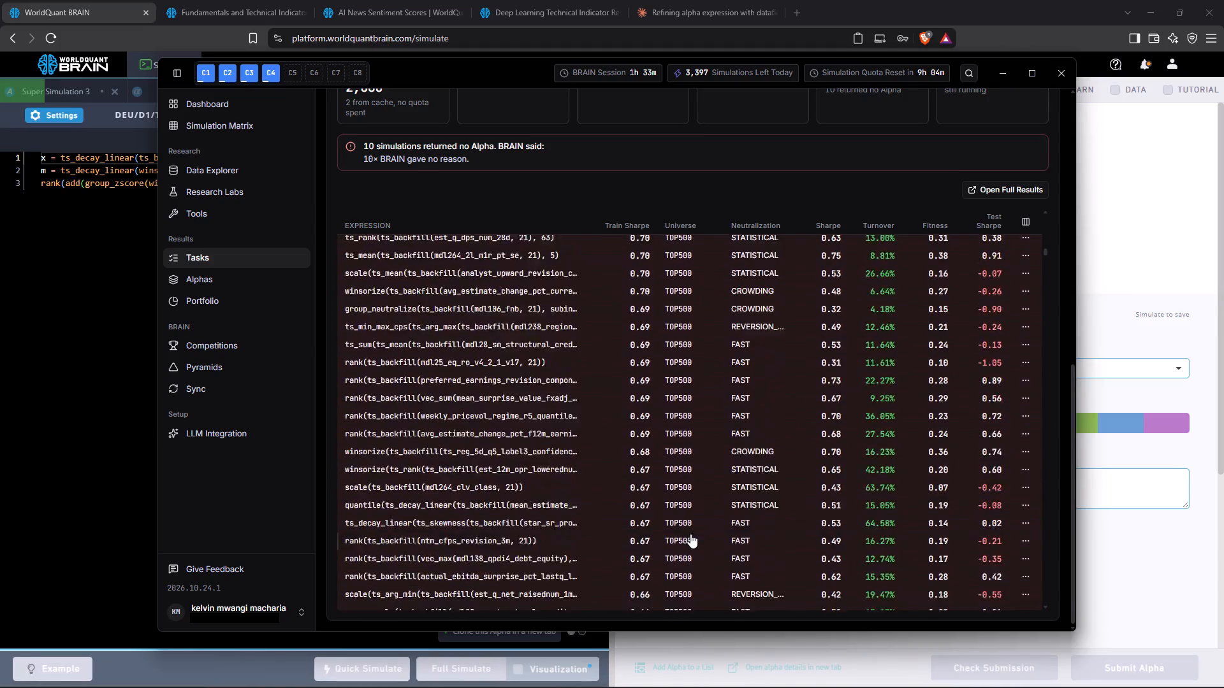
scroll(690, 534, "up", 3)
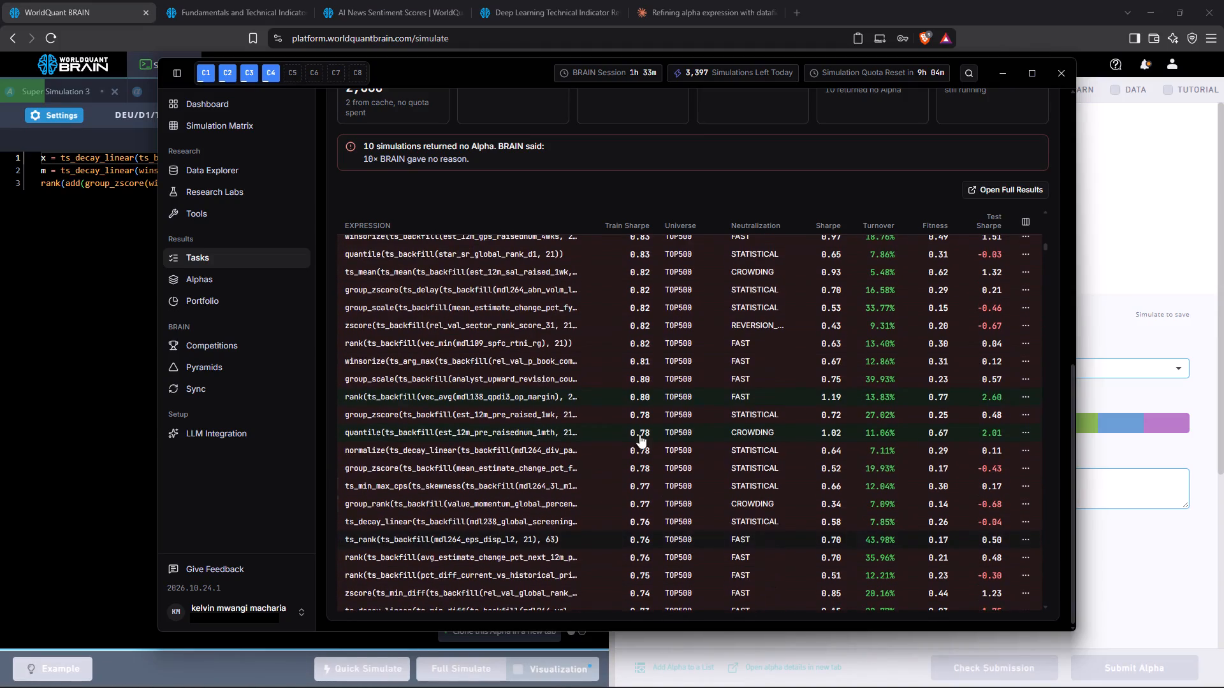
left_click(621, 431)
scroll(802, 442, "down", 1)
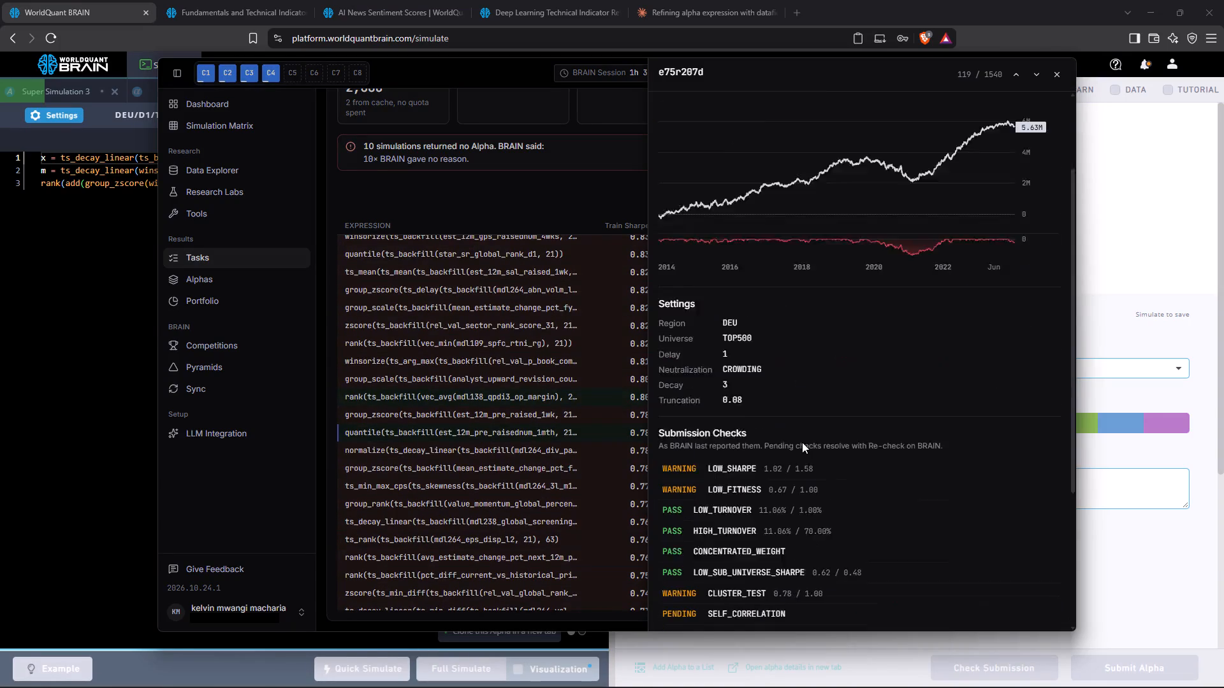
scroll(802, 442, "down", 2)
Examine the settings and submission checks of the rank alpha using vec_avg(mdl138_qpdi3_op_margin).
double_click(521, 394)
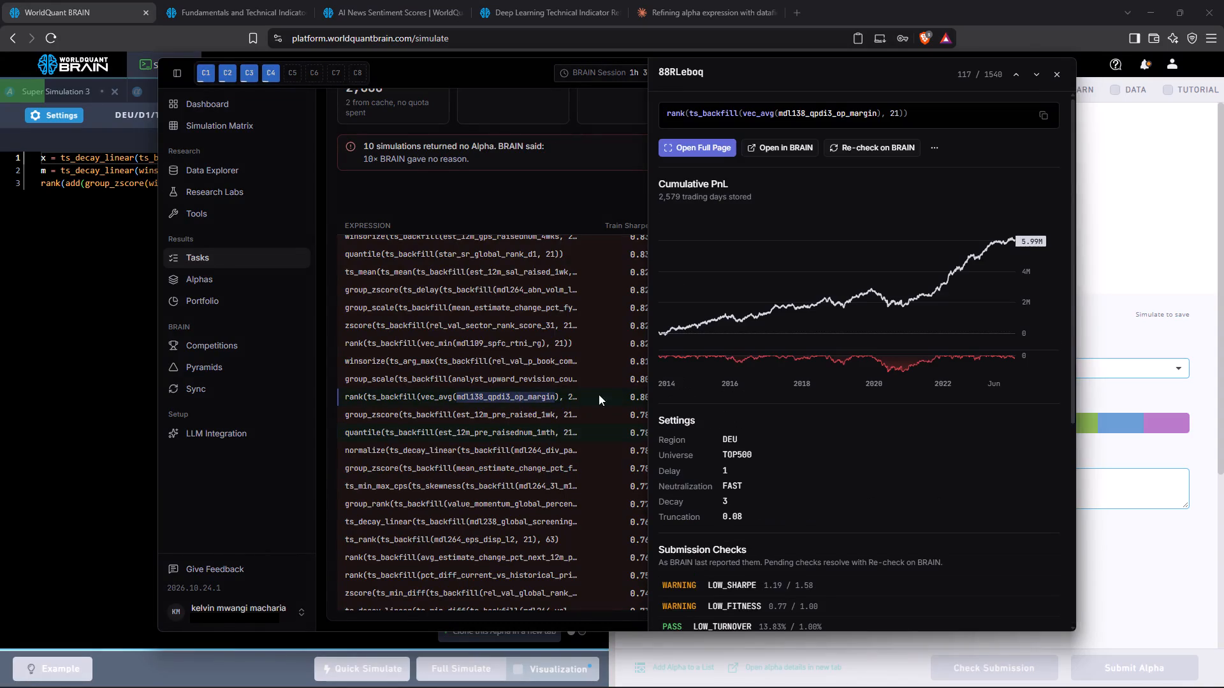
scroll(713, 415, "down", 6)
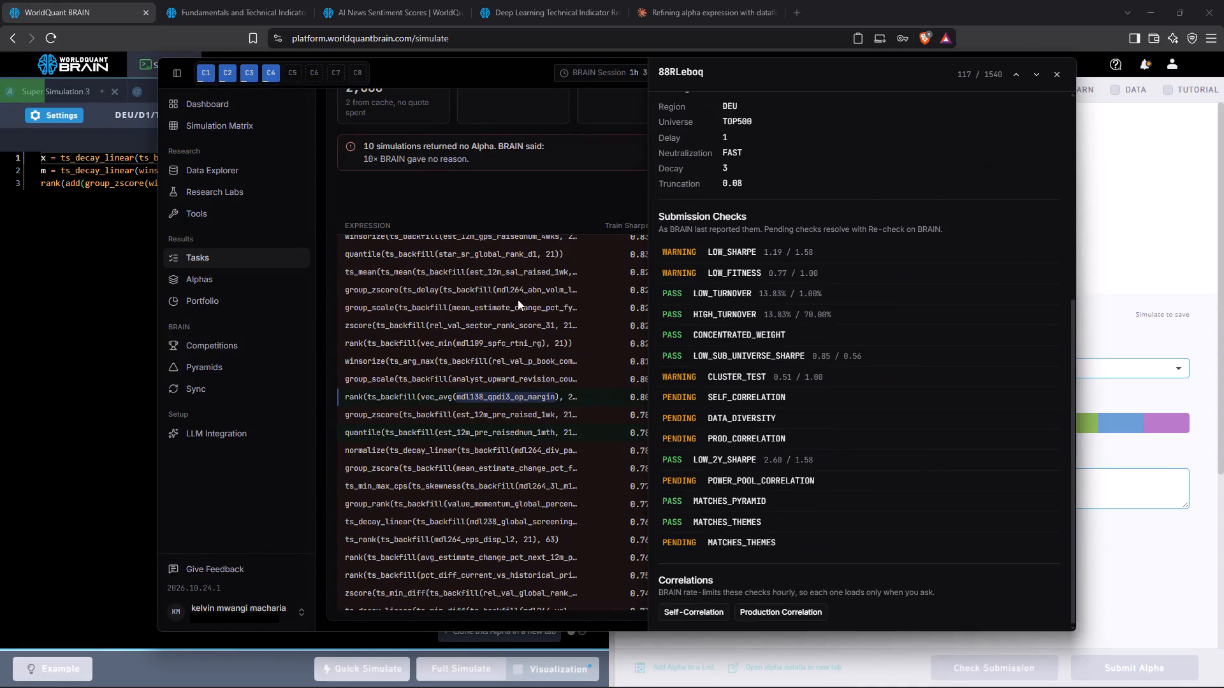
left_click(518, 299)
Check the submission checks and production correlation of the rank alpha using vec_max(mdl138_qpdi4_int_cover).
scroll(518, 299, "up", 10)
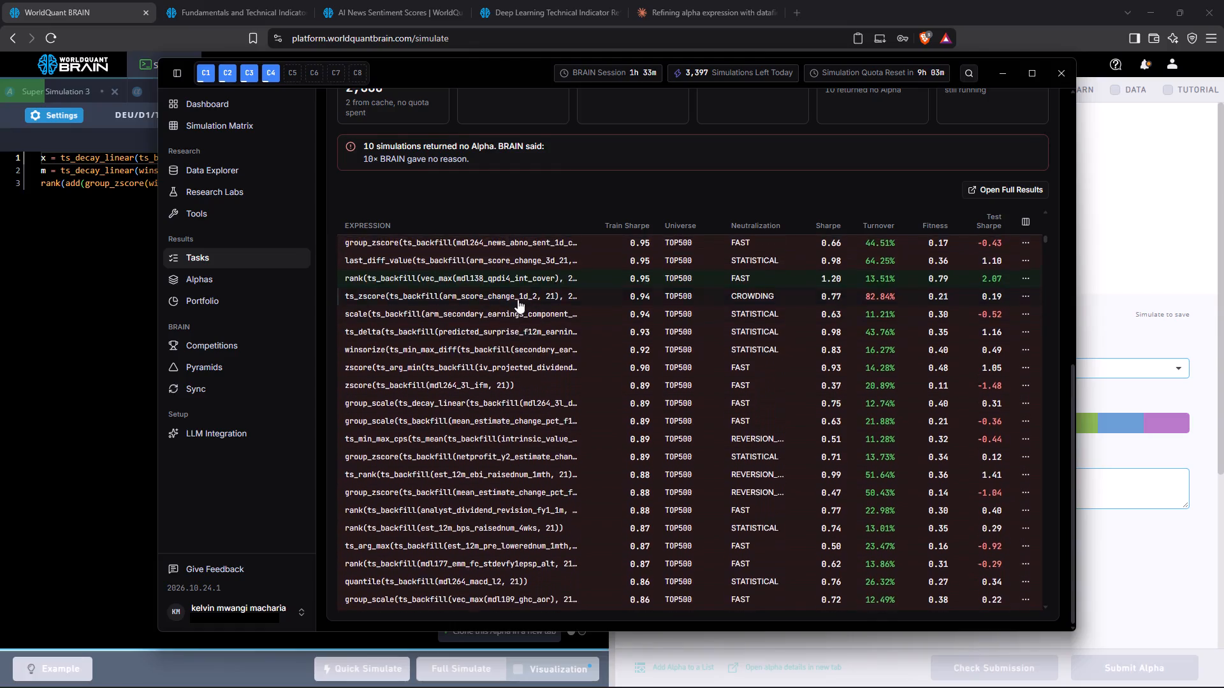
scroll(518, 299, "up", 1)
double_click(511, 321)
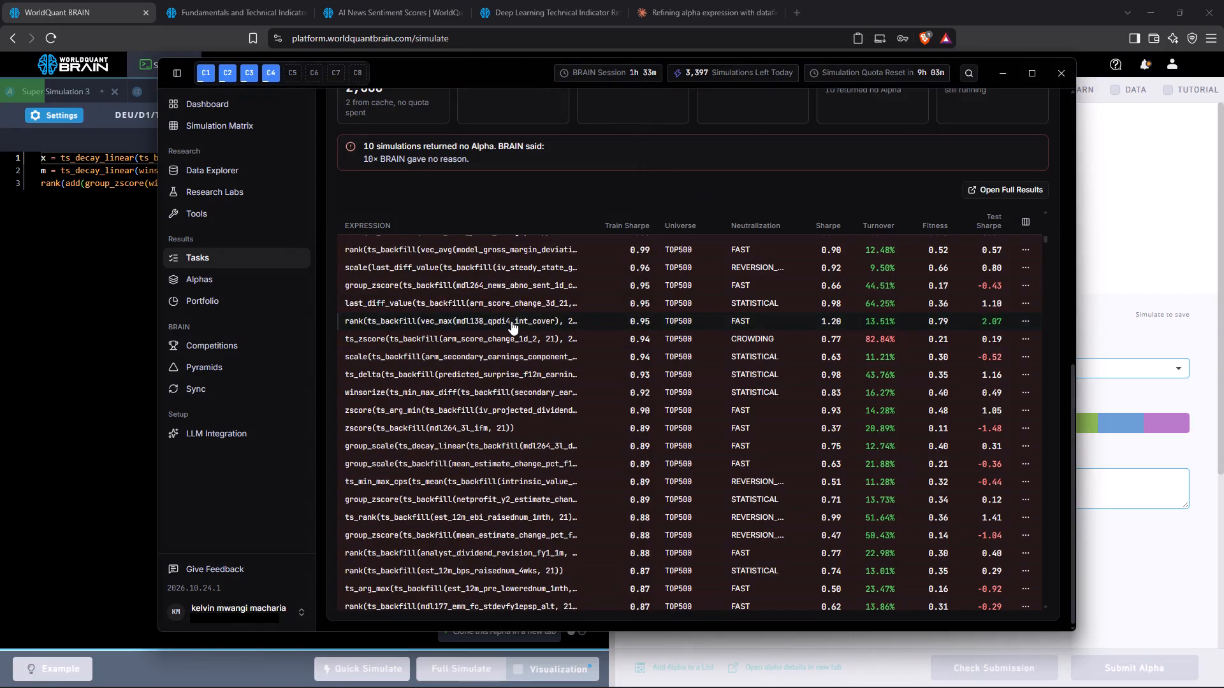
left_click(511, 321)
scroll(797, 420, "down", 7)
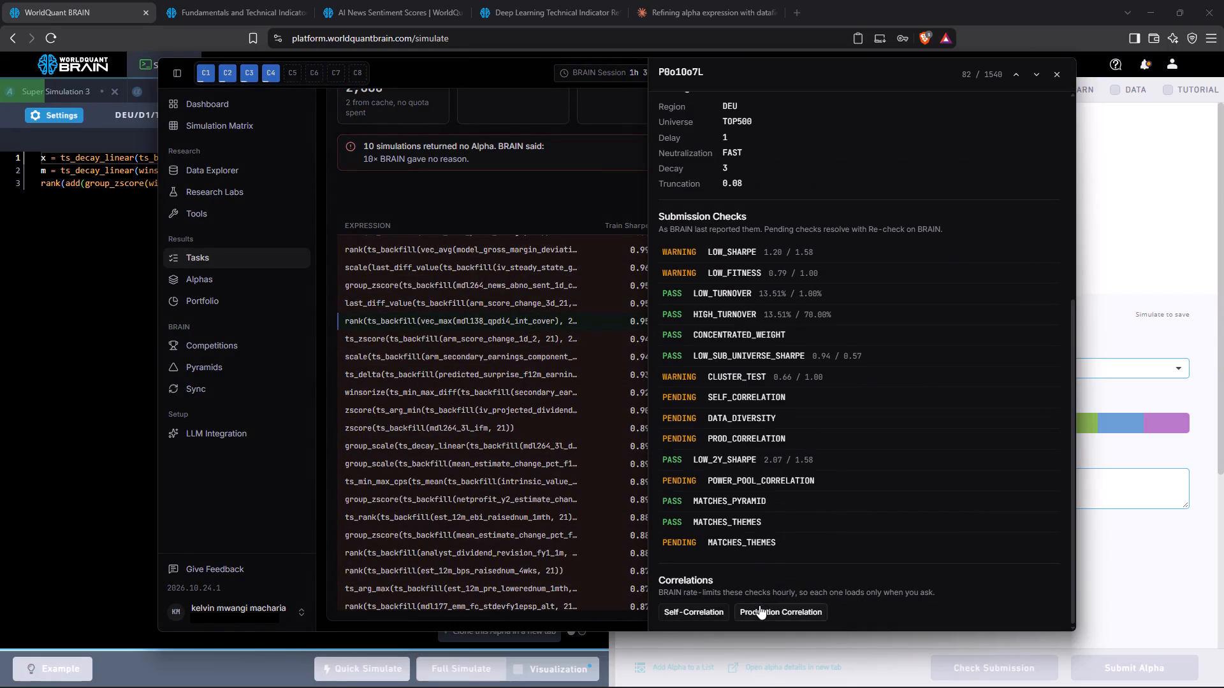
left_click(759, 605)
scroll(759, 605, "down", 6)
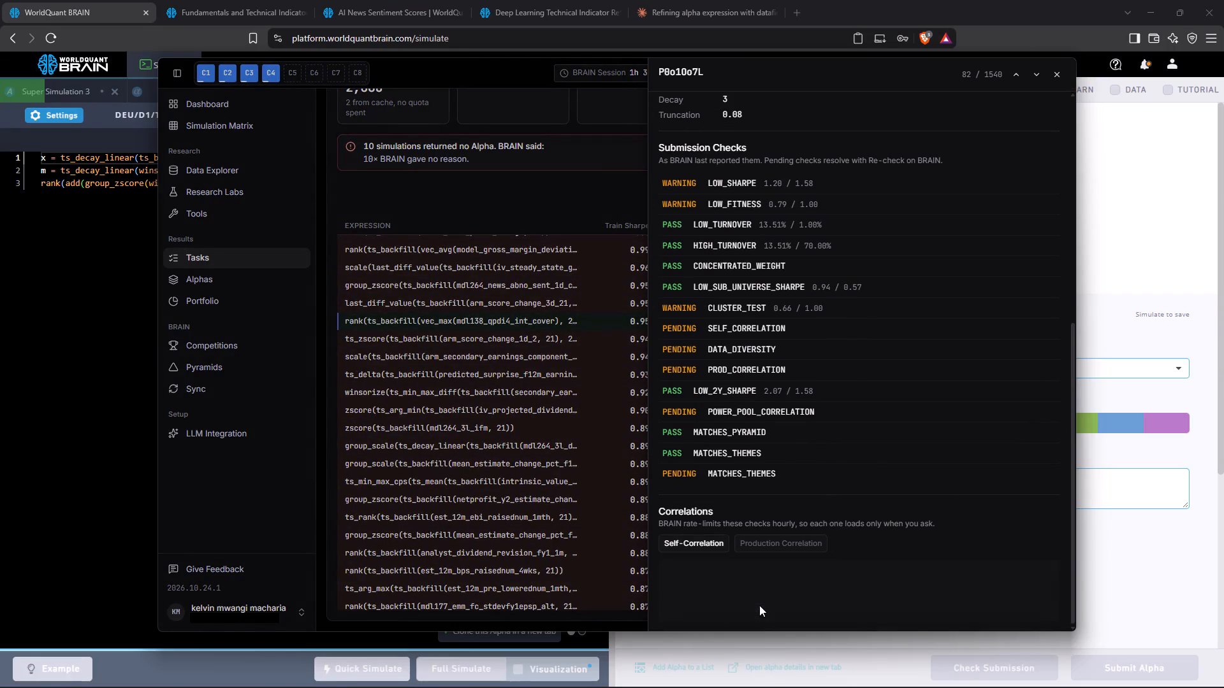
scroll(759, 605, "down", 1)
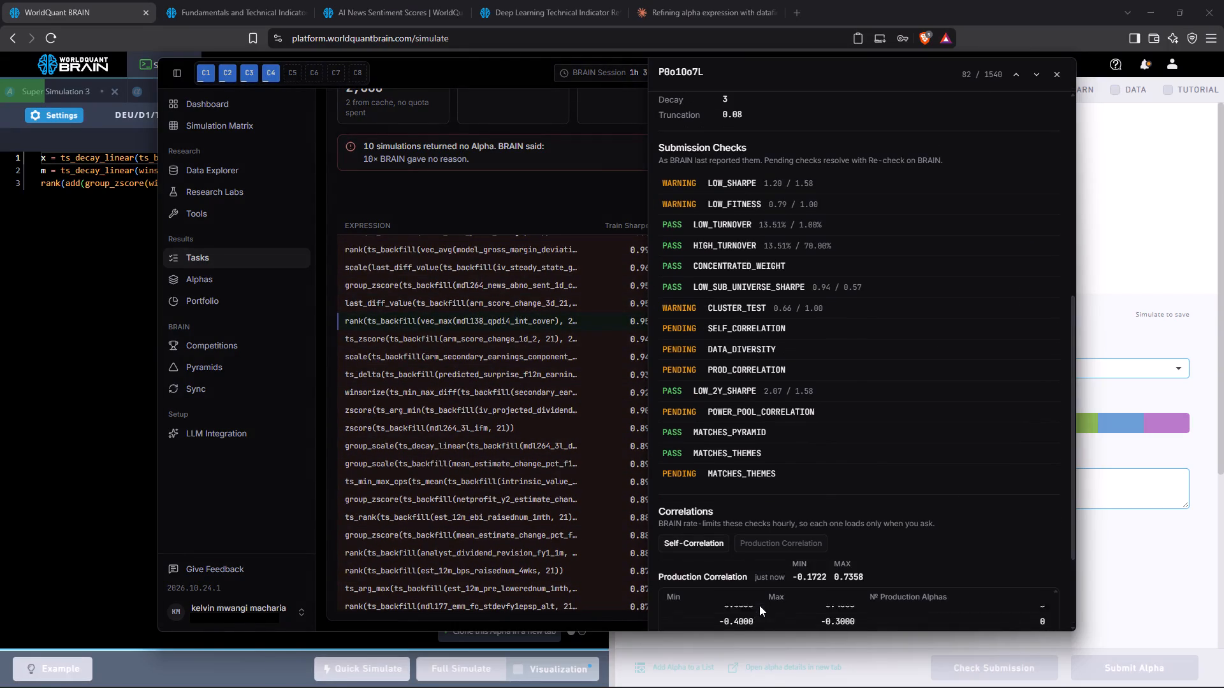
scroll(759, 605, "down", 1)
left_click(462, 473)
Check the submission checks and production correlation of the rank alpha using vec_sum(mdl138_qpdi5_int_cover).
scroll(462, 473, "up", 2)
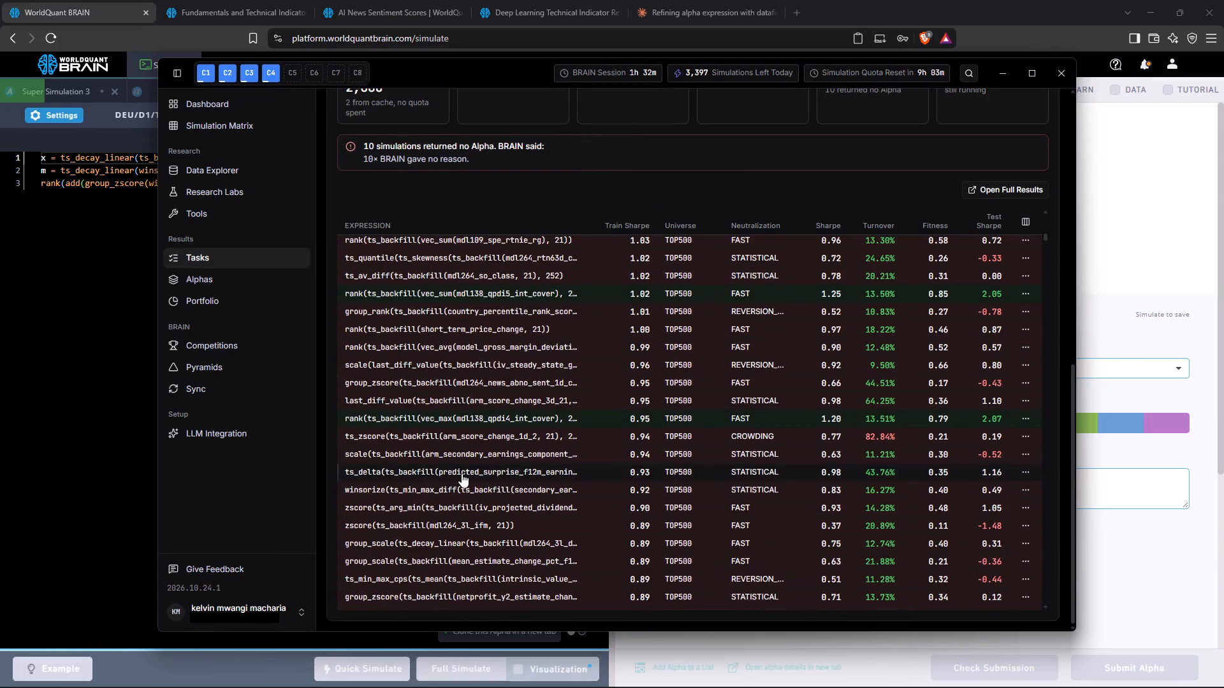
left_click(434, 287)
scroll(786, 539, "down", 6)
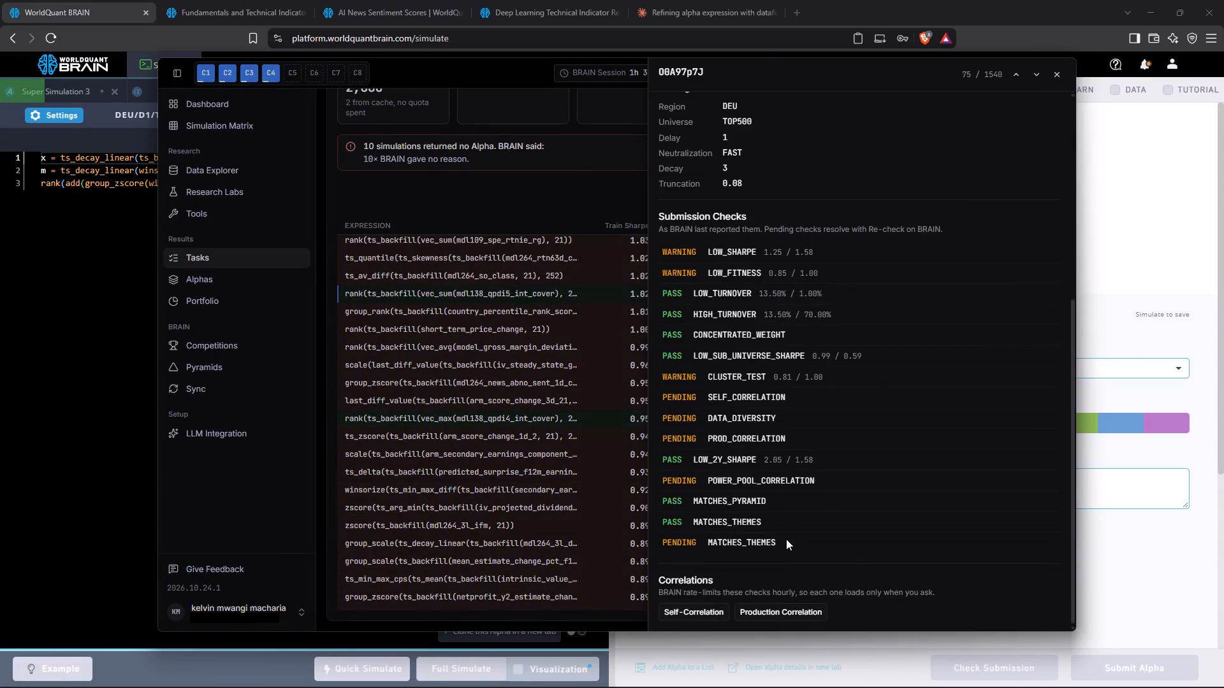
left_click(778, 612)
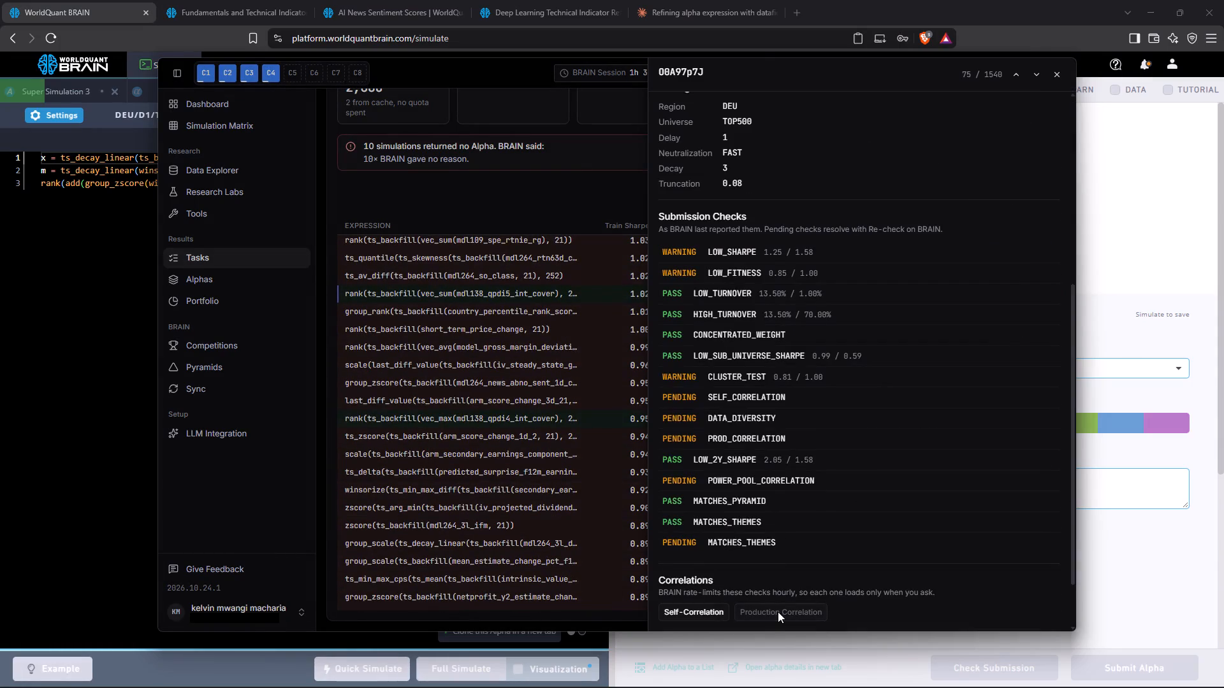
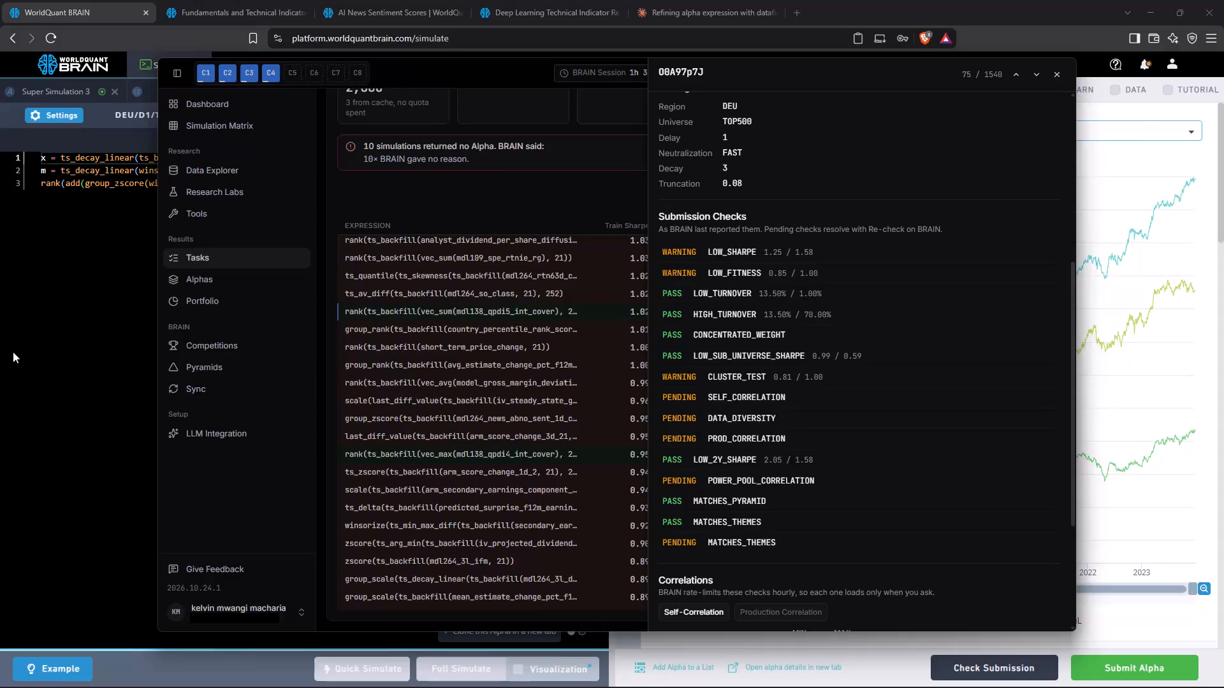
Switch to WorldQuant BRAIN and examine the IS testing warning of the Simulation 12 alpha.
left_click(13, 352)
scroll(720, 297, "down", 8)
scroll(720, 297, "up", 1)
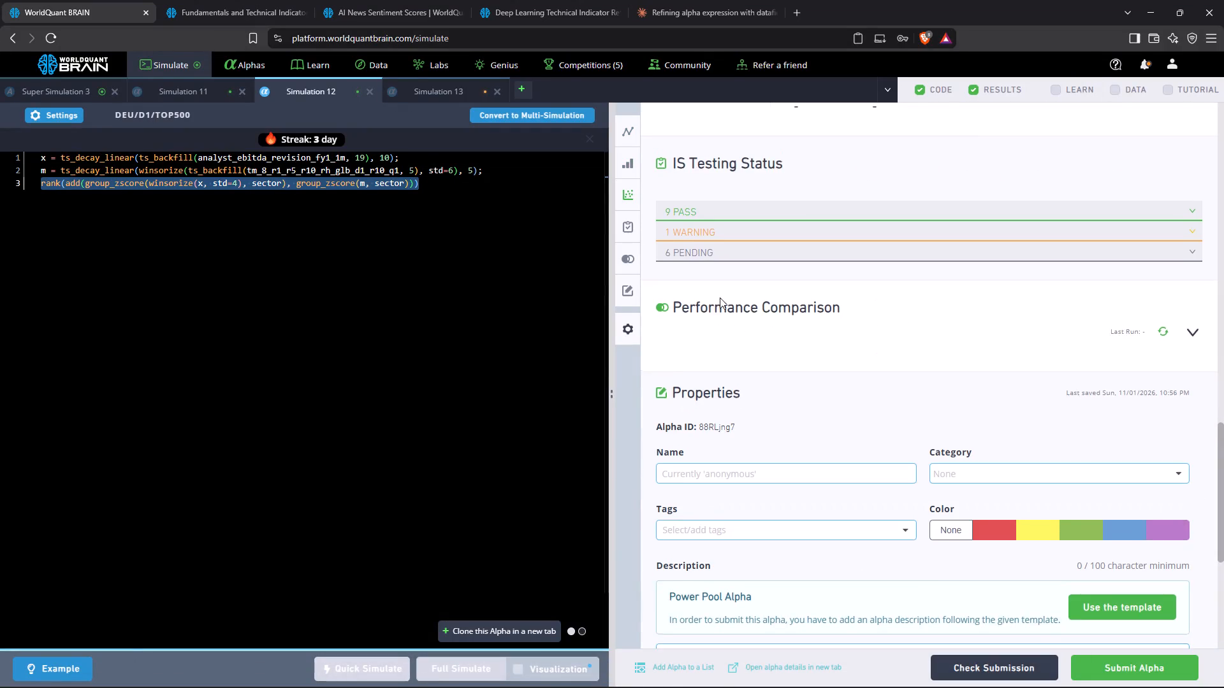
scroll(720, 297, "up", 1)
left_click(693, 317)
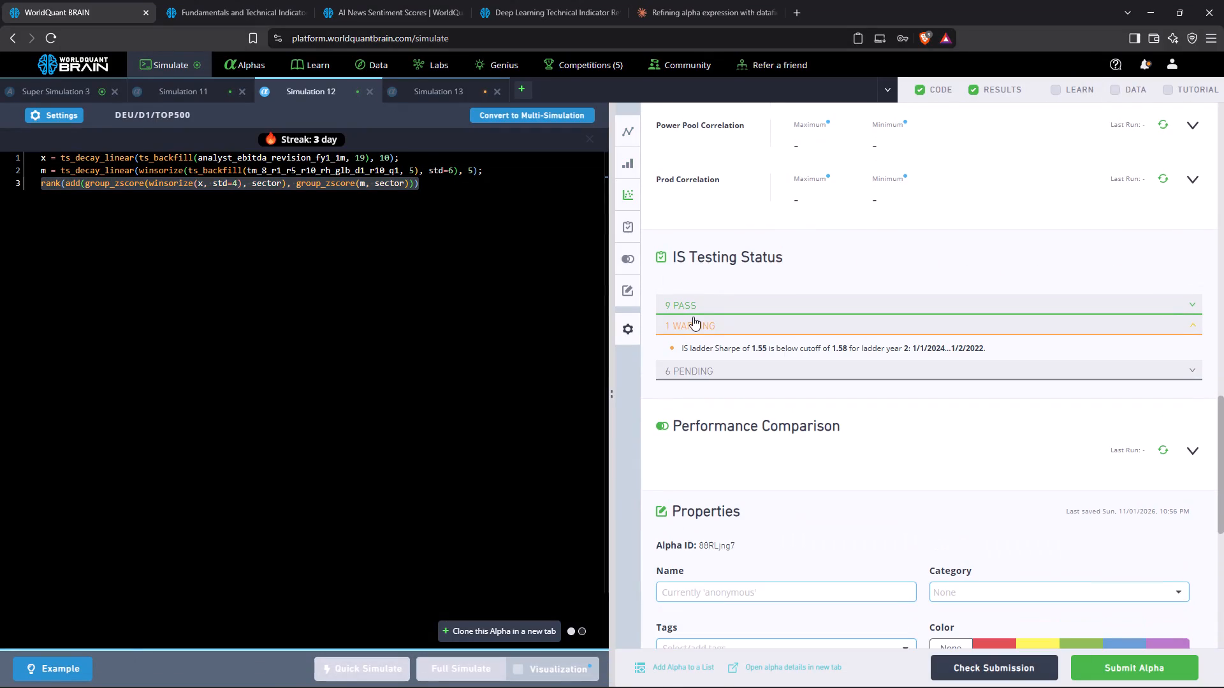
Set the ts_backfill window of analyst_ebitda_revision_fy1_1m to 21 in Simulation 12 and run a full simulation.
left_click(365, 160)
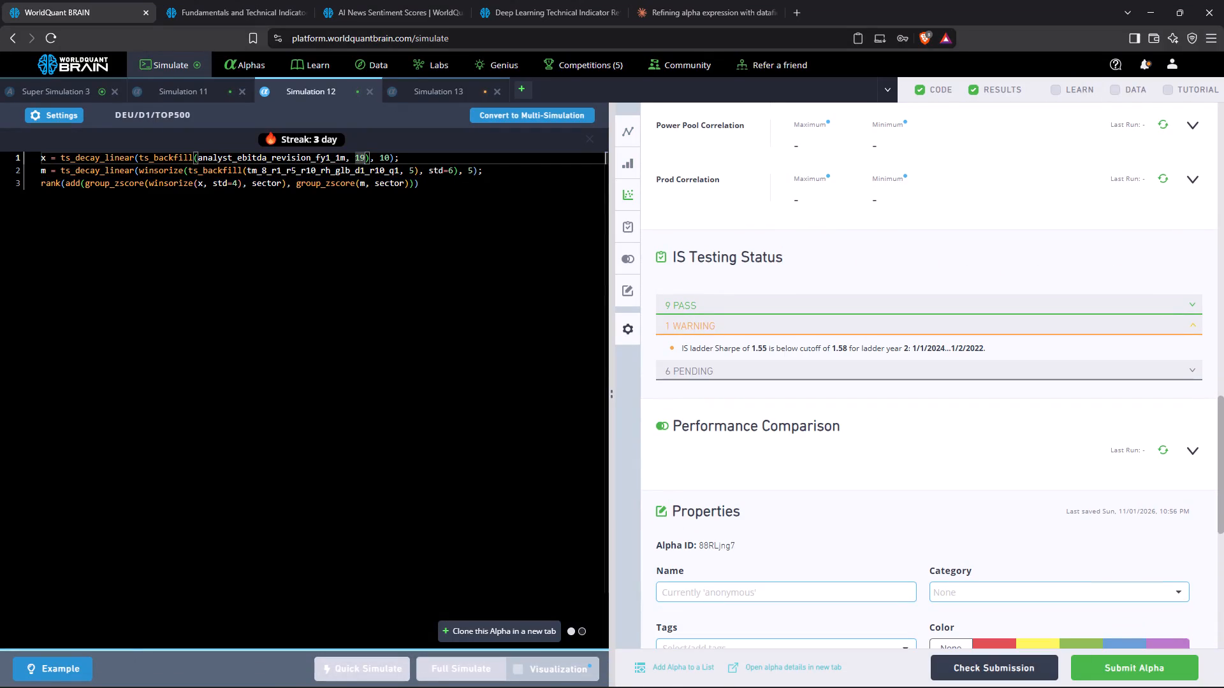
key("BackSpace")
key("BackSpace")
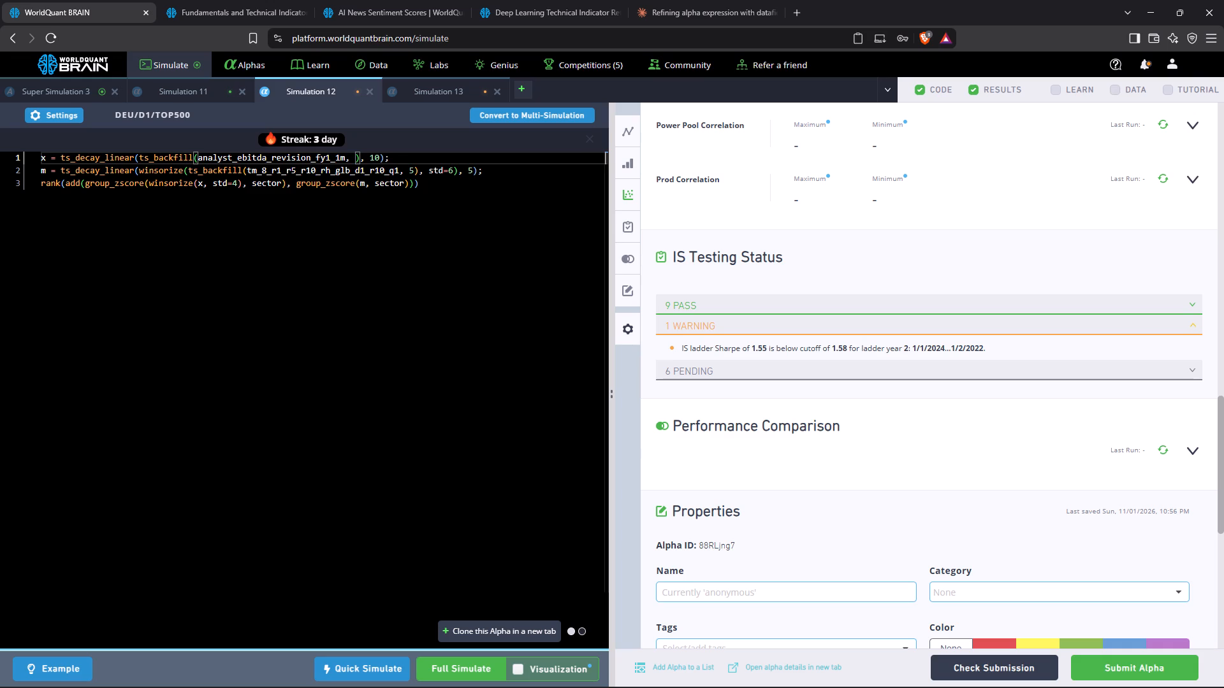
type("21")
left_click(470, 670)
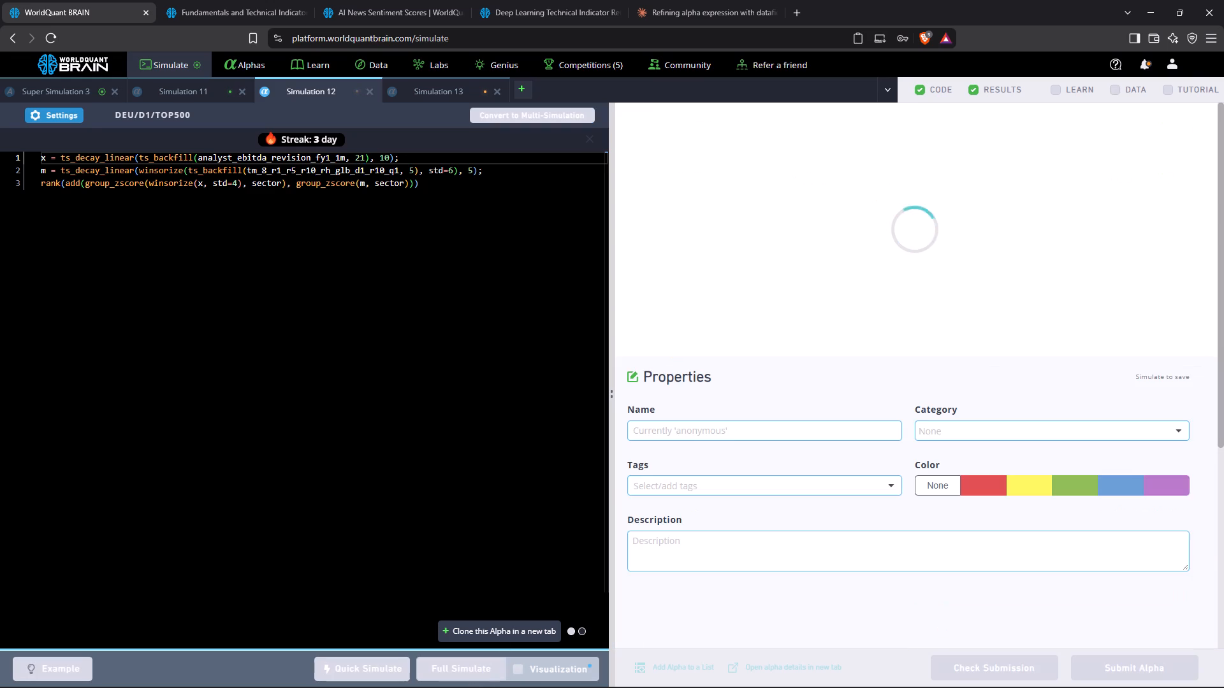
left_click(50, 92)
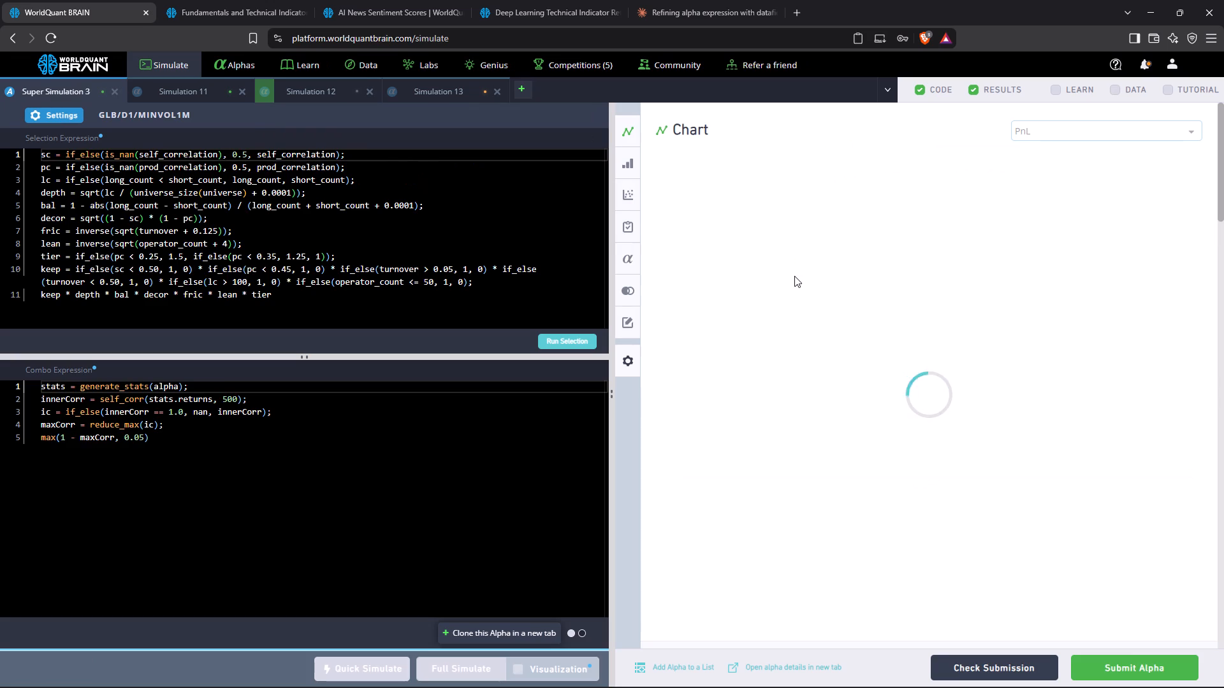
scroll(794, 276, "down", 10)
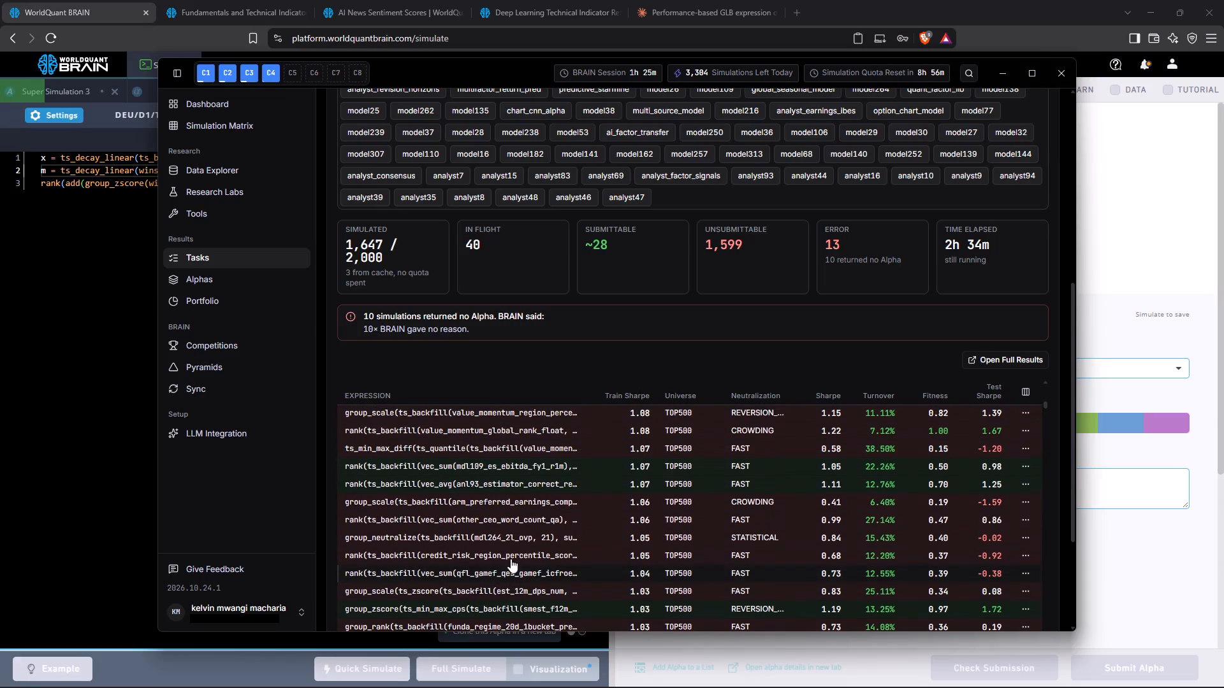
left_click(485, 486)
scroll(854, 424, "down", 6)
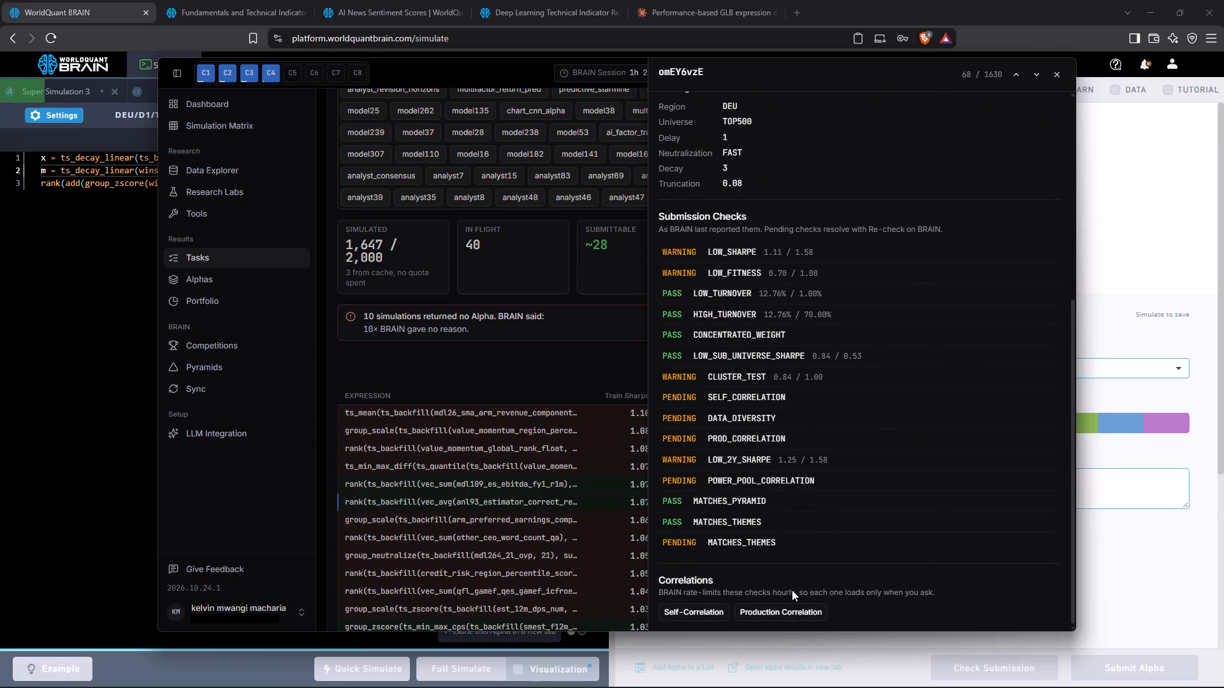
left_click(779, 613)
scroll(779, 613, "down", 1)
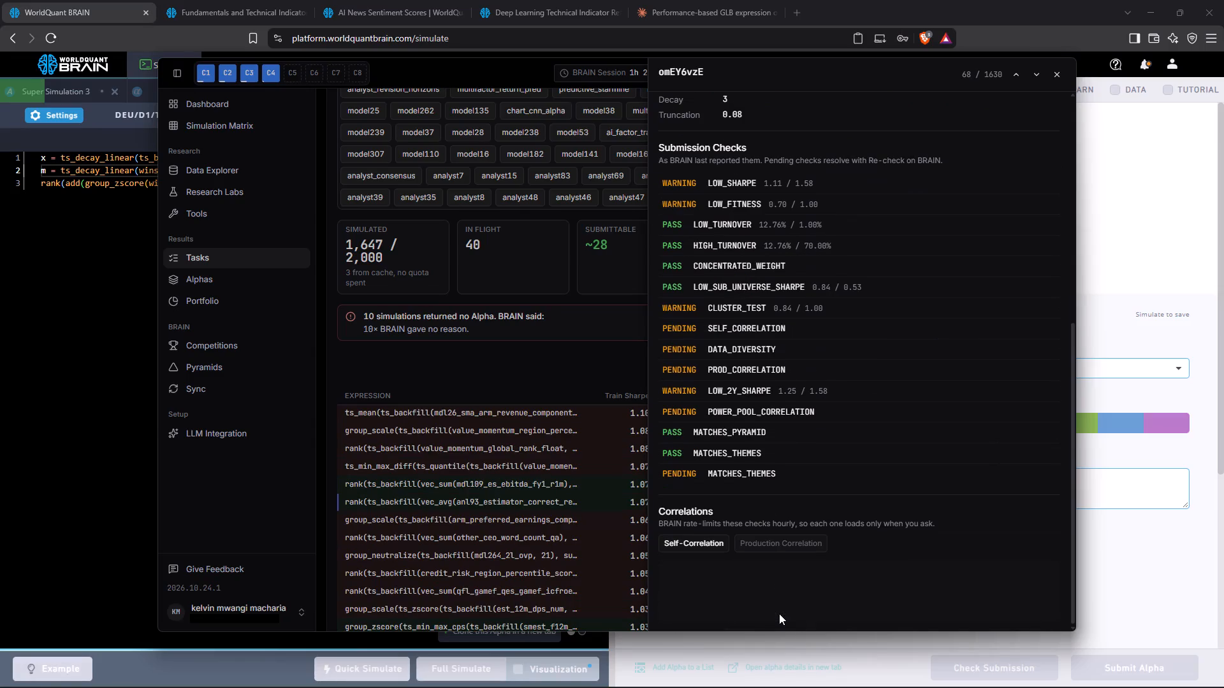
scroll(779, 613, "down", 1)
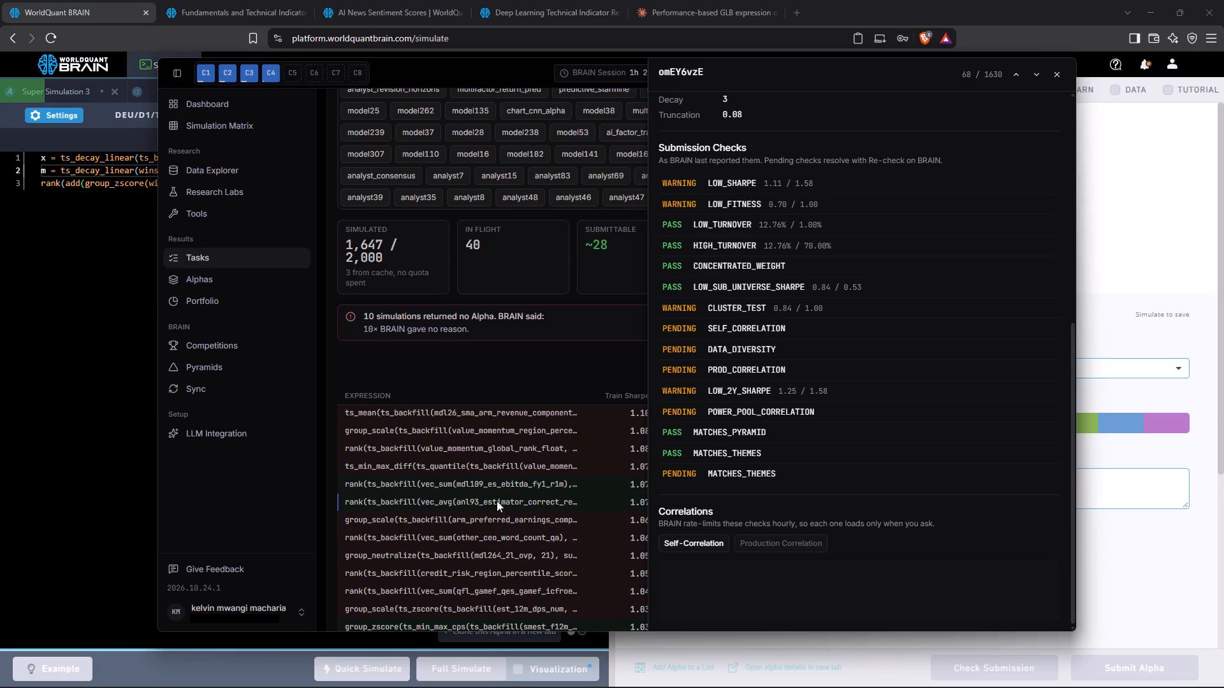
Open the mdl109_es_ebitda_fy1_r1m alpha from the task results and examine its production correlation.
double_click(488, 485)
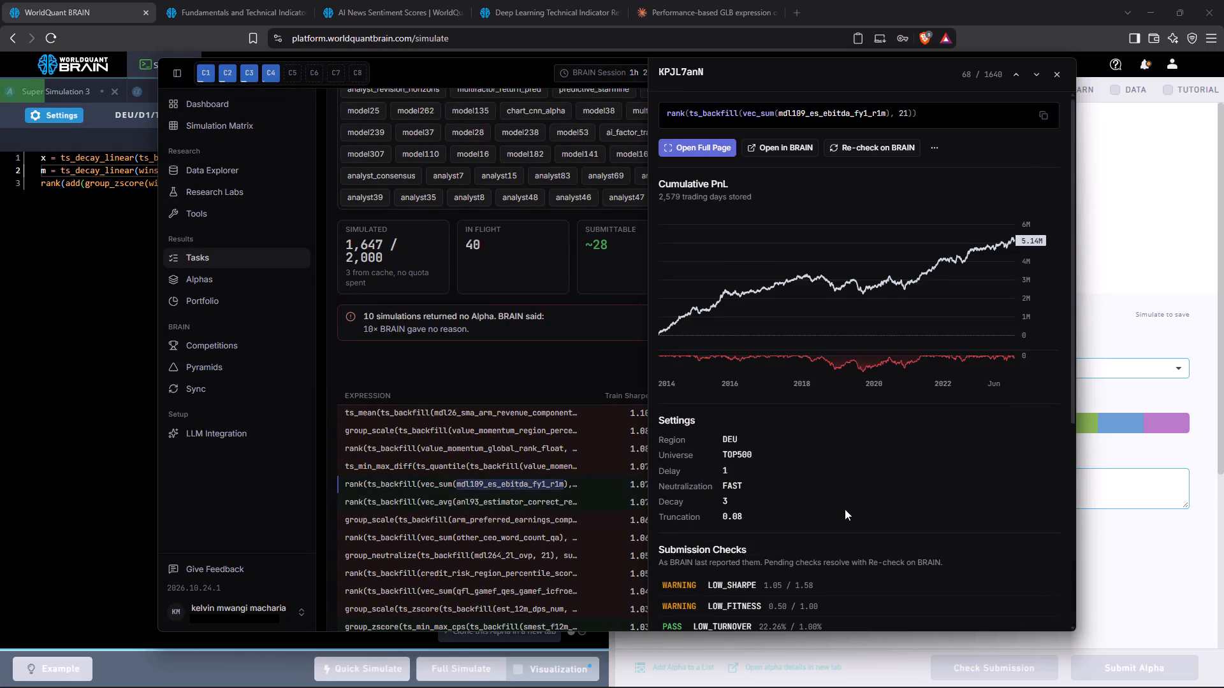
scroll(845, 509, "down", 6)
left_click(793, 618)
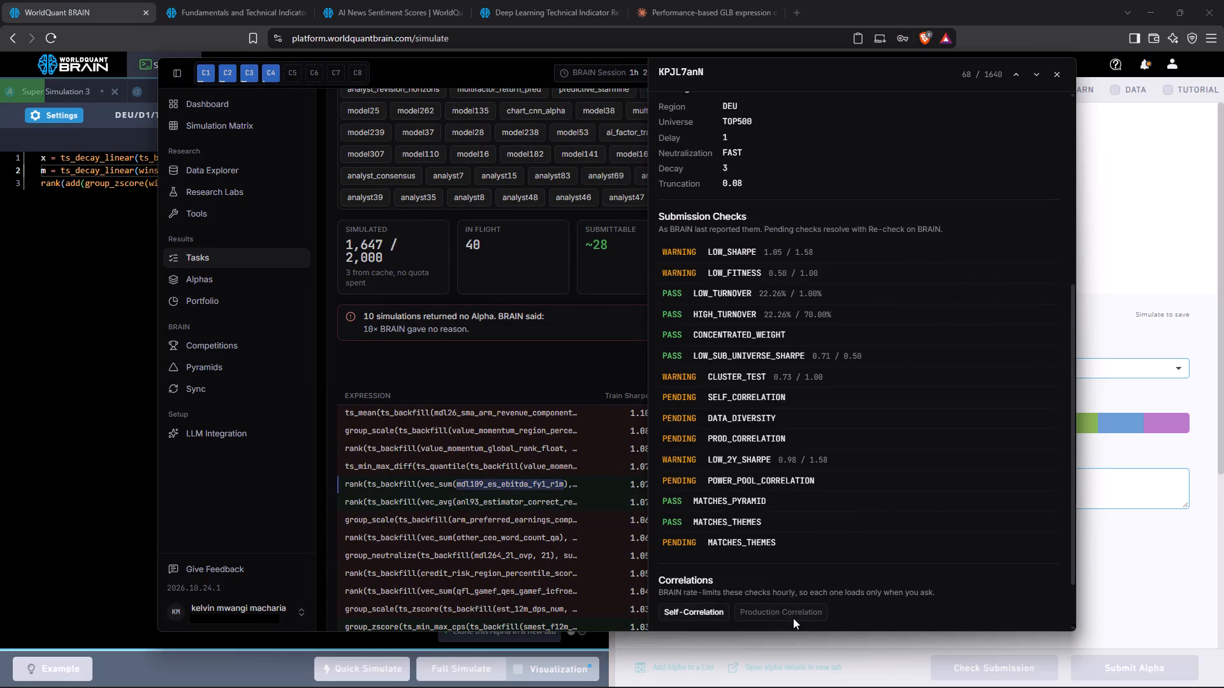
scroll(793, 618, "down", 2)
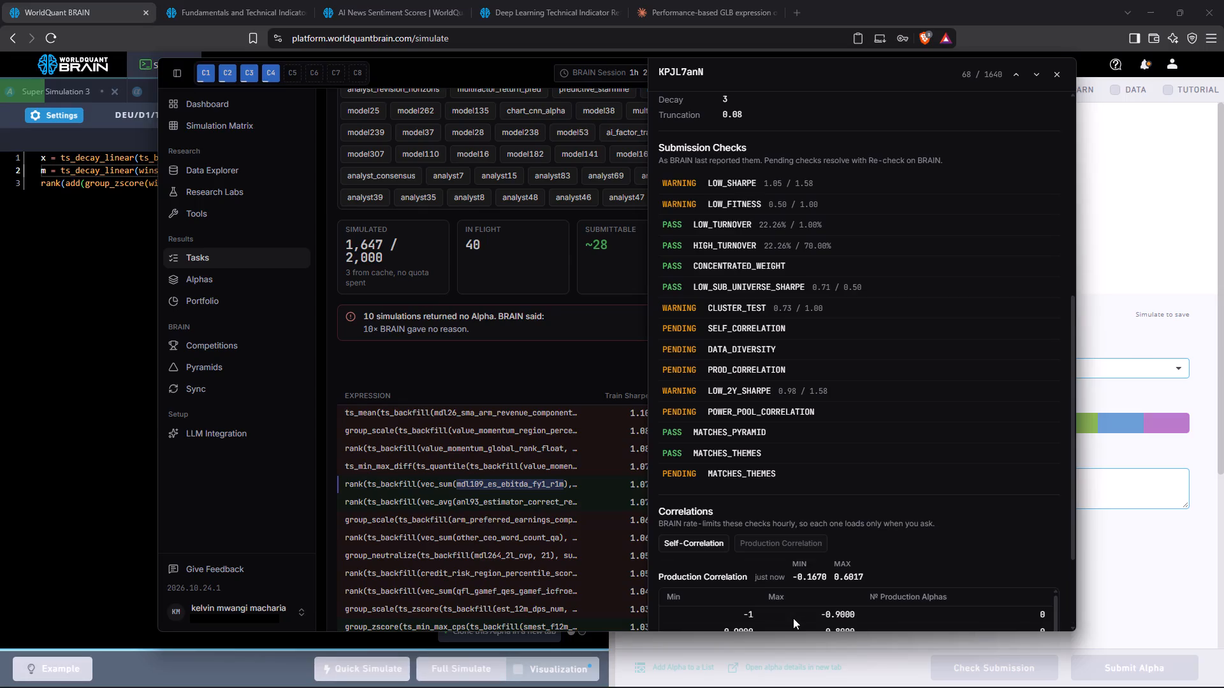
scroll(793, 618, "down", 1)
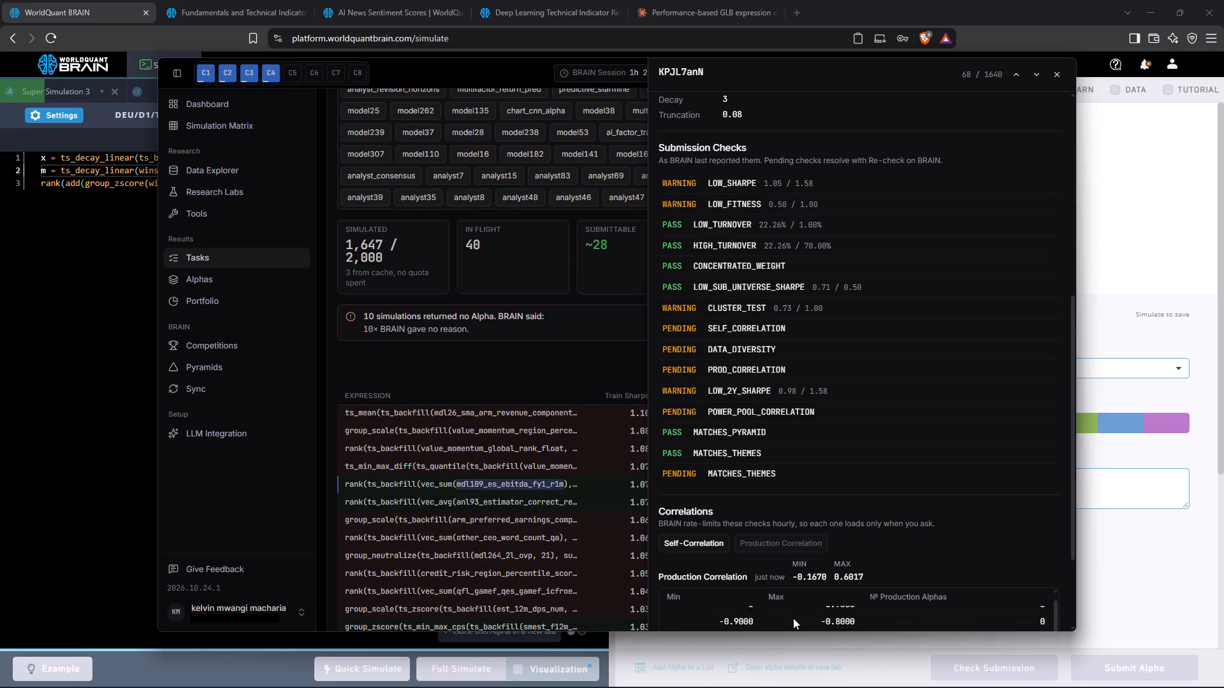
scroll(793, 618, "down", 1)
scroll(828, 515, "down", 4)
scroll(828, 515, "up", 5)
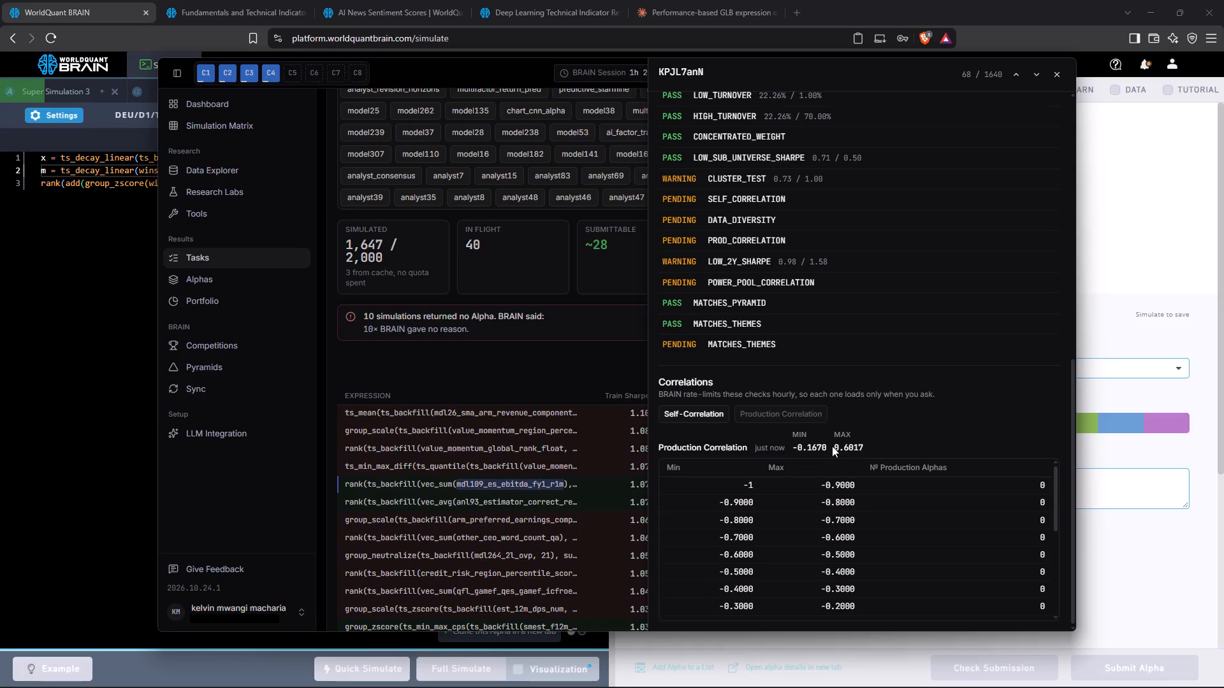
scroll(832, 446, "up", 2)
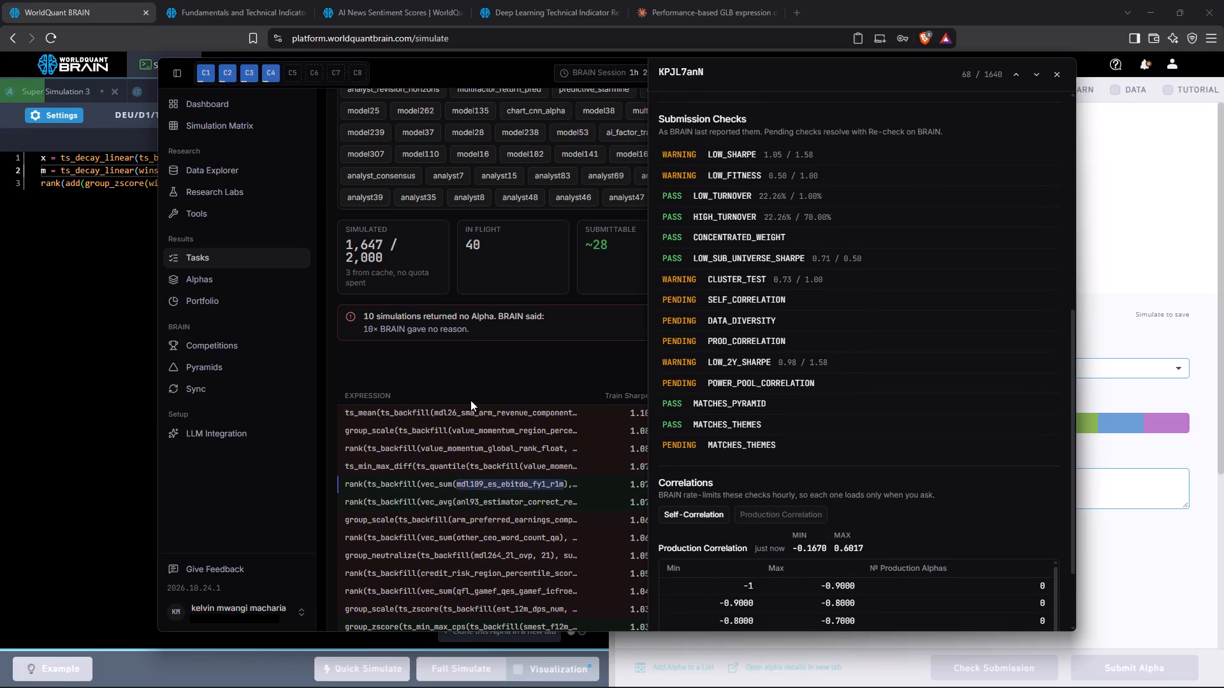
Open the ts_mean(ts_backfill(mean_estimate_change_pct_fy1_ea… alpha from the task results and request its production correlation.
left_click(471, 376)
scroll(456, 474, "up", 2)
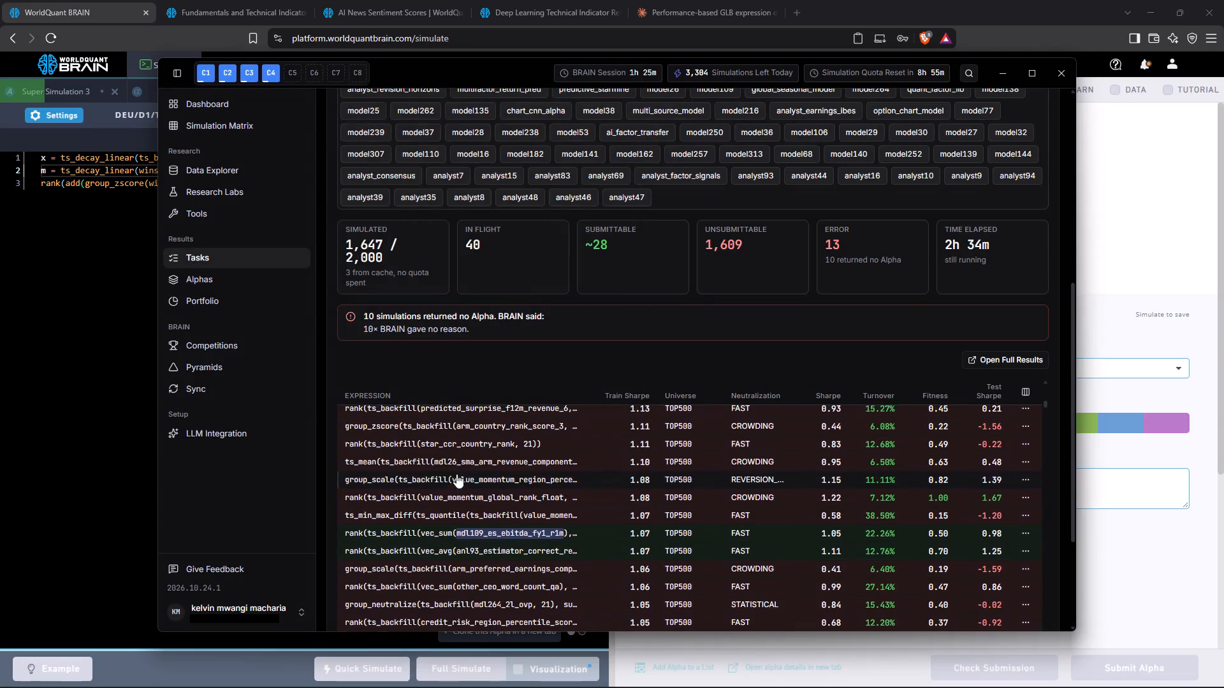
scroll(456, 474, "up", 1)
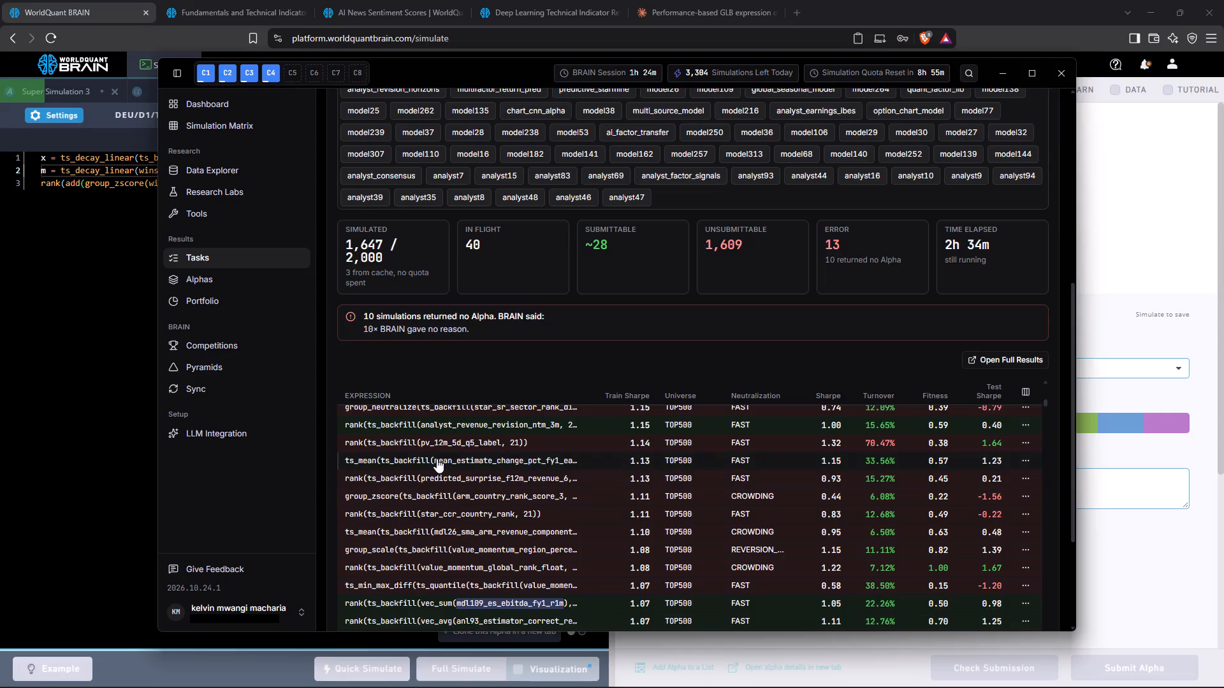
left_click(437, 459)
scroll(797, 543, "down", 5)
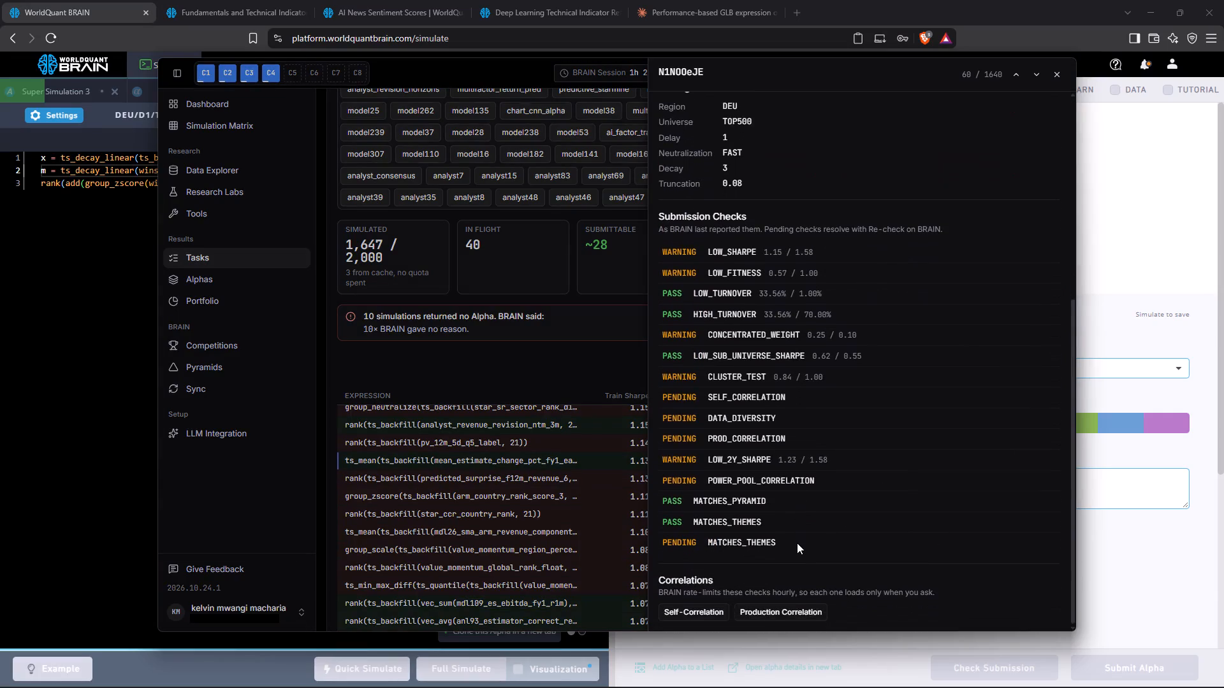
scroll(797, 543, "down", 4)
left_click(785, 610)
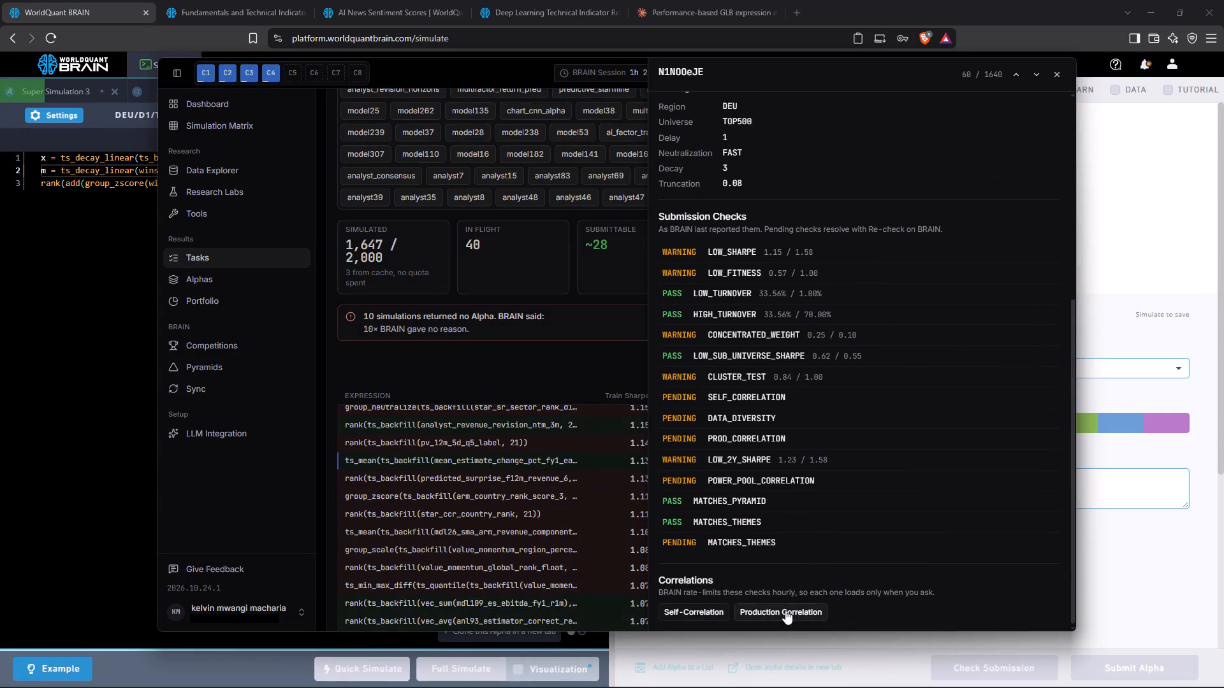
scroll(785, 610, "down", 2)
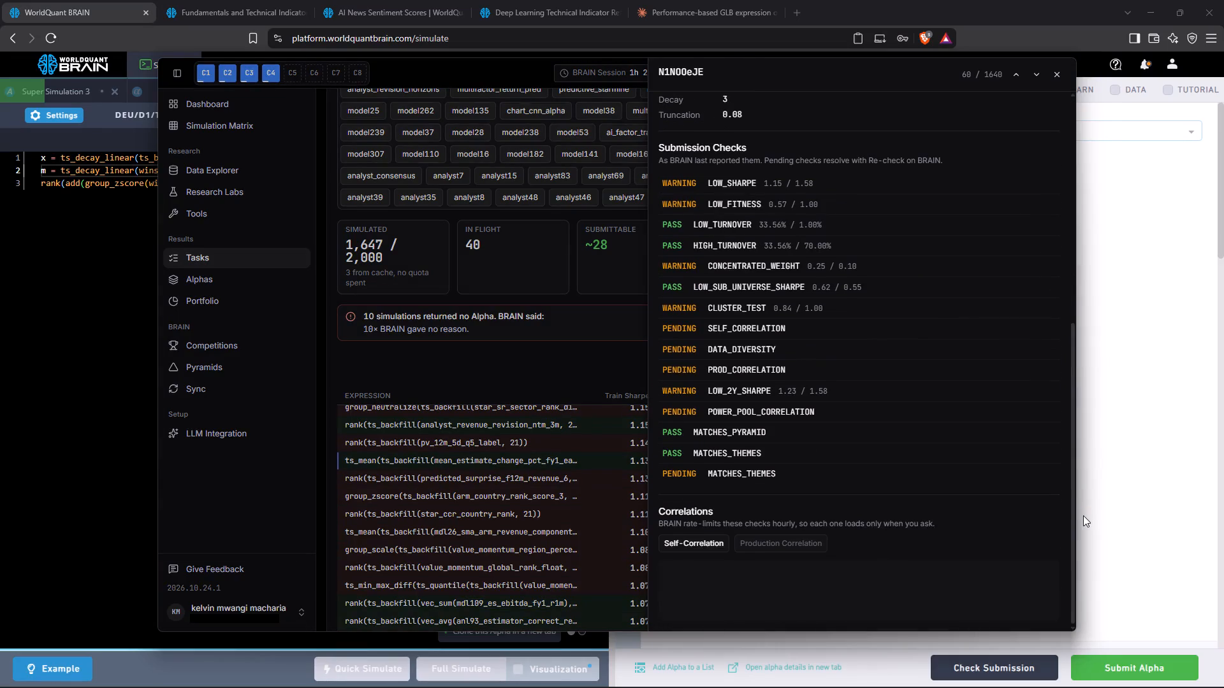
Switch back to WorldQuant BRAIN and examine the warning under Simulation 12's IS Testing Status.
left_click(1083, 515)
scroll(1083, 515, "down", 8)
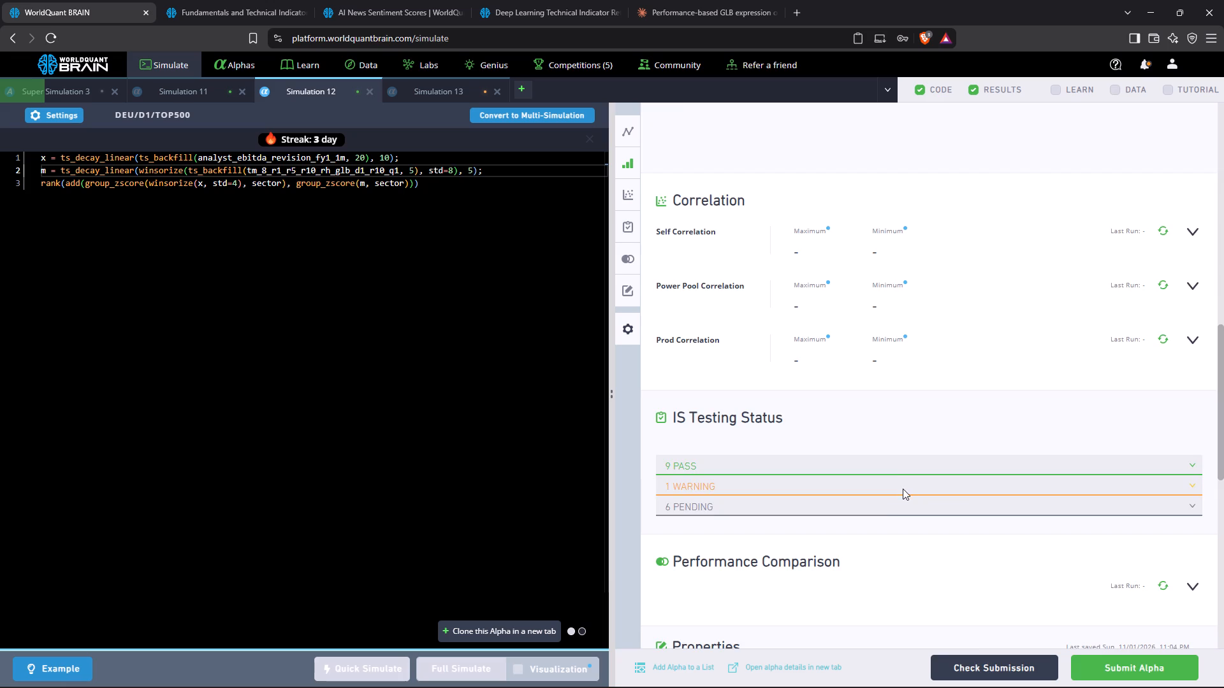
left_click(903, 489)
left_click(704, 257)
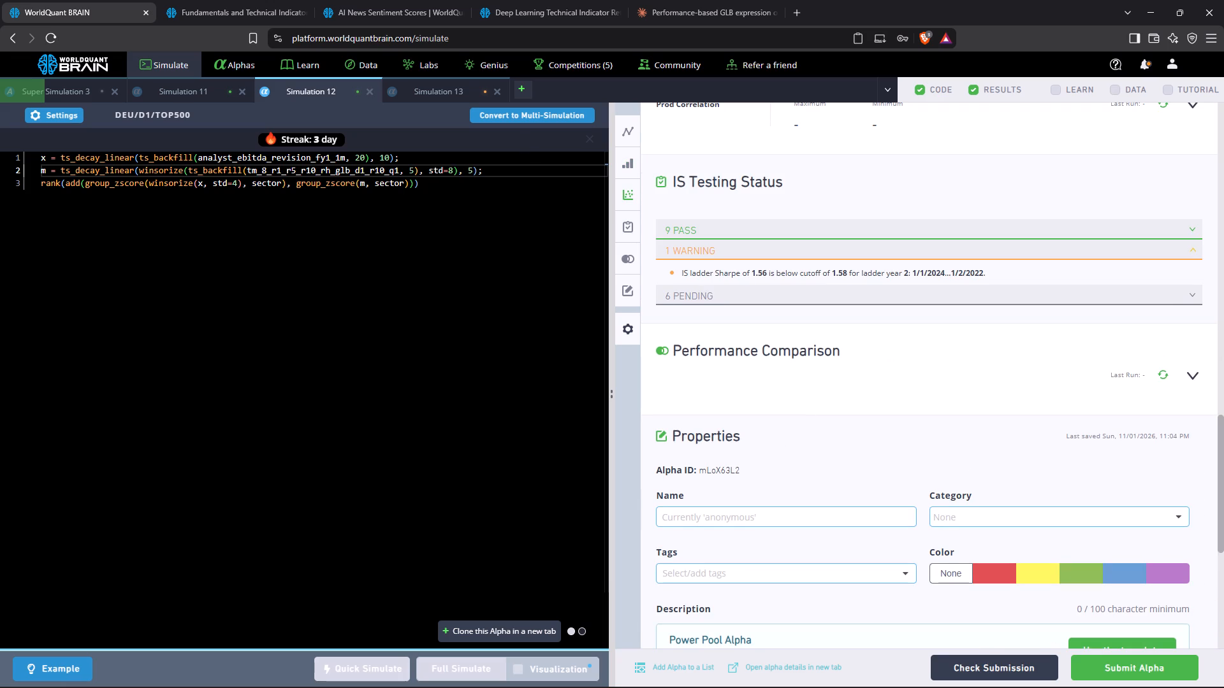
Set Simulation 12's m expression to winsorize std 6 and ts_backfill window 7, and run a full simulation.
left_click(452, 173)
key("BackSpace")
key("6")
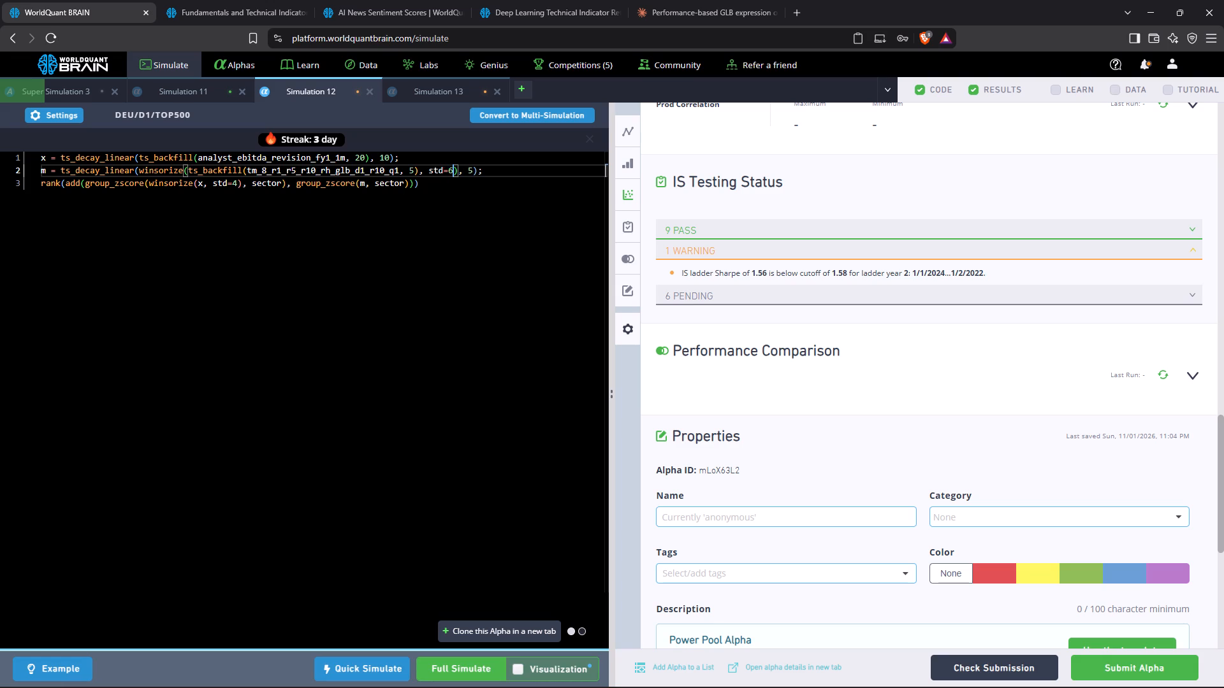
left_click(411, 169)
key("BackSpace")
key("7")
left_click(476, 657)
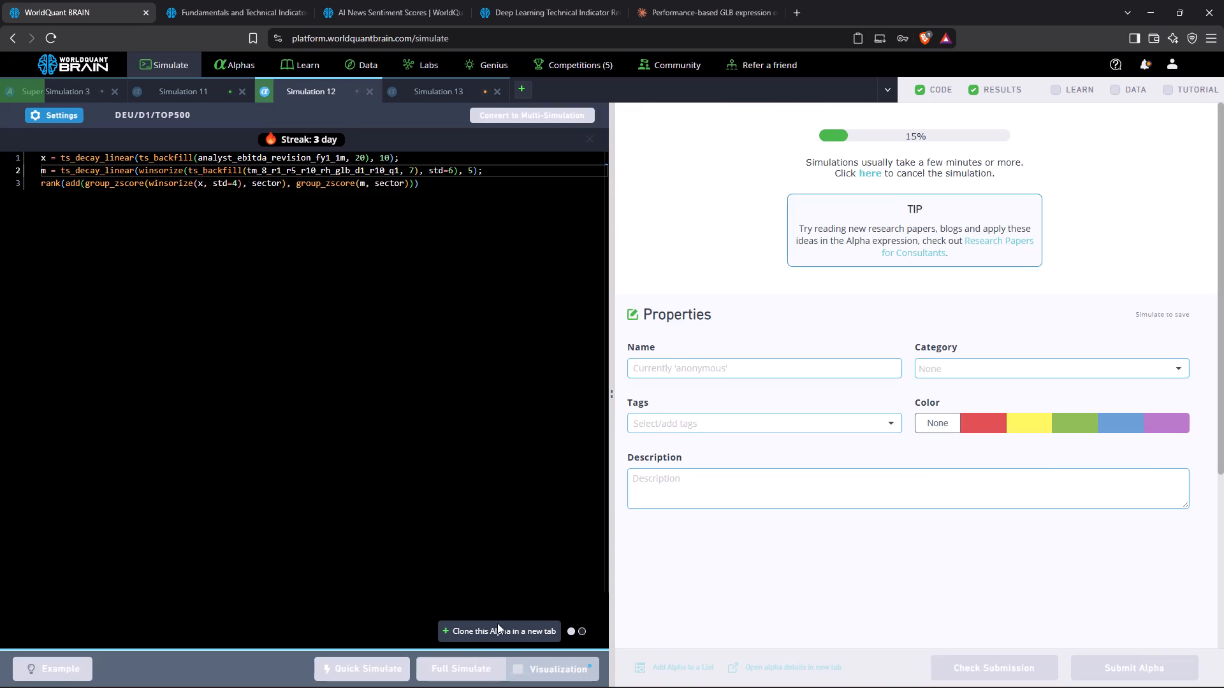
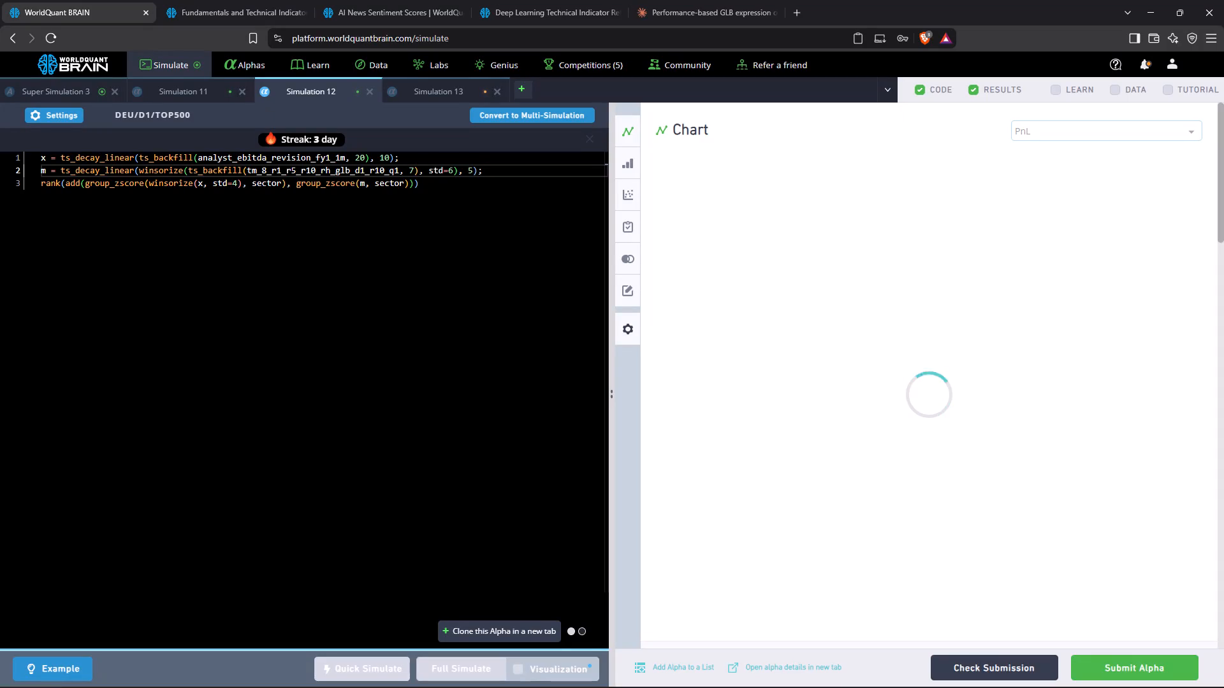
Examine the warning under Simulation 12's IS Testing Status.
scroll(984, 430, "down", 1)
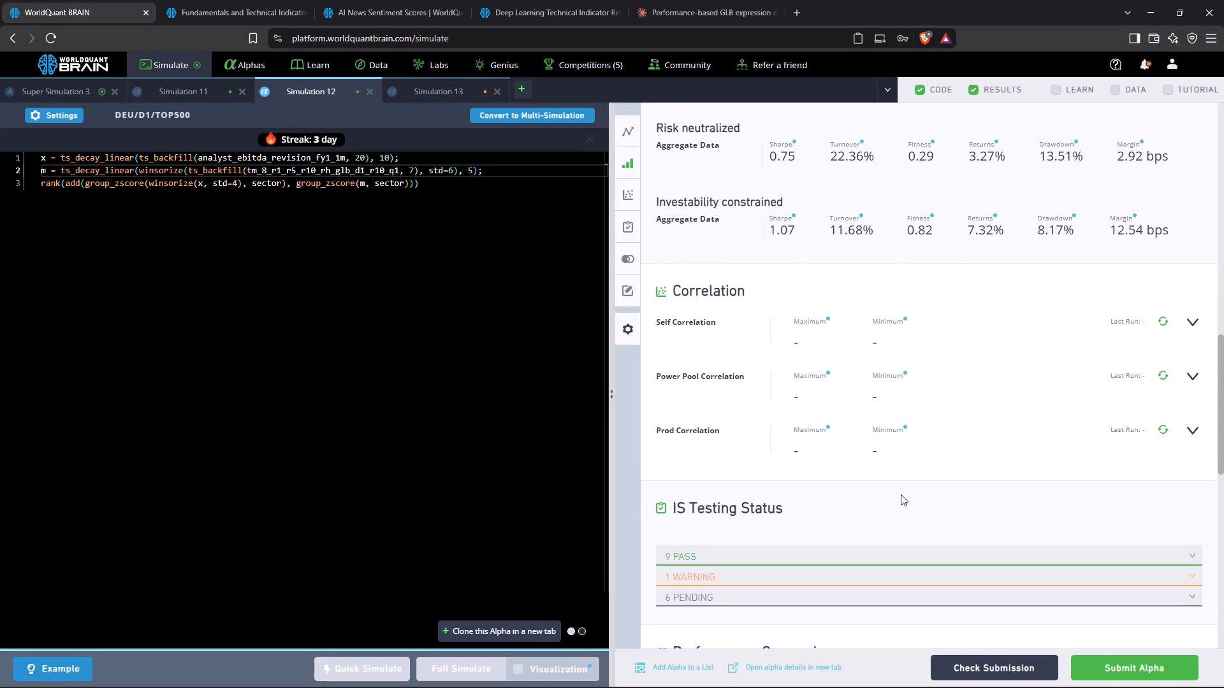
left_click(860, 571)
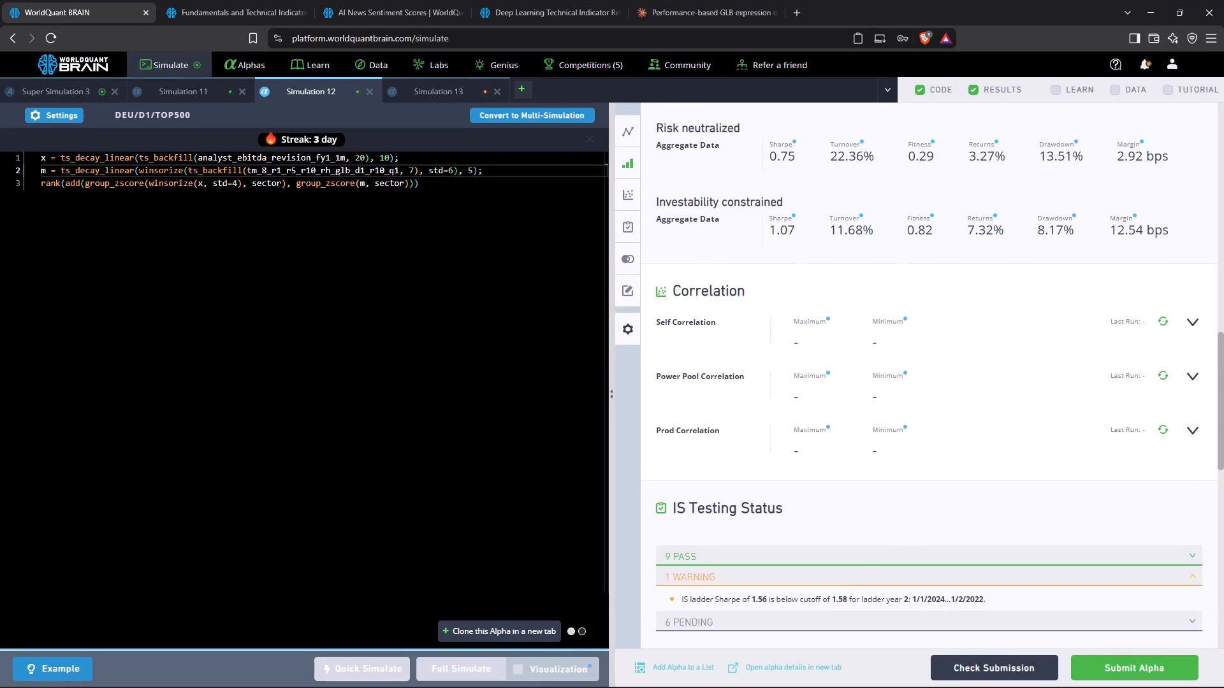
Set Simulation 12's ts_backfill window in m to 5 and ts_decay_linear window in x to 13, and run a full simulation.
left_click(411, 173)
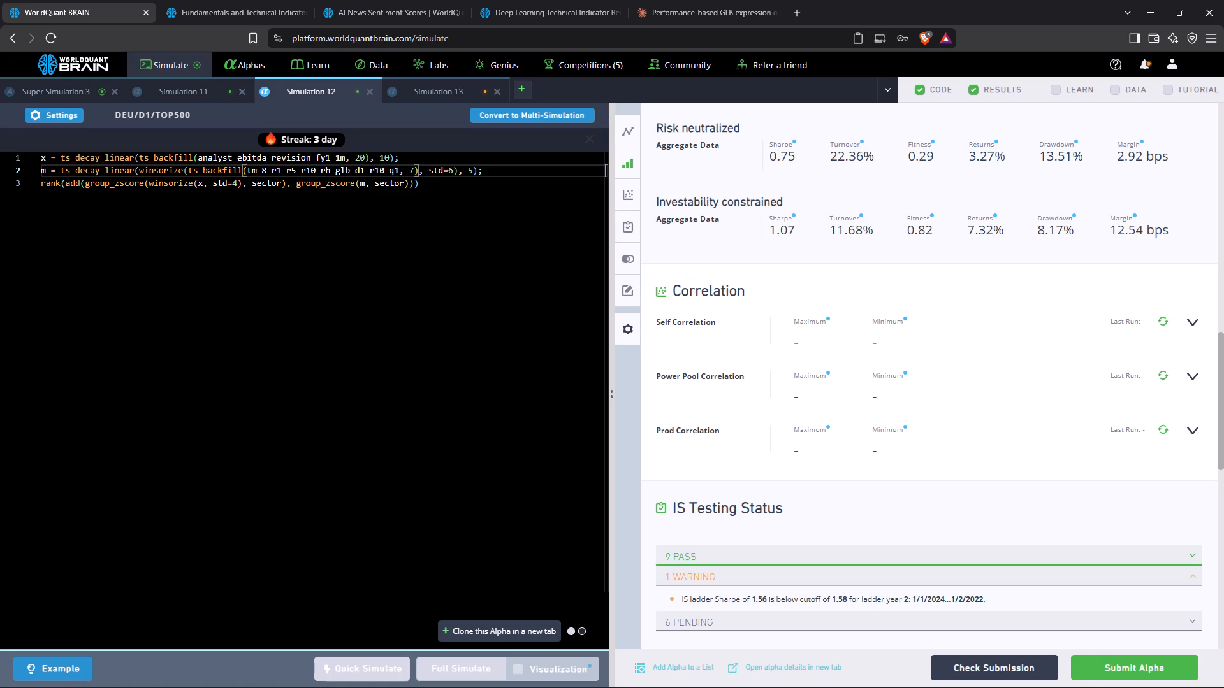
key("BackSpace")
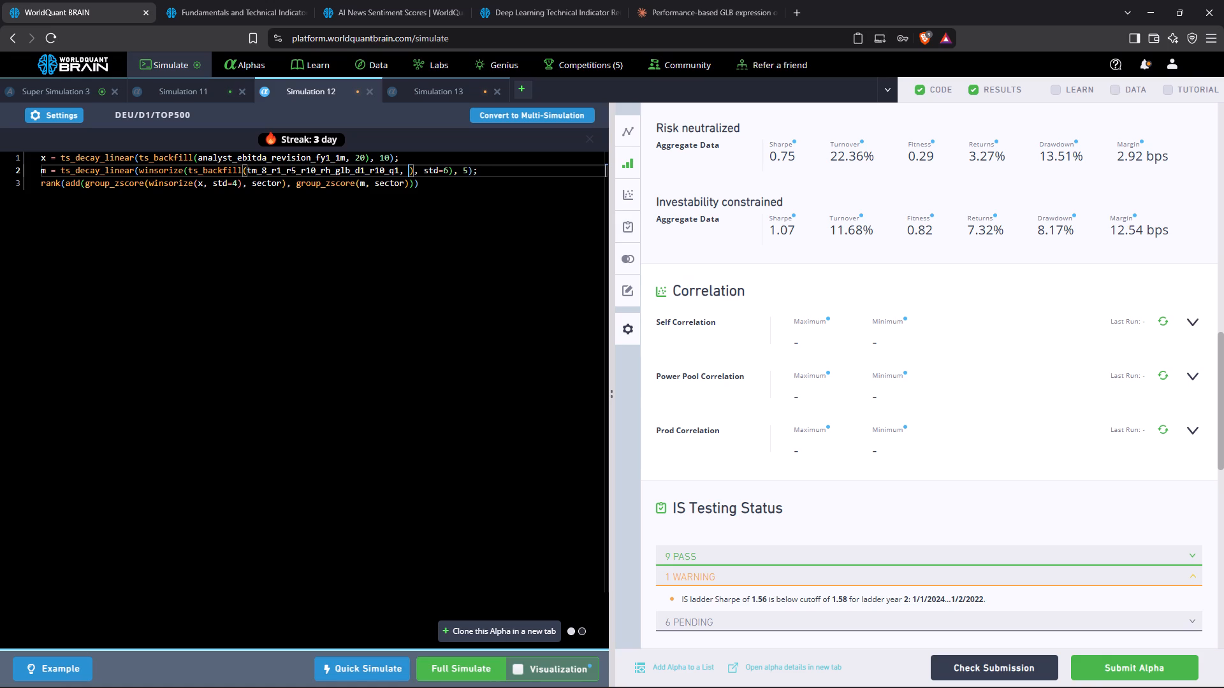
key("5")
left_click(388, 158)
key("BackSpace")
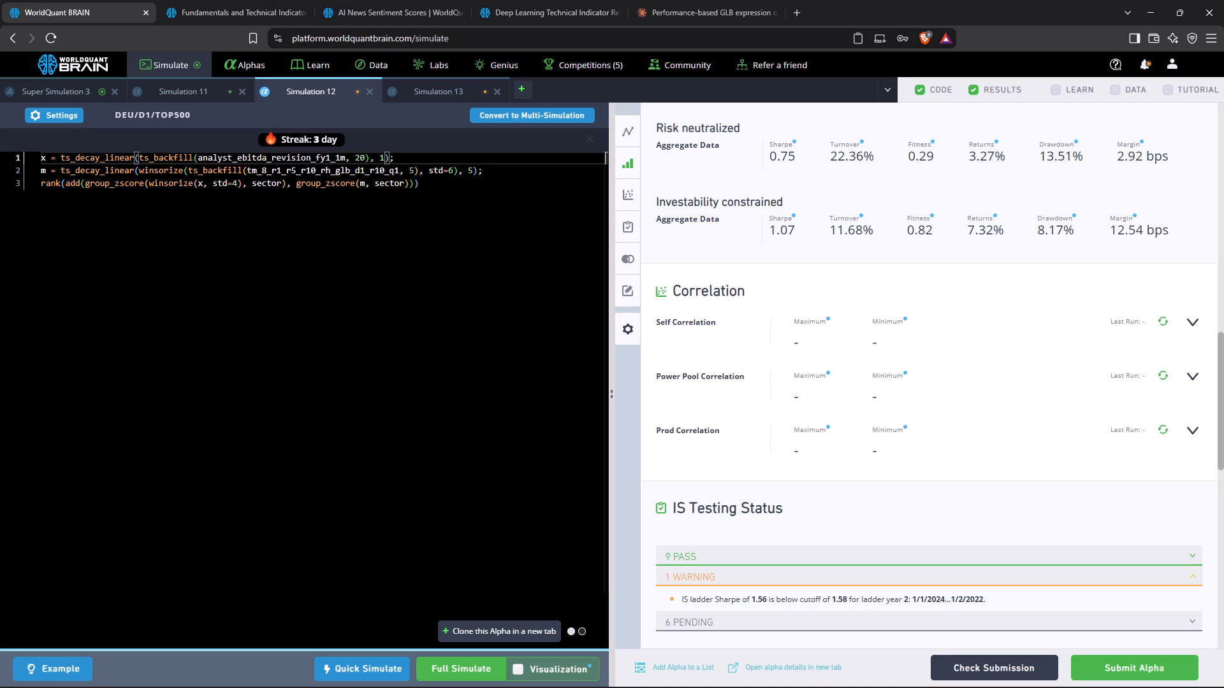
key("3")
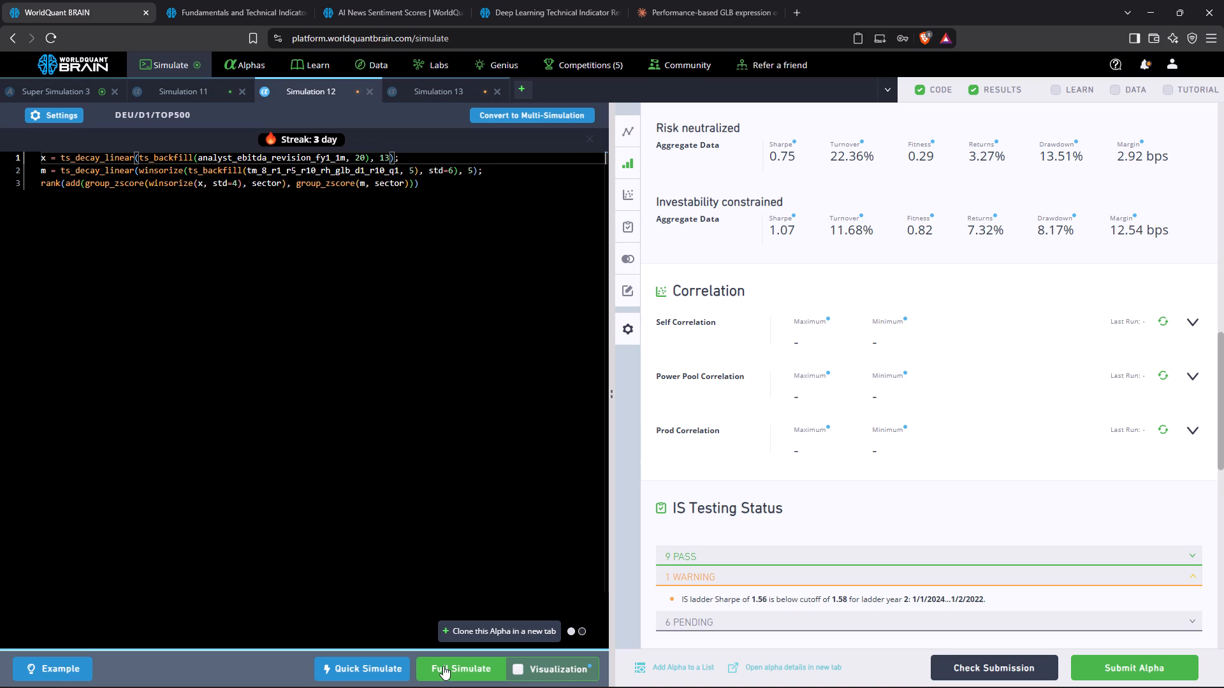
left_click(443, 666)
left_click(41, 96)
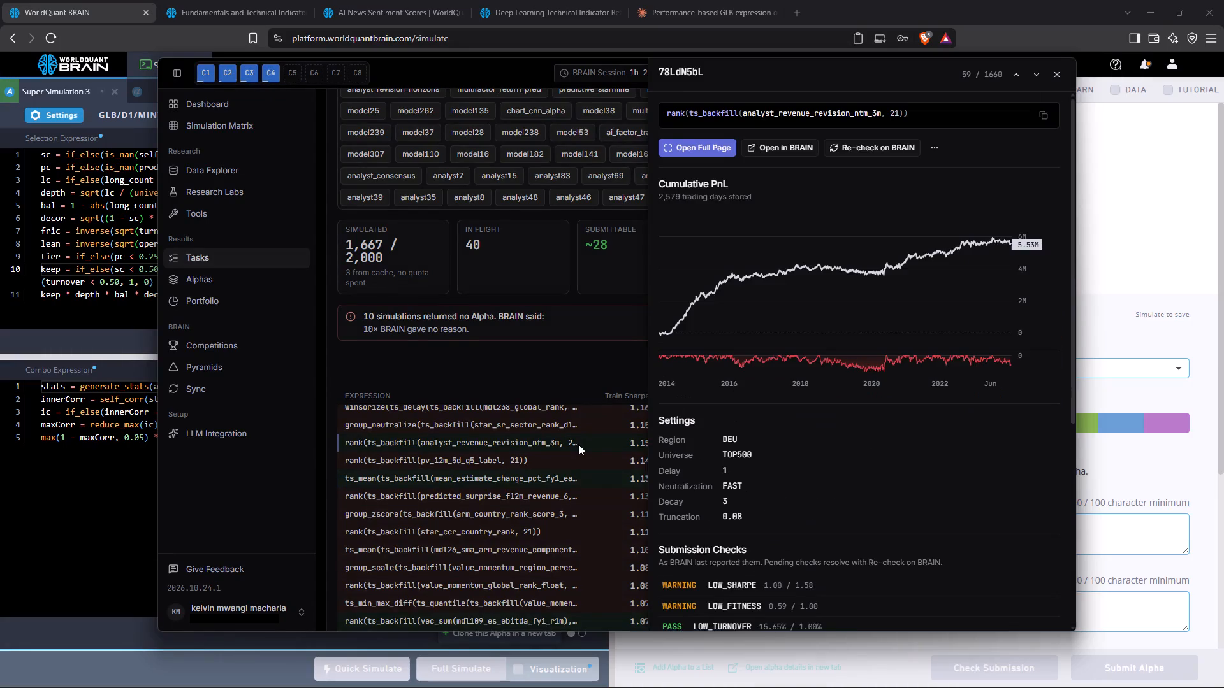
scroll(935, 459, "down", 7)
left_click(791, 605)
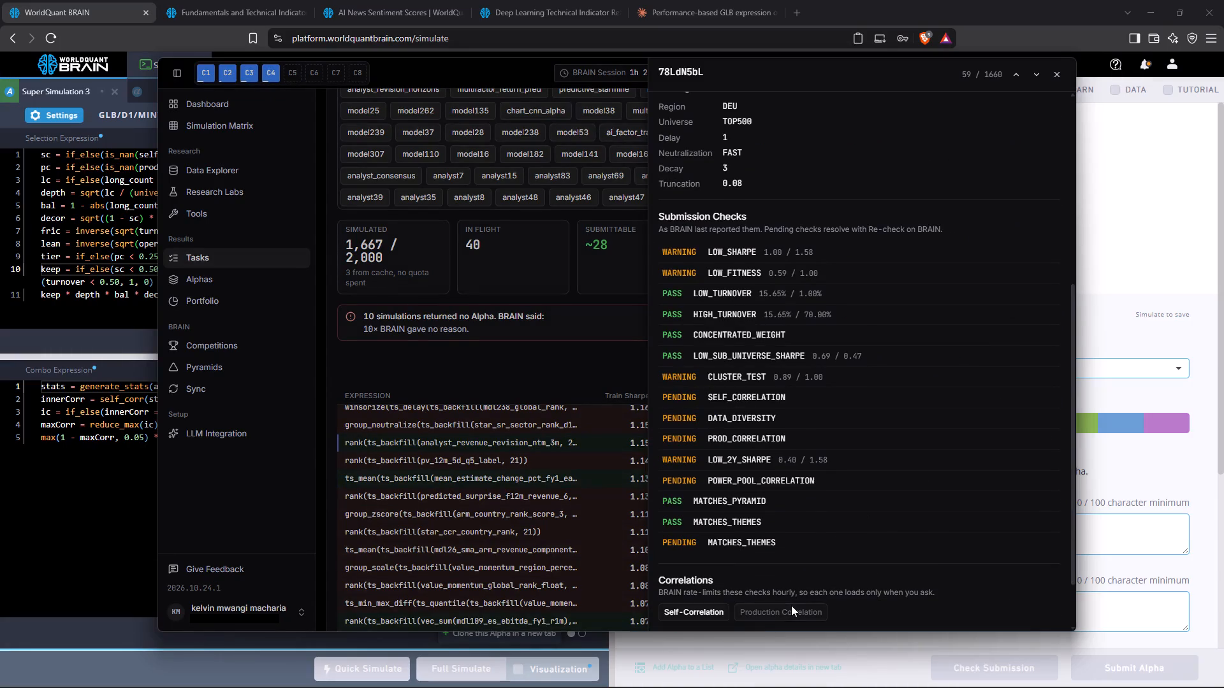
scroll(809, 521, "down", 5)
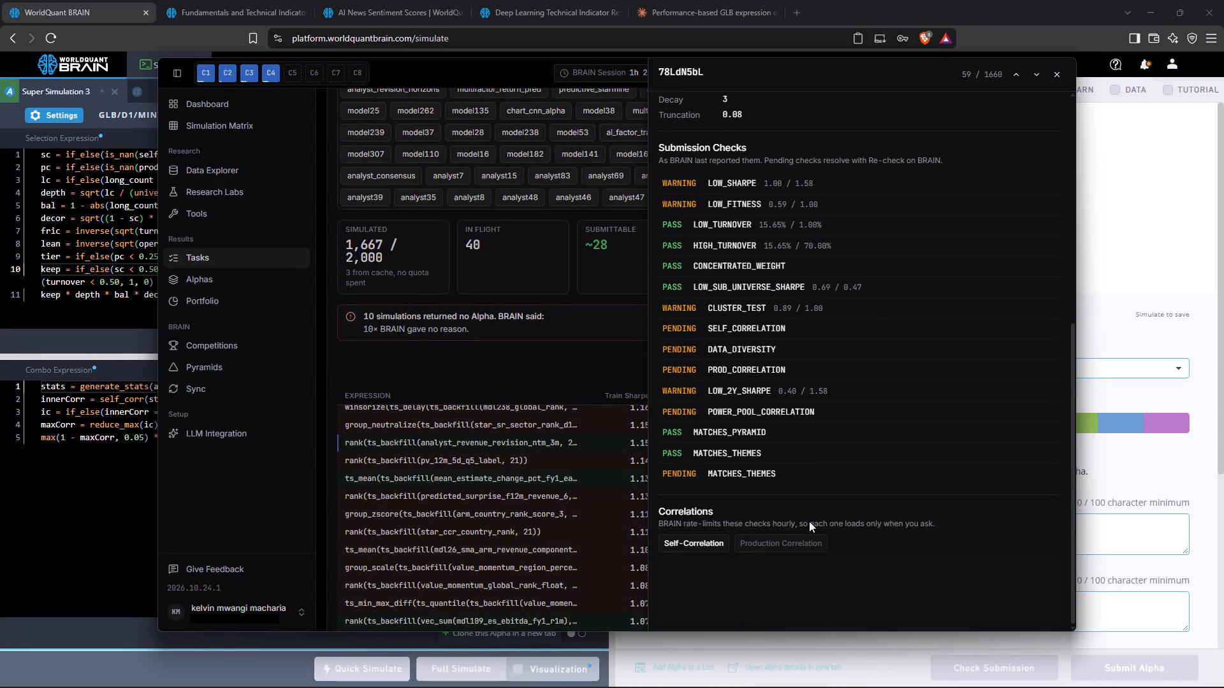
scroll(809, 521, "down", 1)
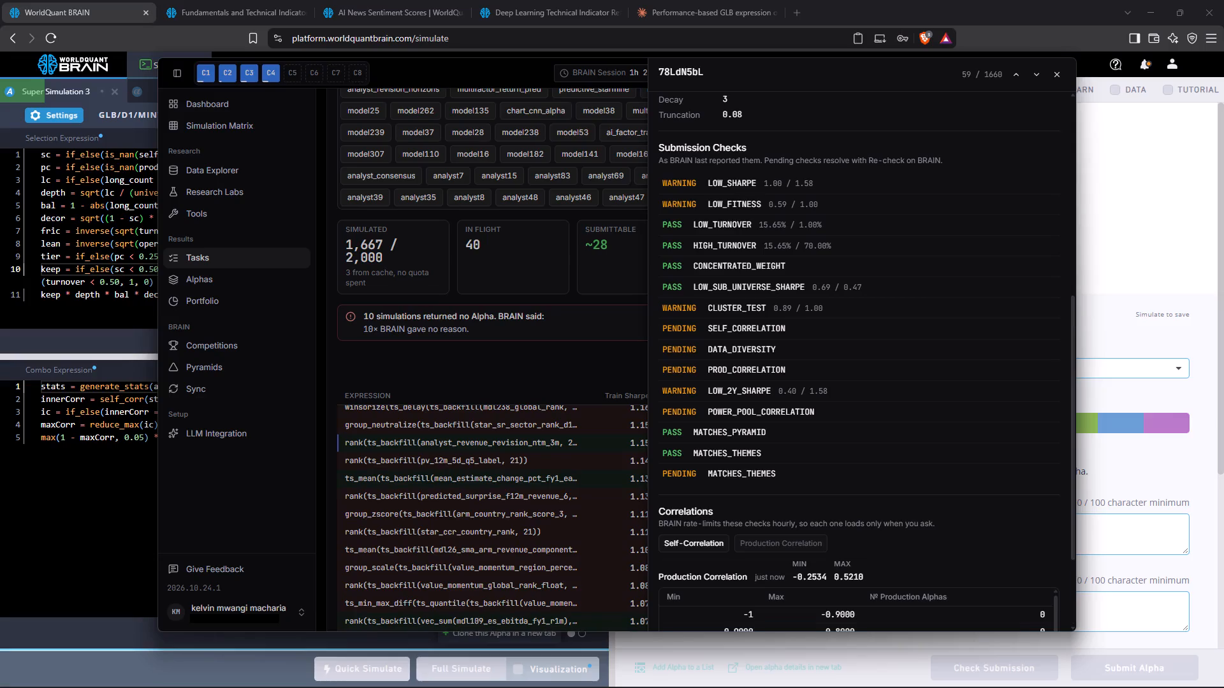
scroll(809, 521, "up", 2)
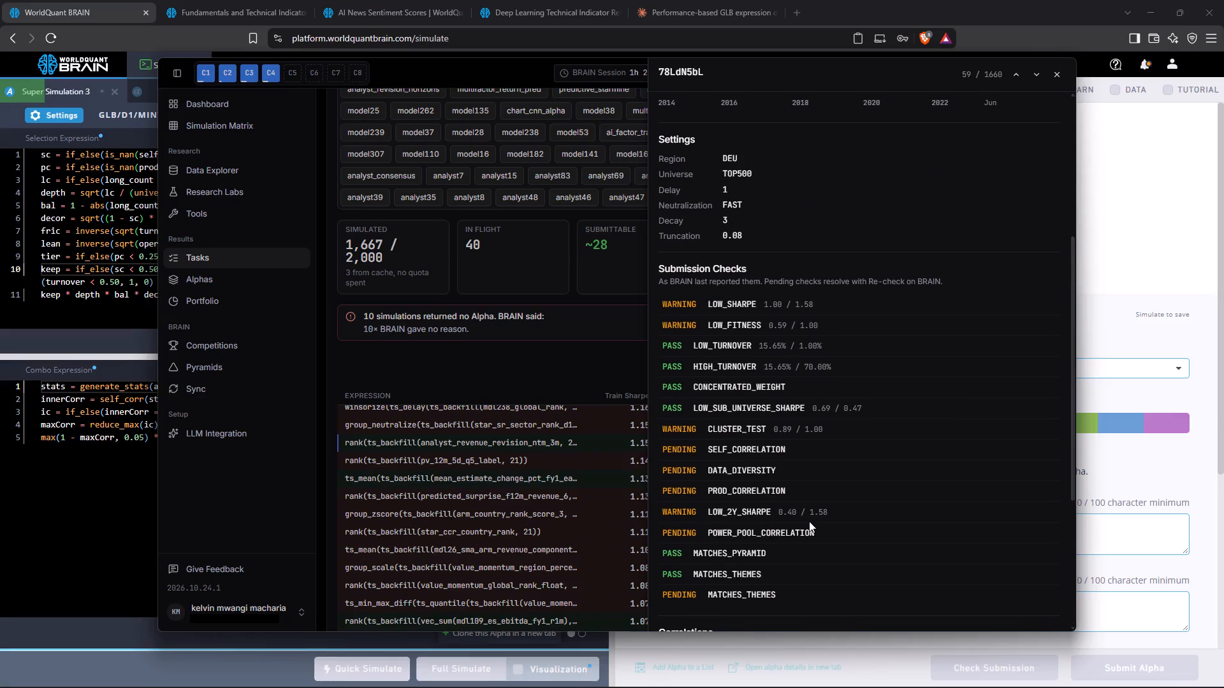
Open the scale(ts_backfill(mdl26_rank, 21)) alpha from the task results, re-check it on BRAIN, and review its submission checks.
left_click(428, 376)
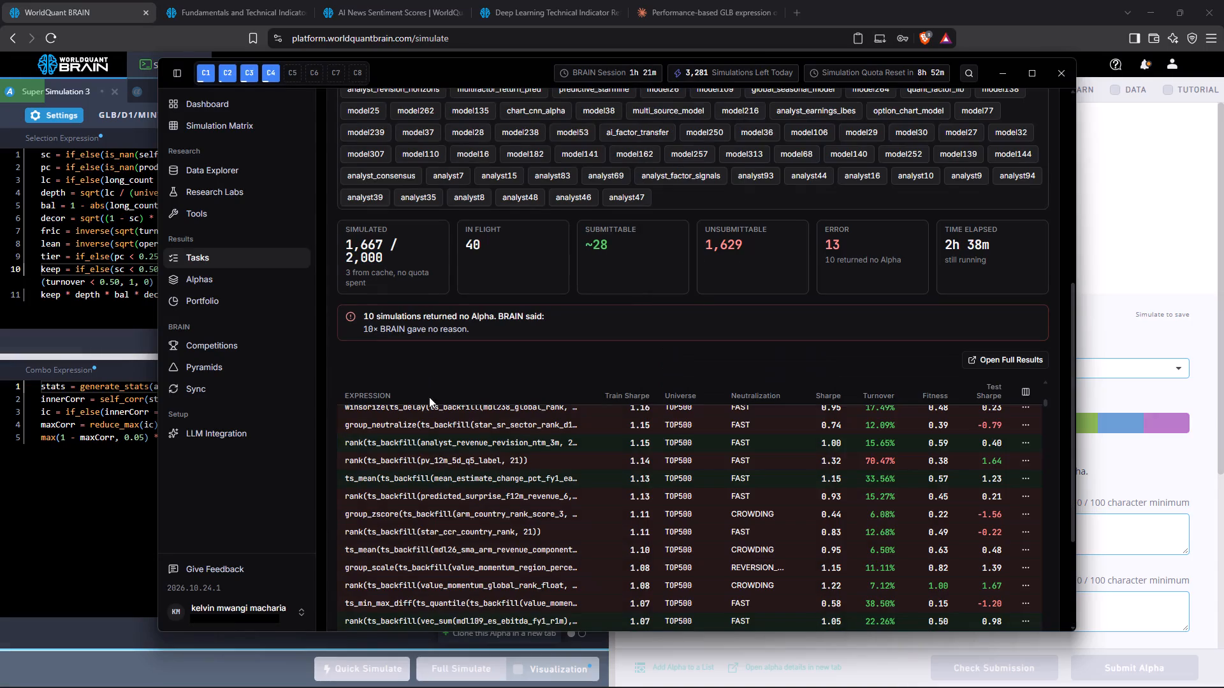
scroll(434, 460, "up", 13)
scroll(434, 460, "down", 8)
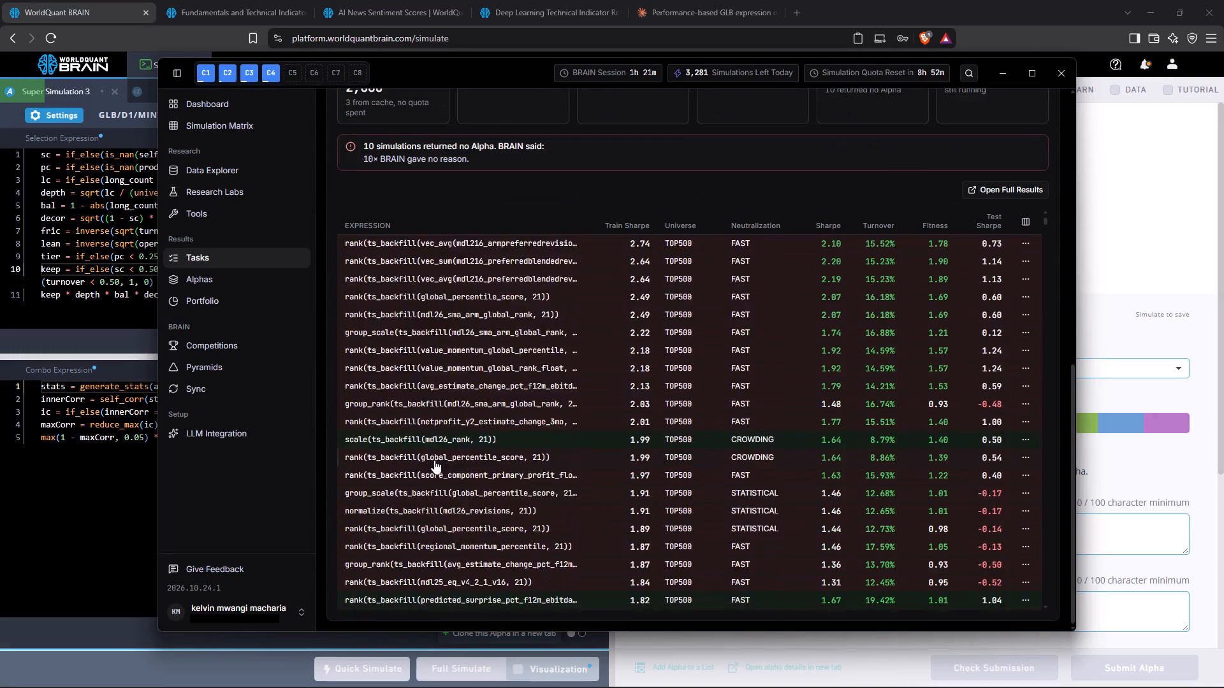
scroll(434, 460, "down", 1)
scroll(434, 456, "up", 5)
left_click(428, 440)
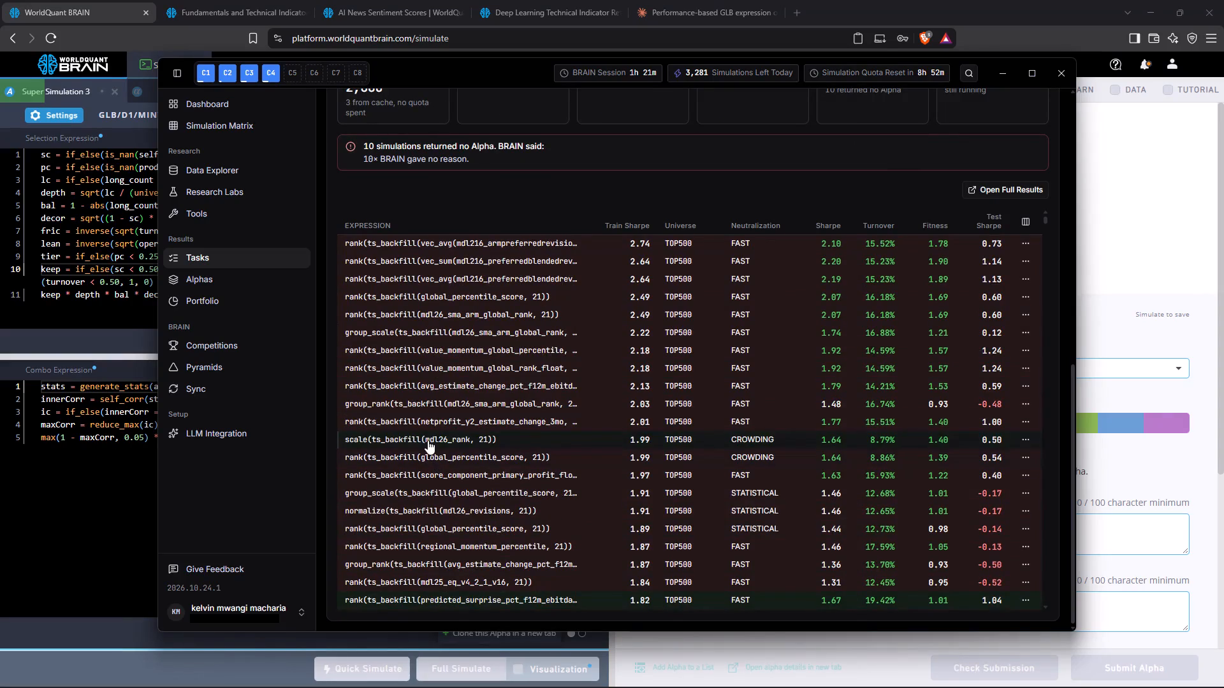
left_click_drag(428, 440, 734, 454)
scroll(734, 454, "down", 6)
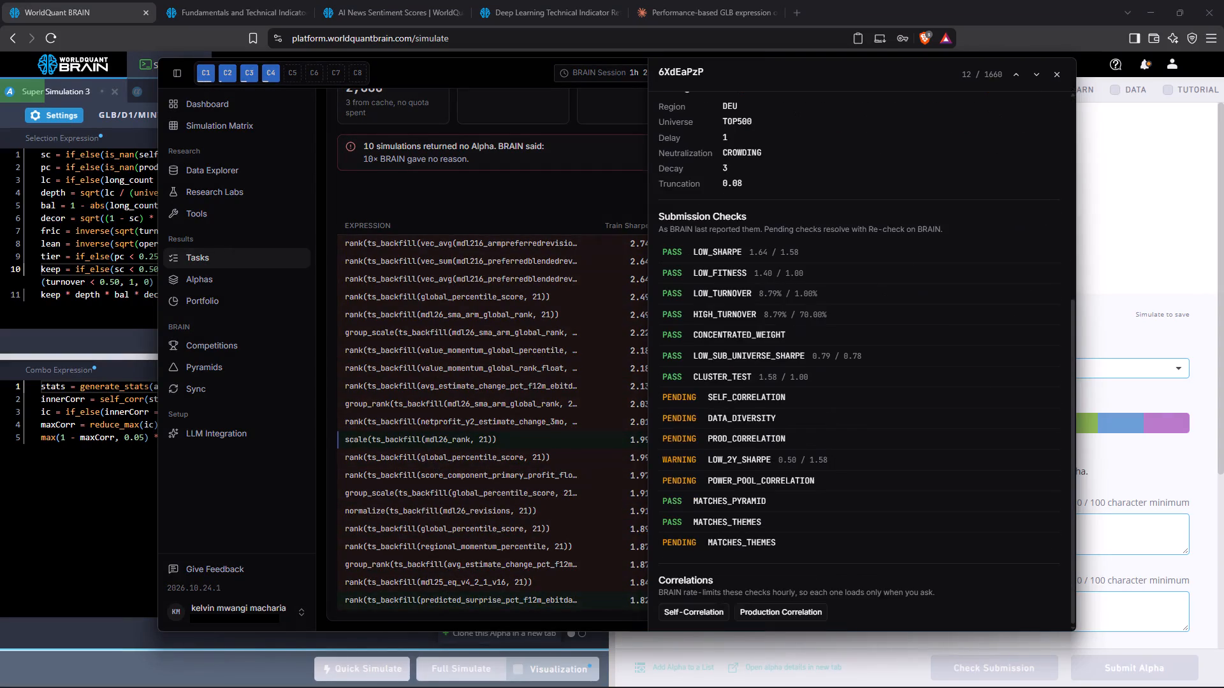
scroll(822, 333, "up", 6)
left_click(855, 143)
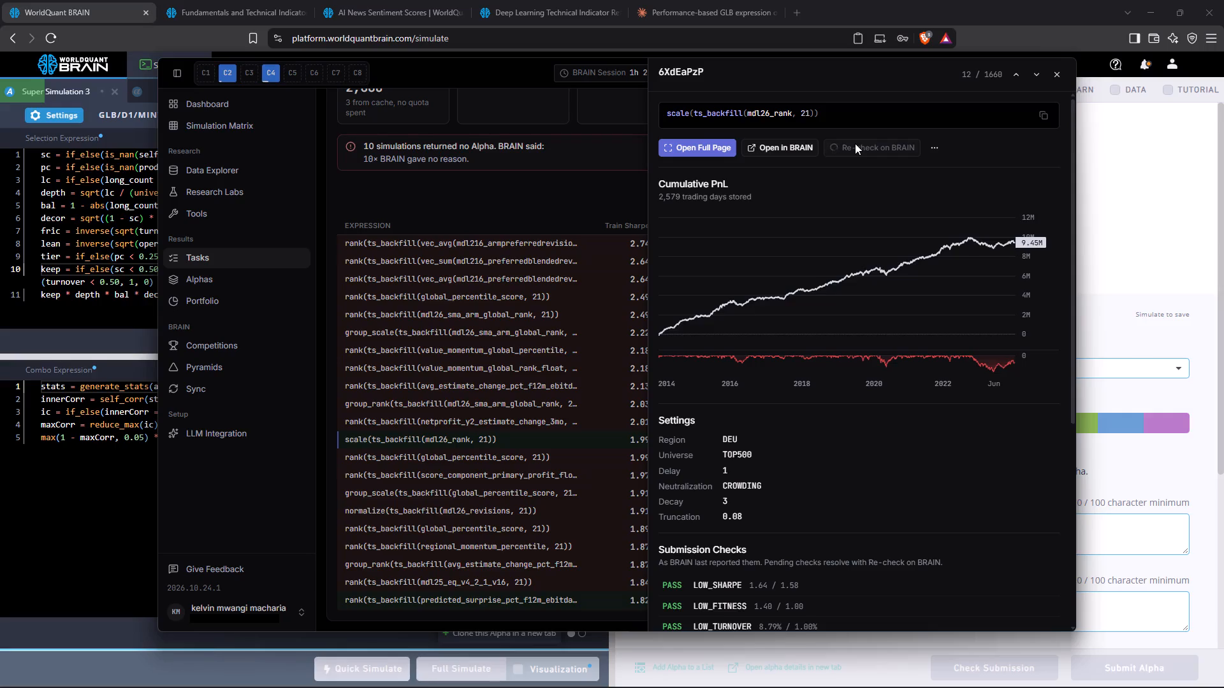
scroll(975, 369, "down", 5)
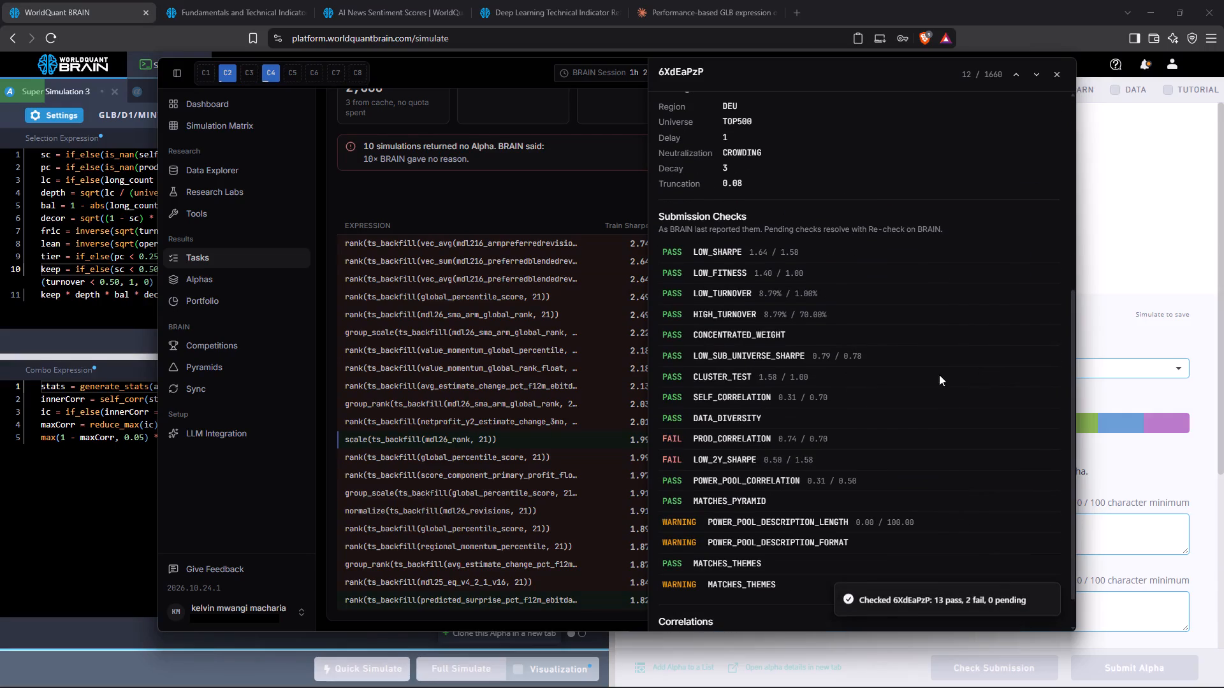
left_click(531, 589)
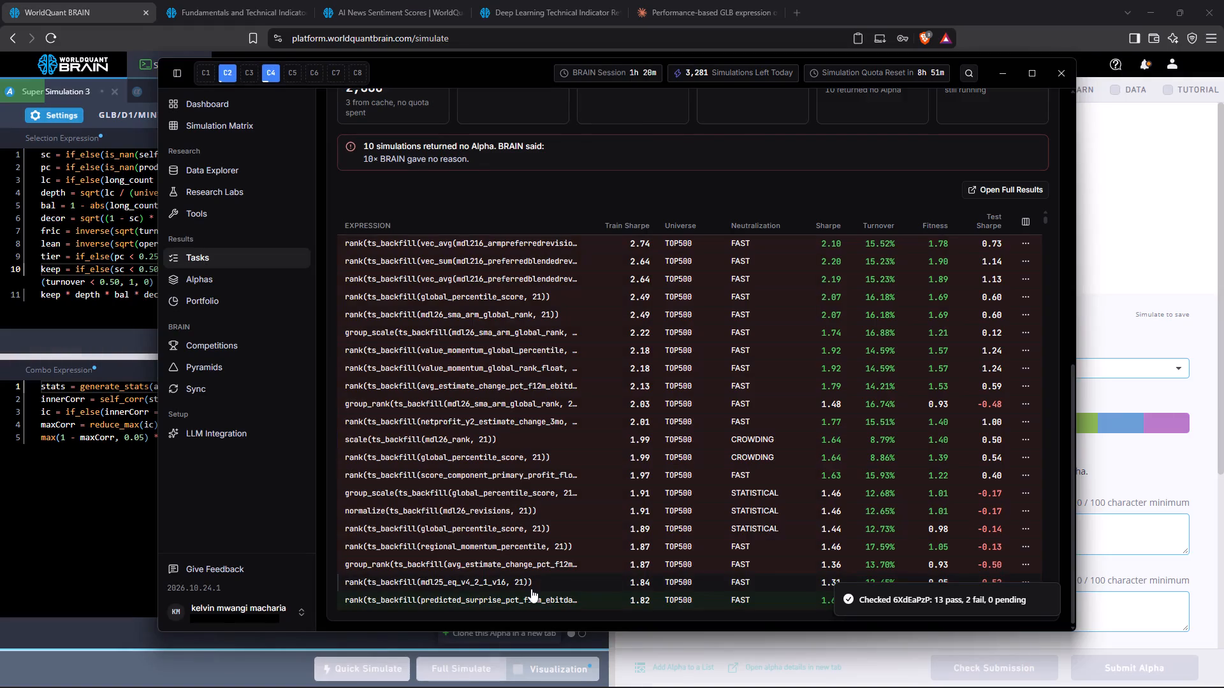
Open the rank(ts_backfill(predicted_surprise_pct_f12m_ebitda_5, 21)) alpha, load its production correlation, re-check it on BRAIN, and review the submission checks.
left_click(528, 603)
scroll(790, 308, "down", 6)
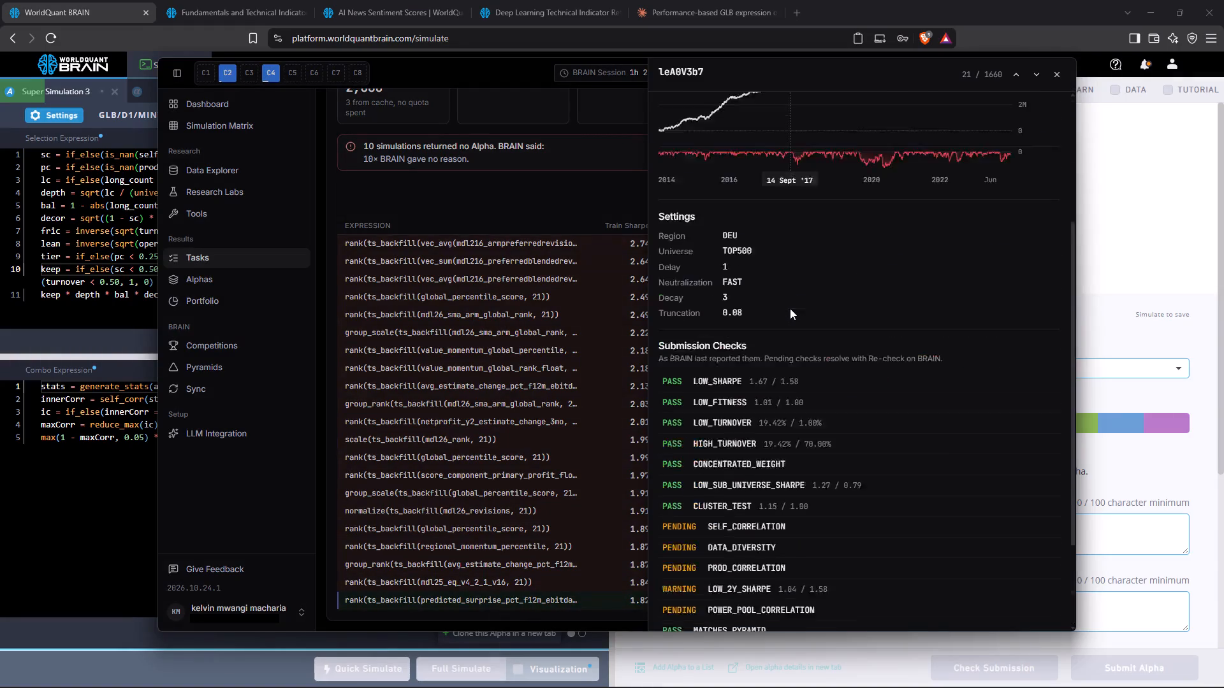
left_click(769, 615)
scroll(769, 615, "down", 3)
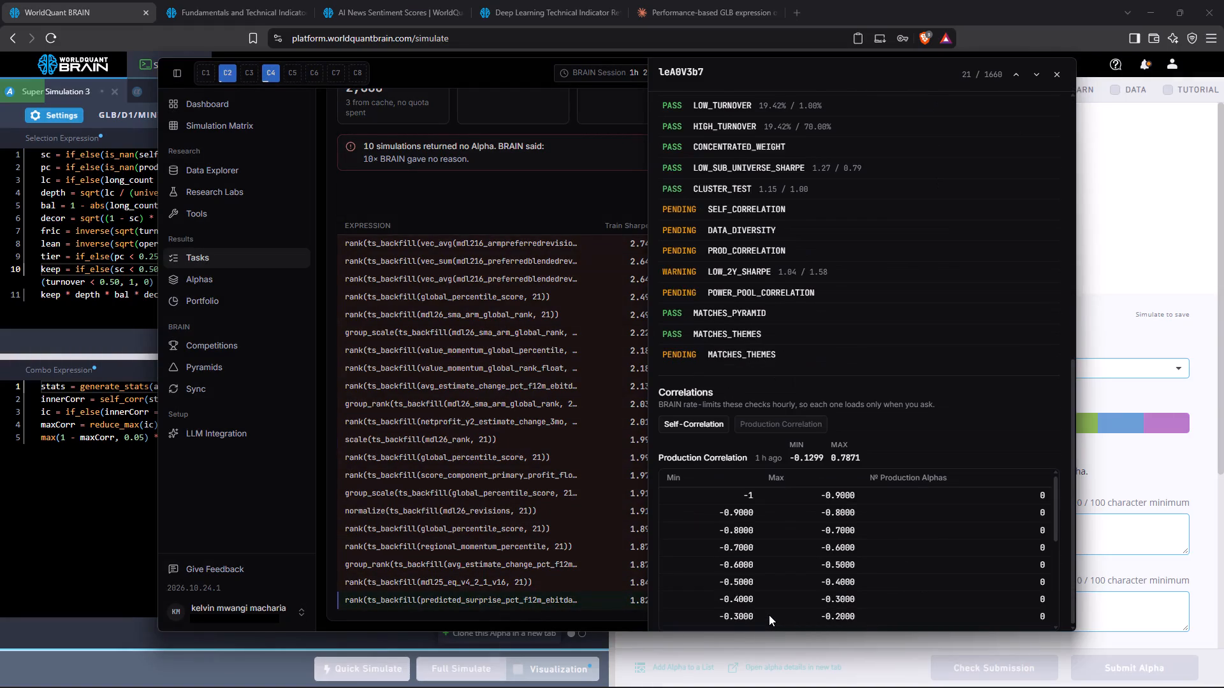
scroll(769, 615, "up", 8)
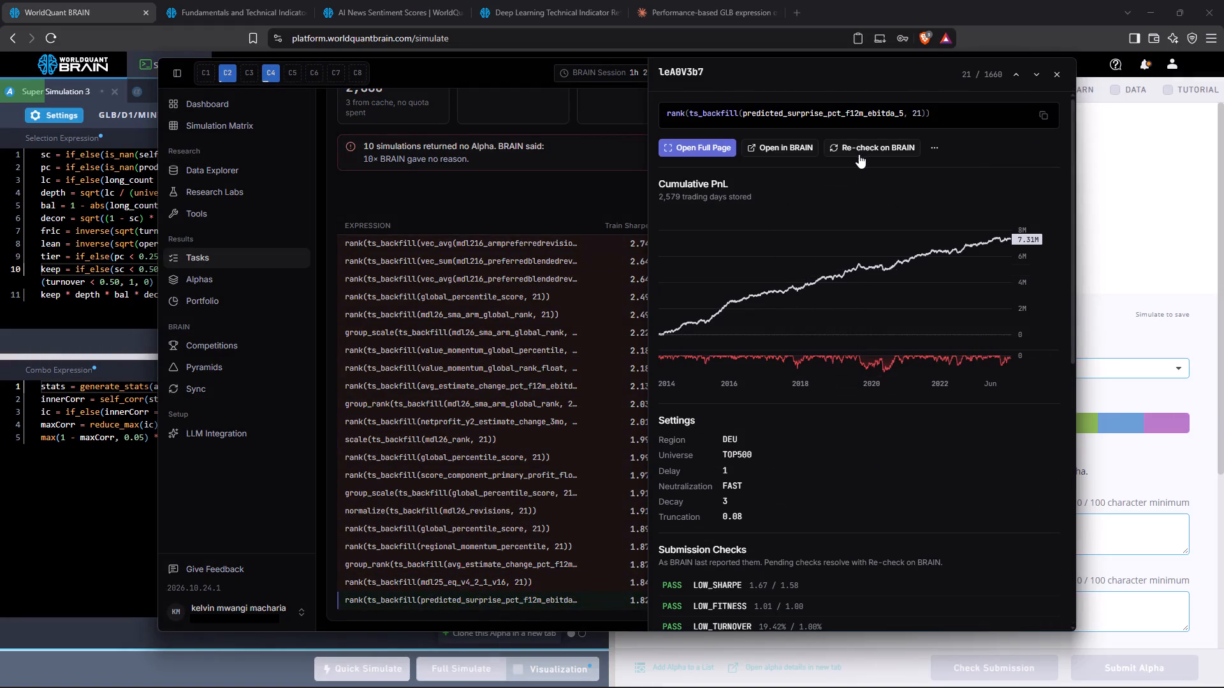
left_click(859, 154)
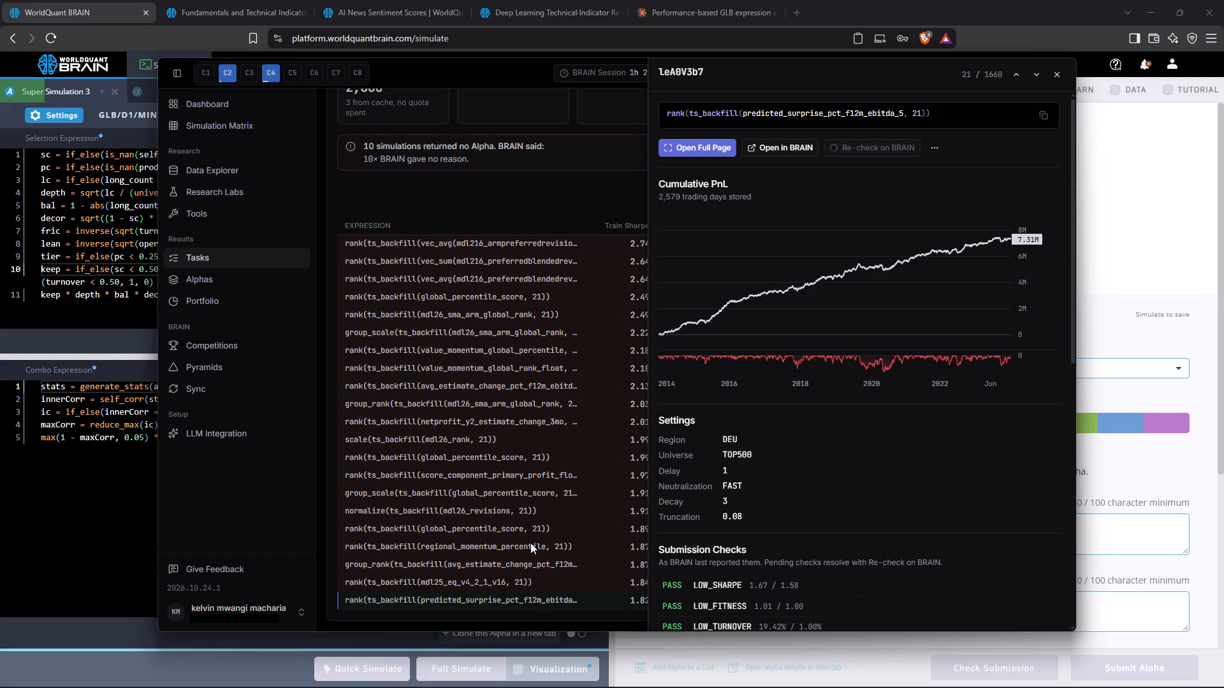
scroll(720, 492, "down", 8)
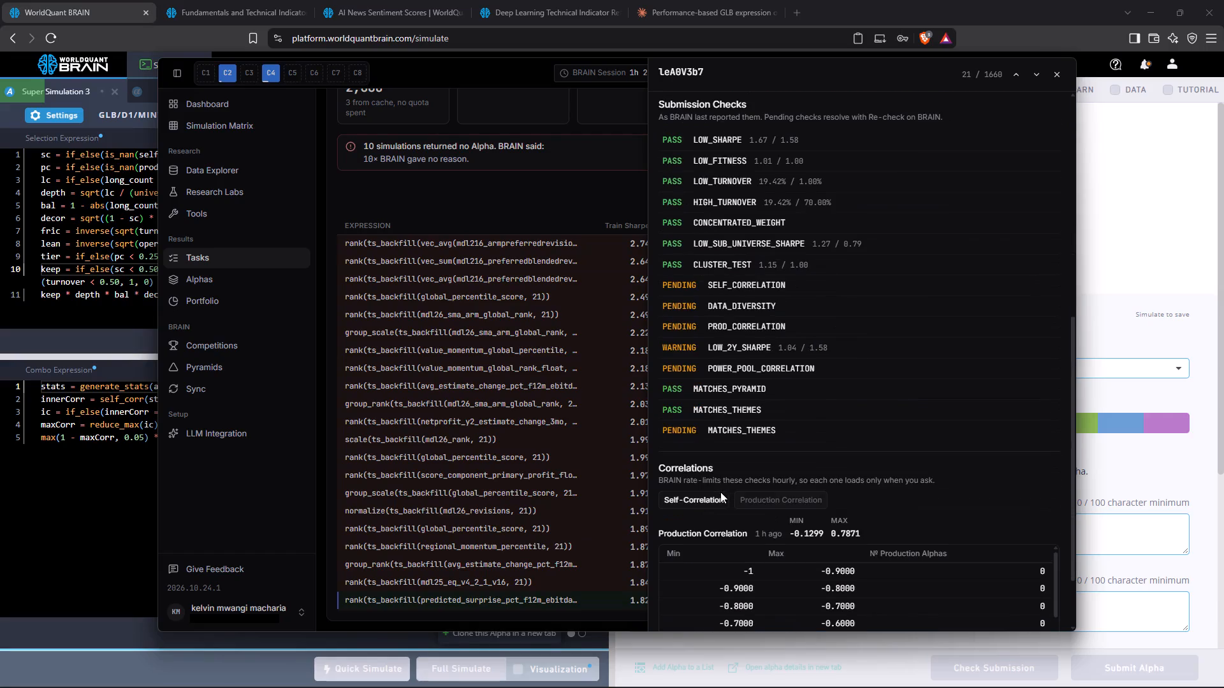
scroll(499, 572, "down", 1)
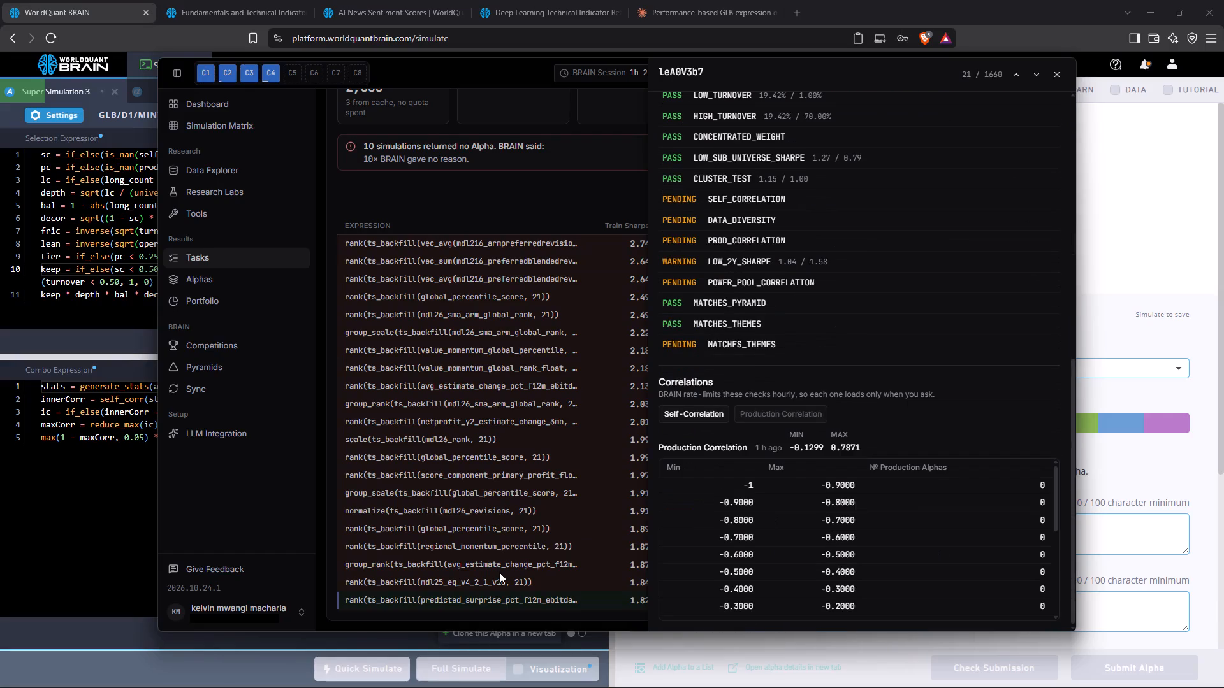
scroll(499, 572, "down", 1)
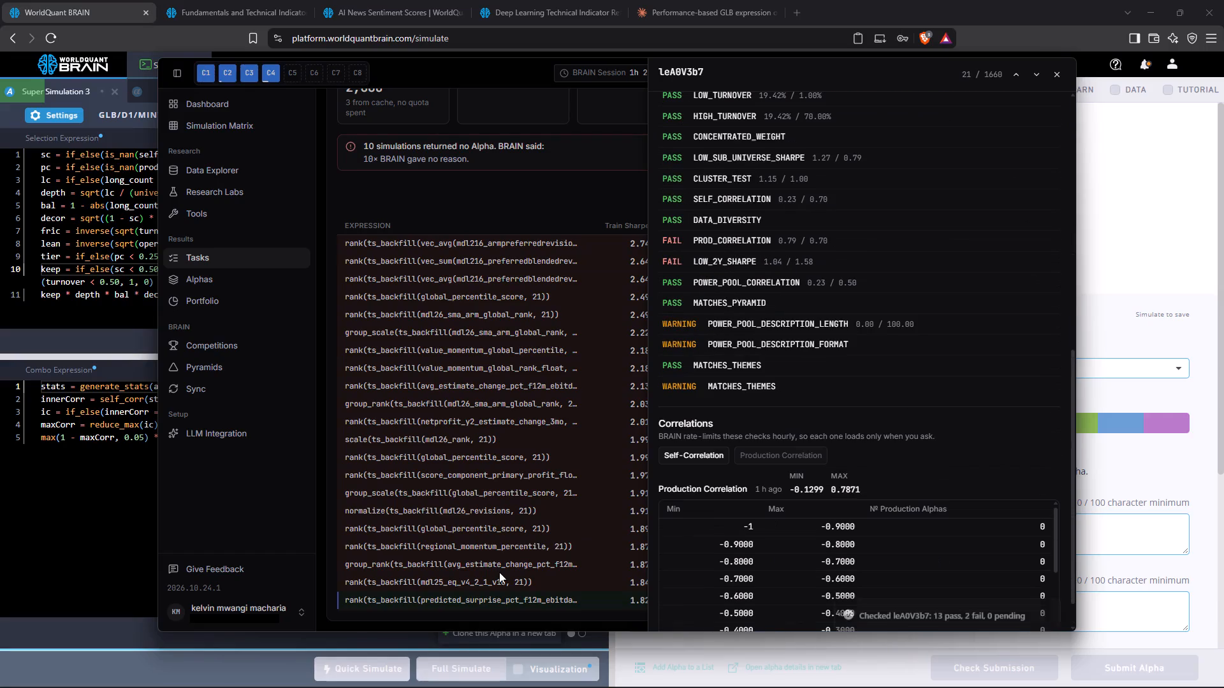
scroll(499, 572, "down", 2)
left_click(499, 572)
Open the group_rank(ts_backfill(predicted_surprise_pct_f12m_ebitda_5, 21), sector) alpha and review its submission checks, production correlation and PnL.
scroll(499, 572, "down", 2)
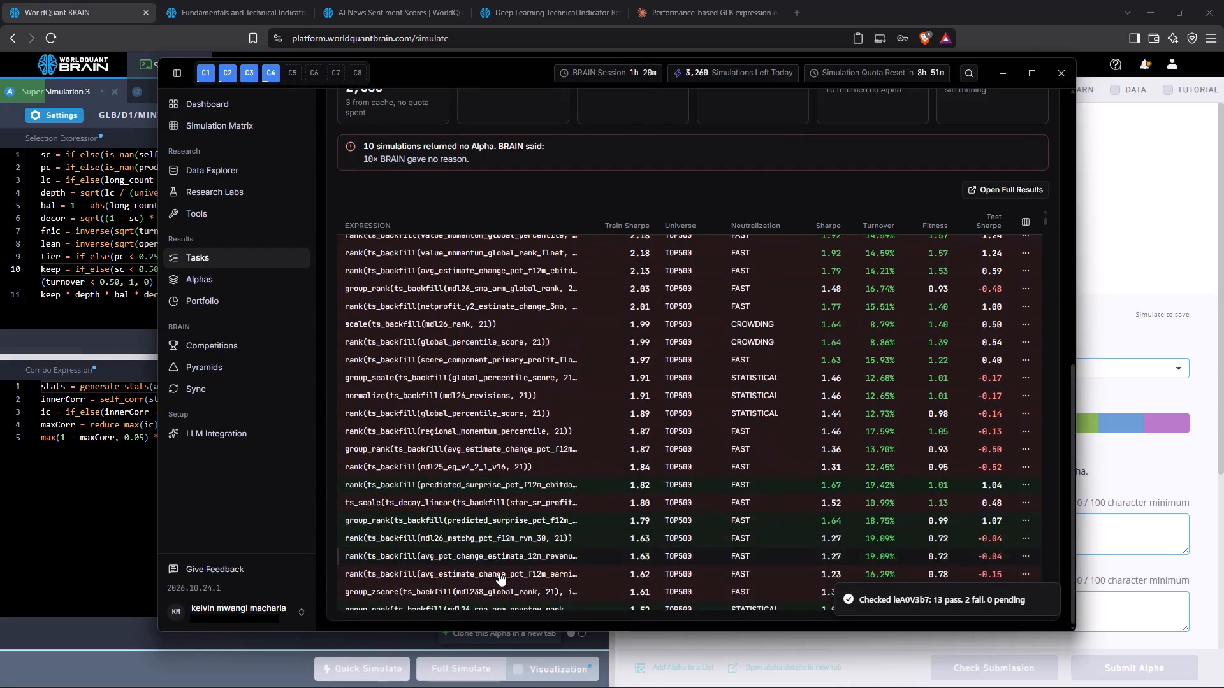
scroll(499, 572, "down", 1)
left_click(495, 469)
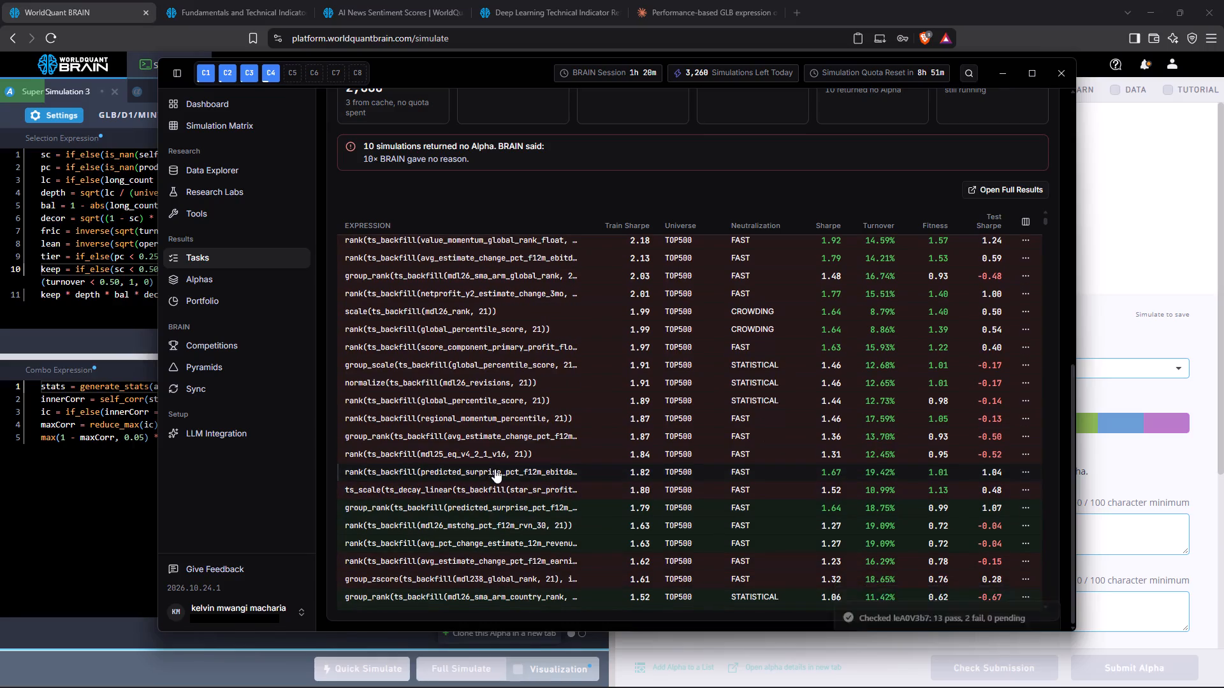
scroll(806, 463, "down", 7)
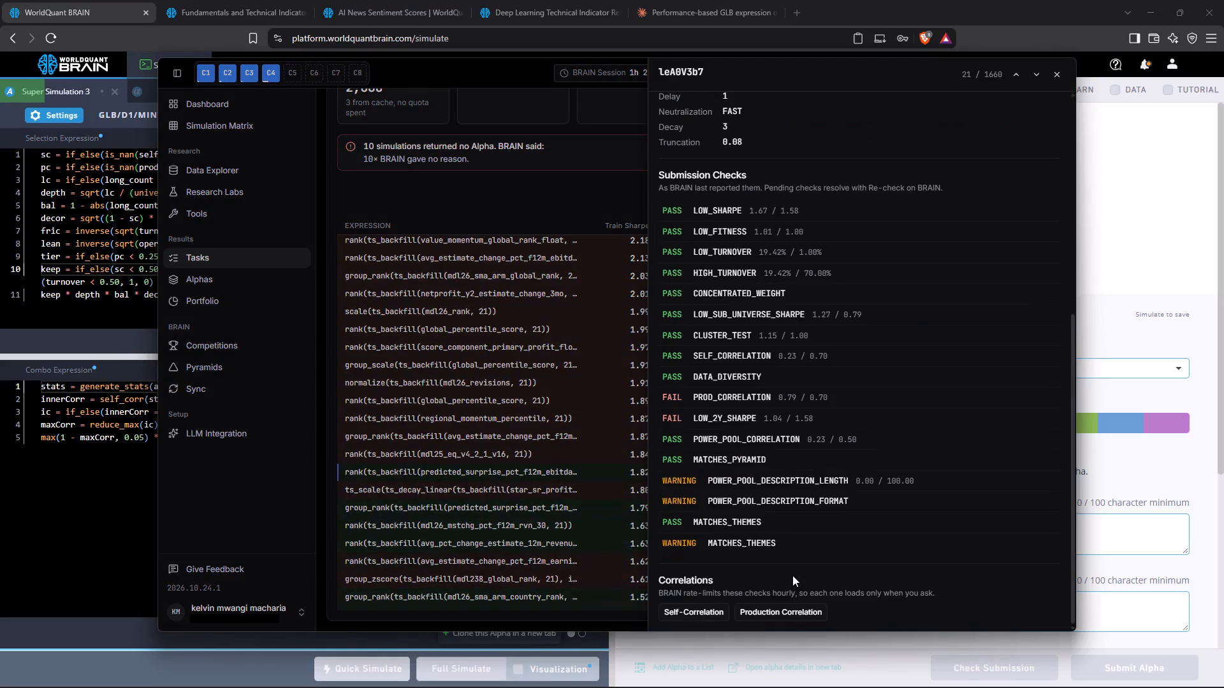
left_click(527, 535)
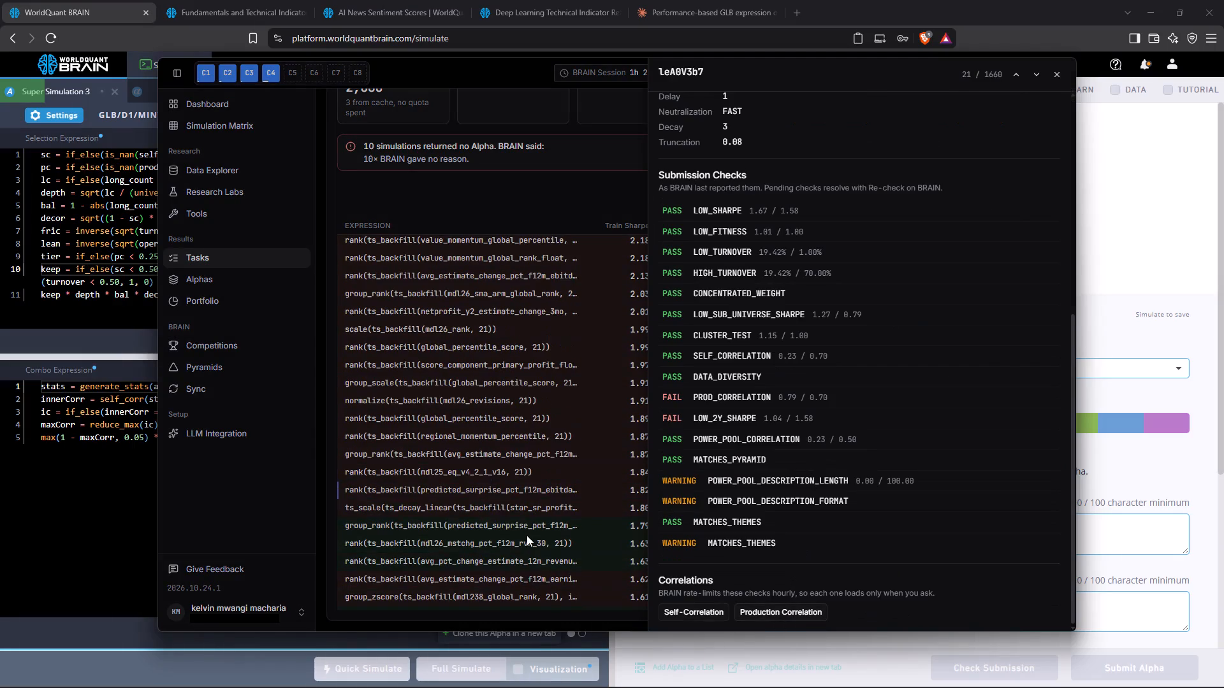
left_click(521, 525)
scroll(872, 483, "down", 9)
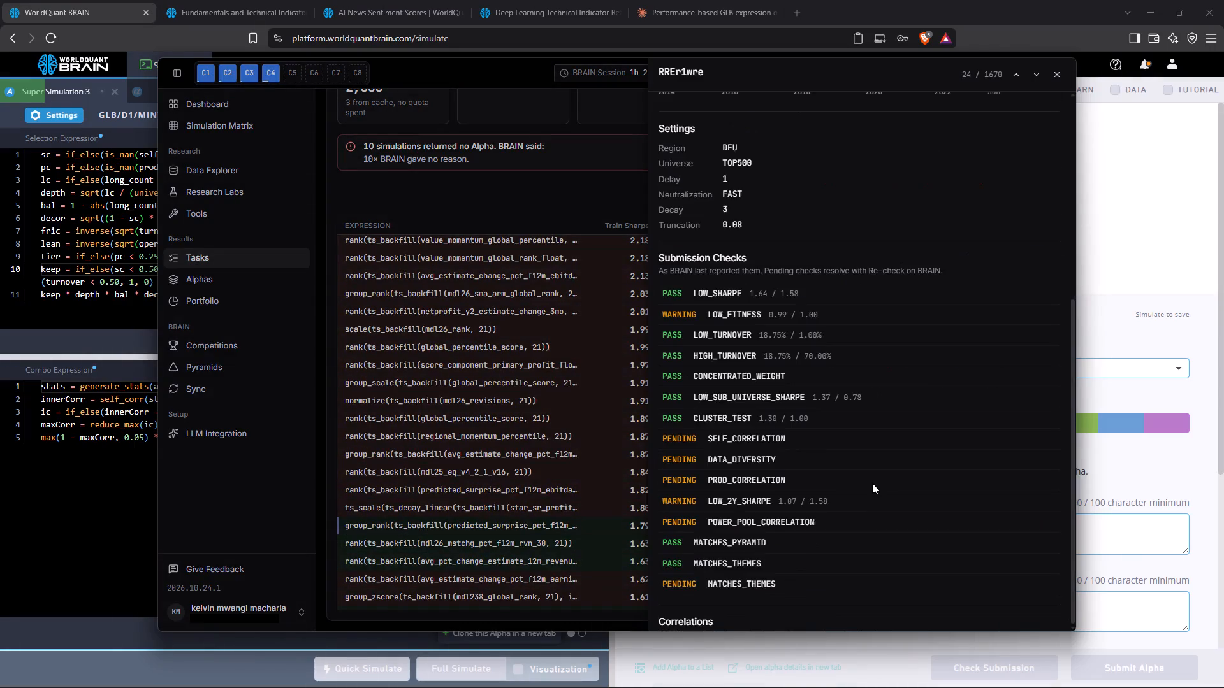
left_click(794, 612)
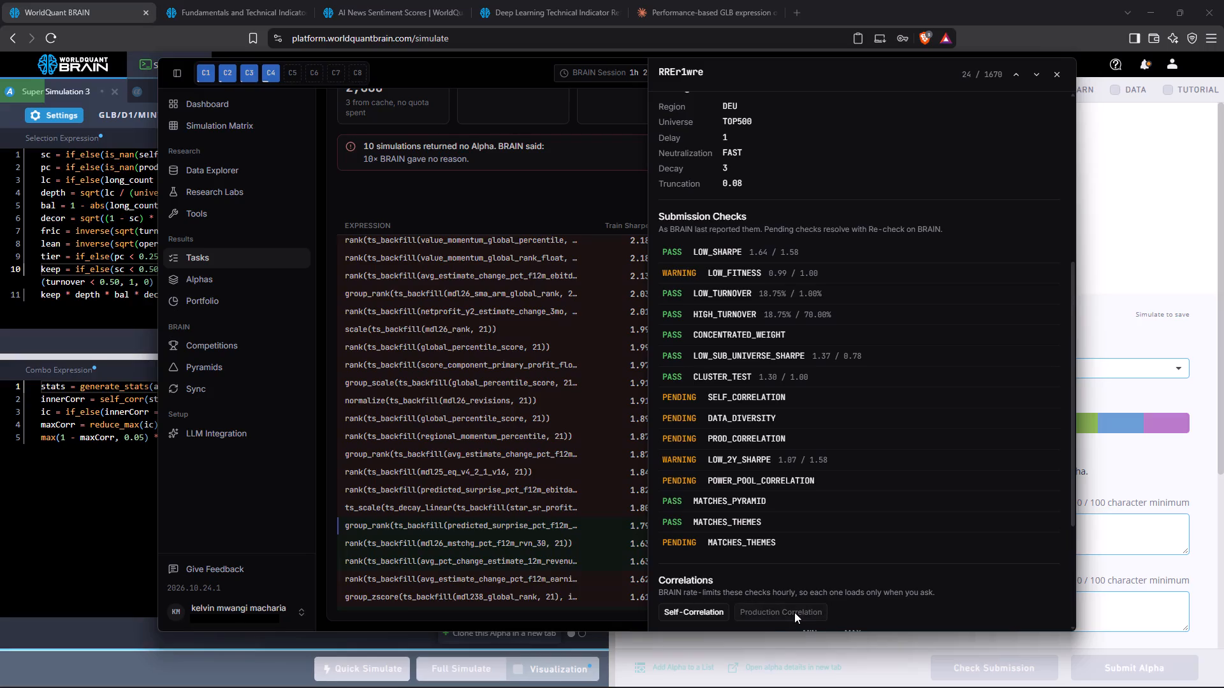
scroll(794, 612, "down", 6)
scroll(807, 454, "up", 3)
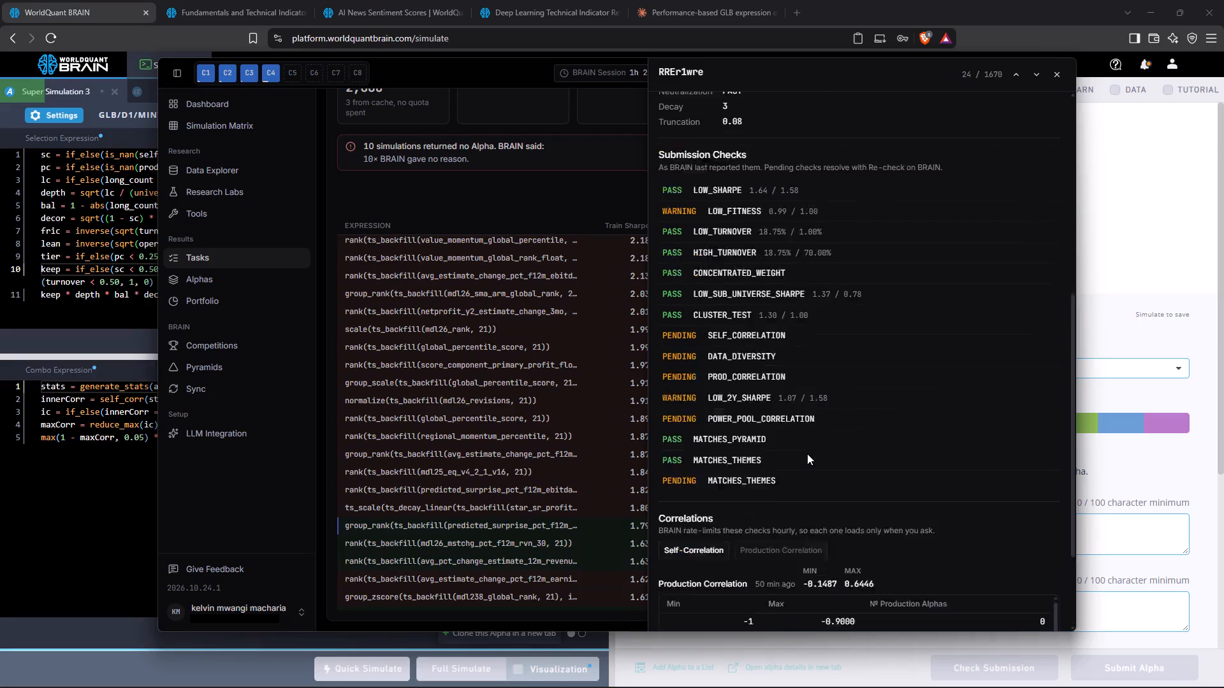
scroll(807, 454, "up", 1)
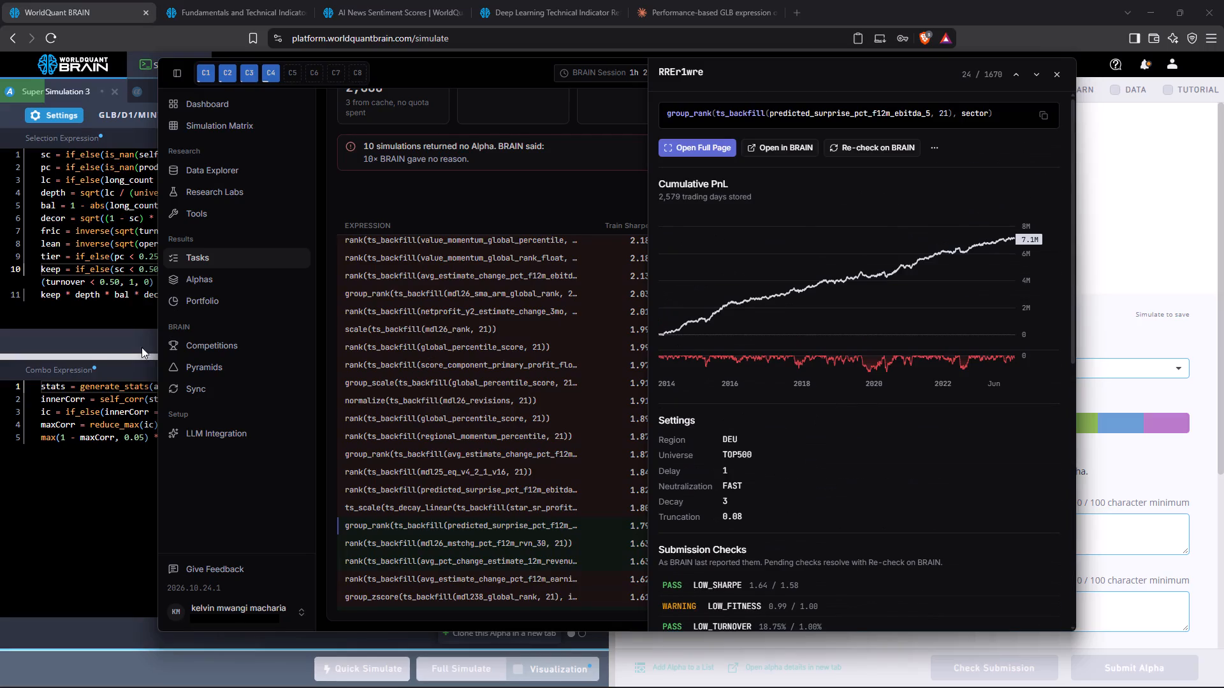
Switch to WorldQuant BRAIN and examine the IS testing warnings of Simulation 12.
left_click(110, 277)
left_click(298, 86)
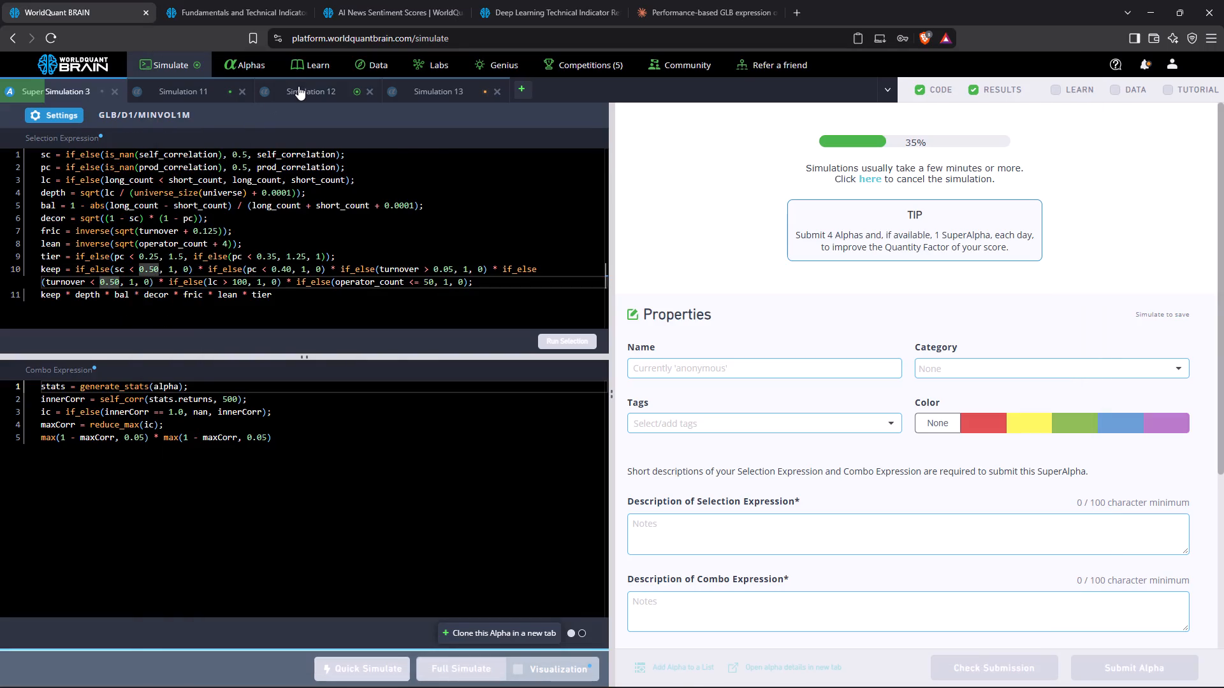
scroll(787, 470, "down", 4)
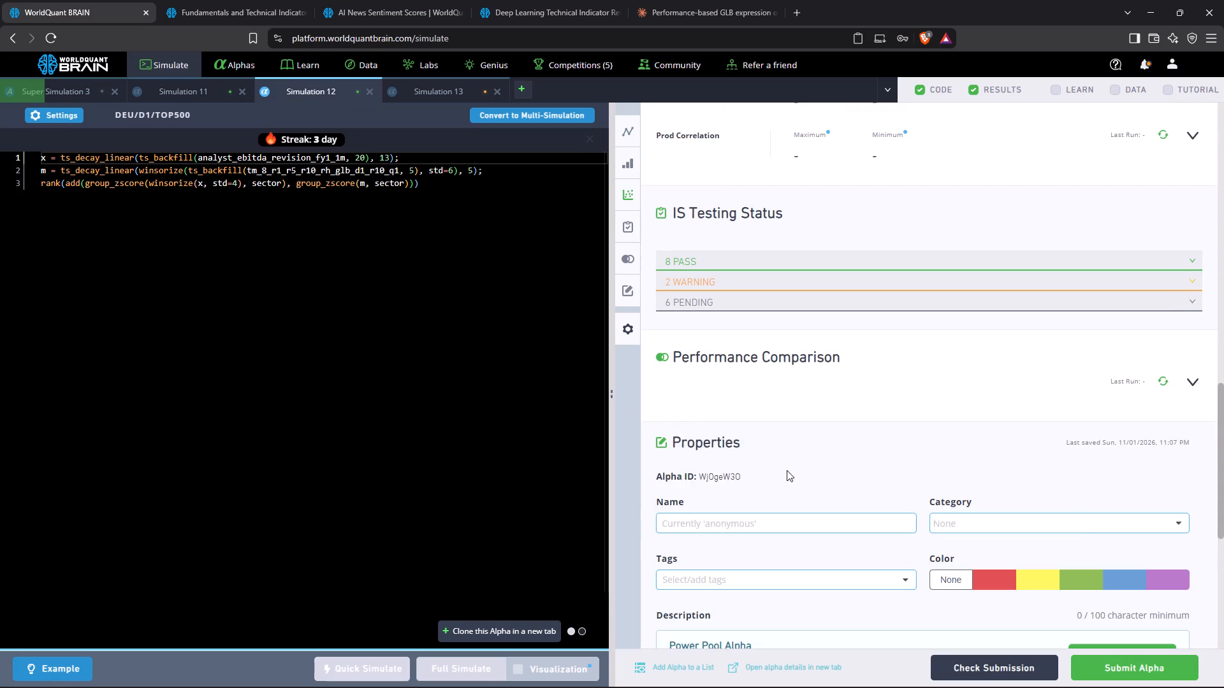
scroll(787, 470, "down", 5)
scroll(787, 470, "up", 2)
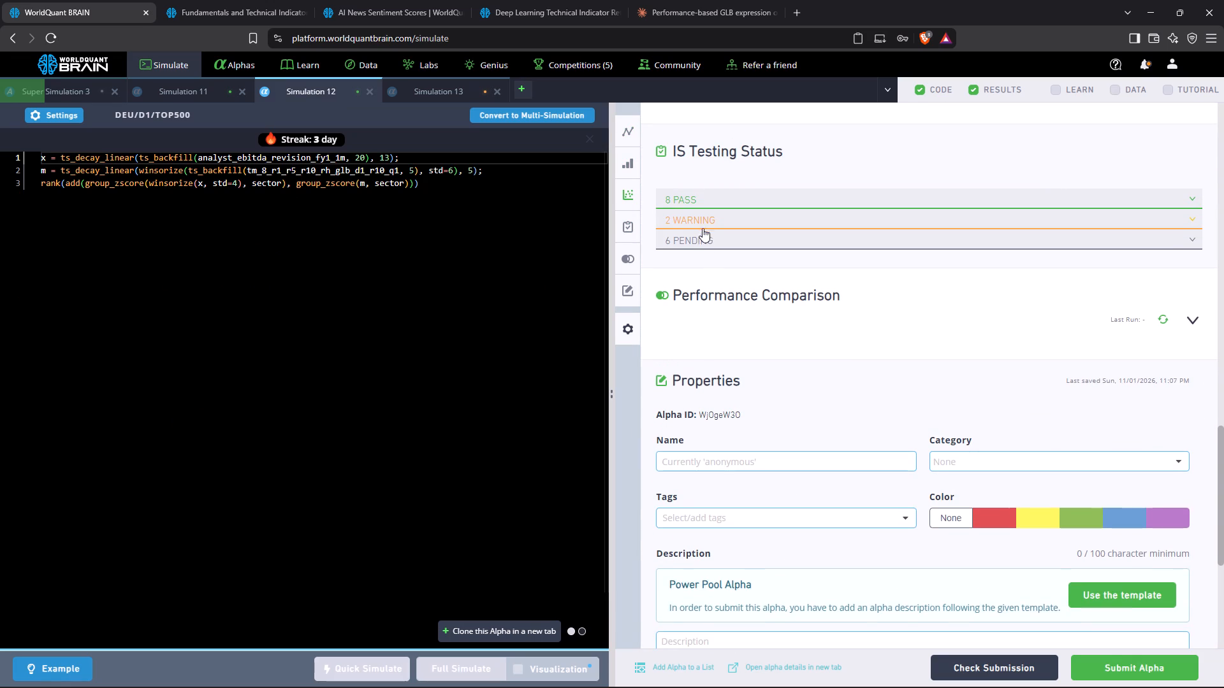
left_click(703, 225)
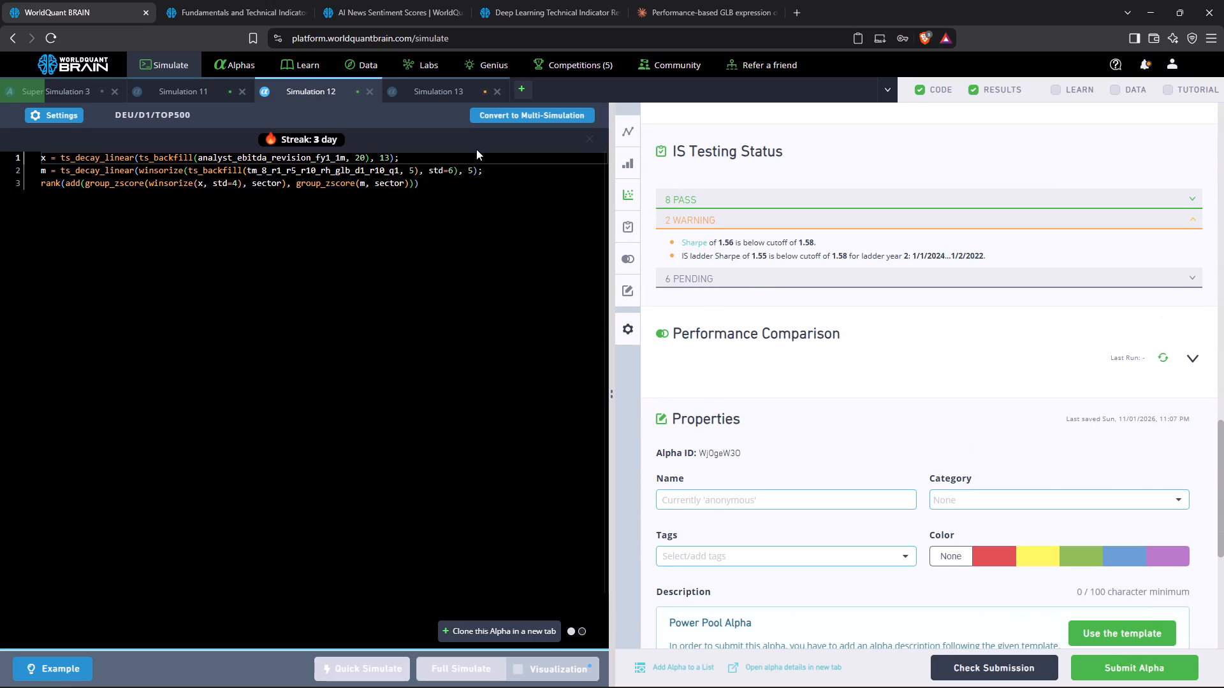
Set the ts_decay_linear window of x in Simulation 12 to 7 and run a full simulation.
left_click(388, 162)
key("BackSpace")
key("BackSpace")
key("7")
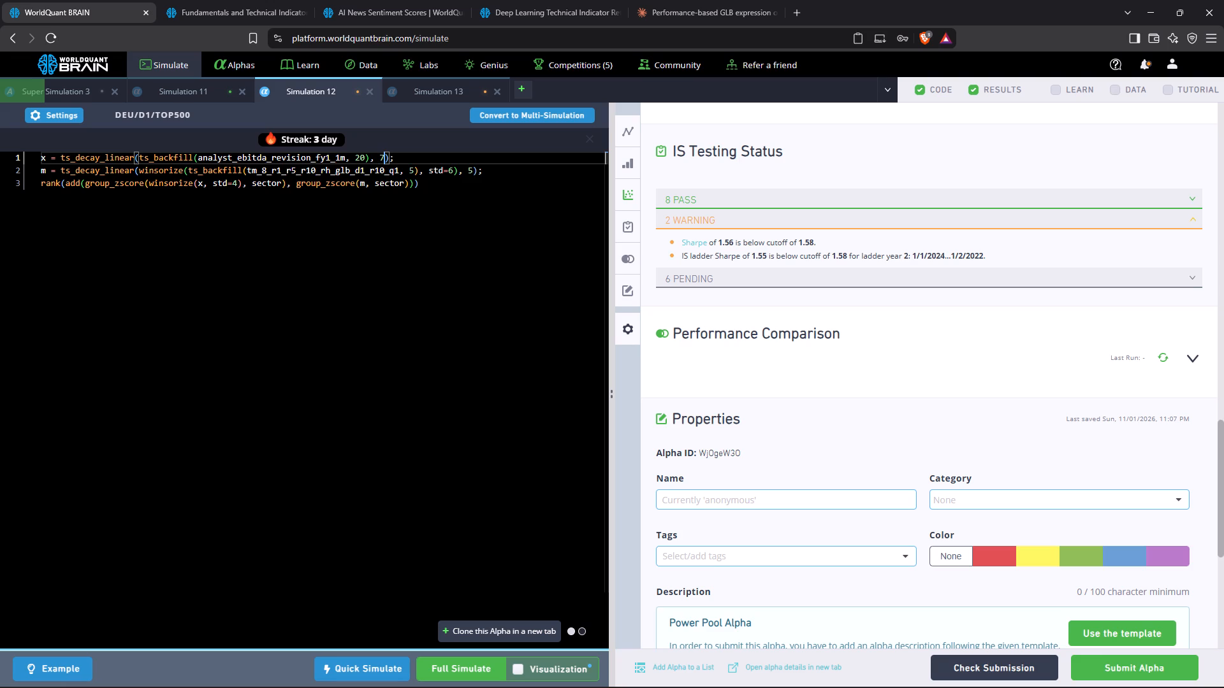
left_click(441, 666)
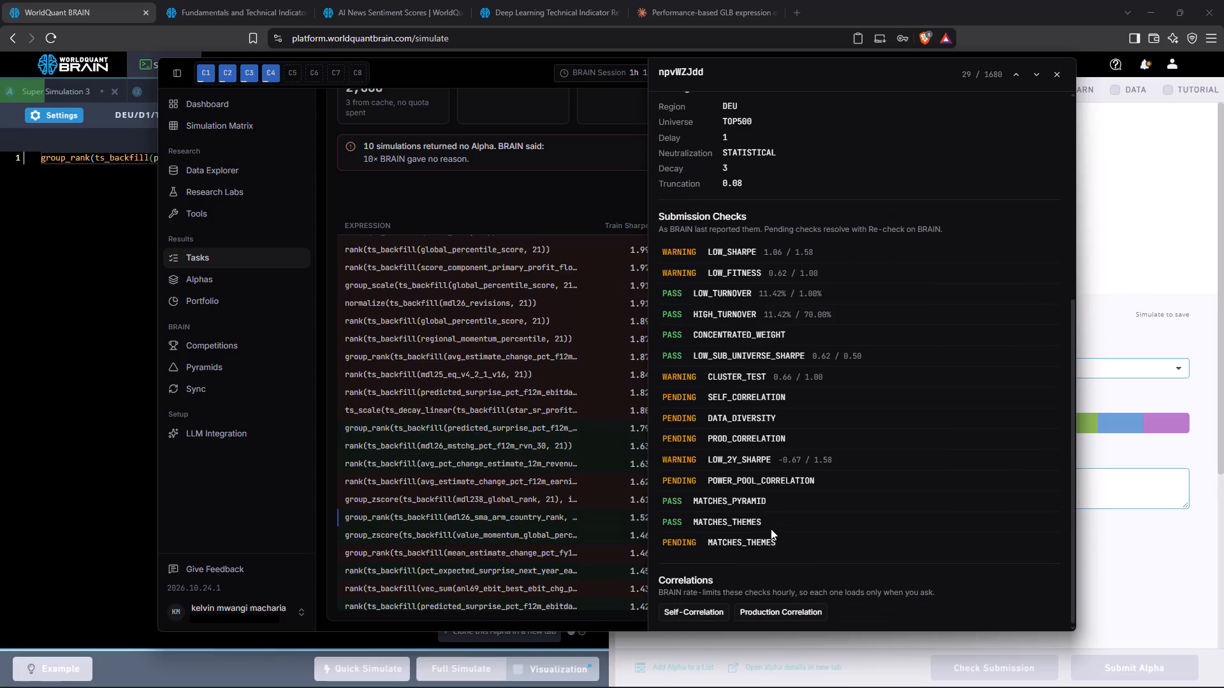
left_click(764, 607)
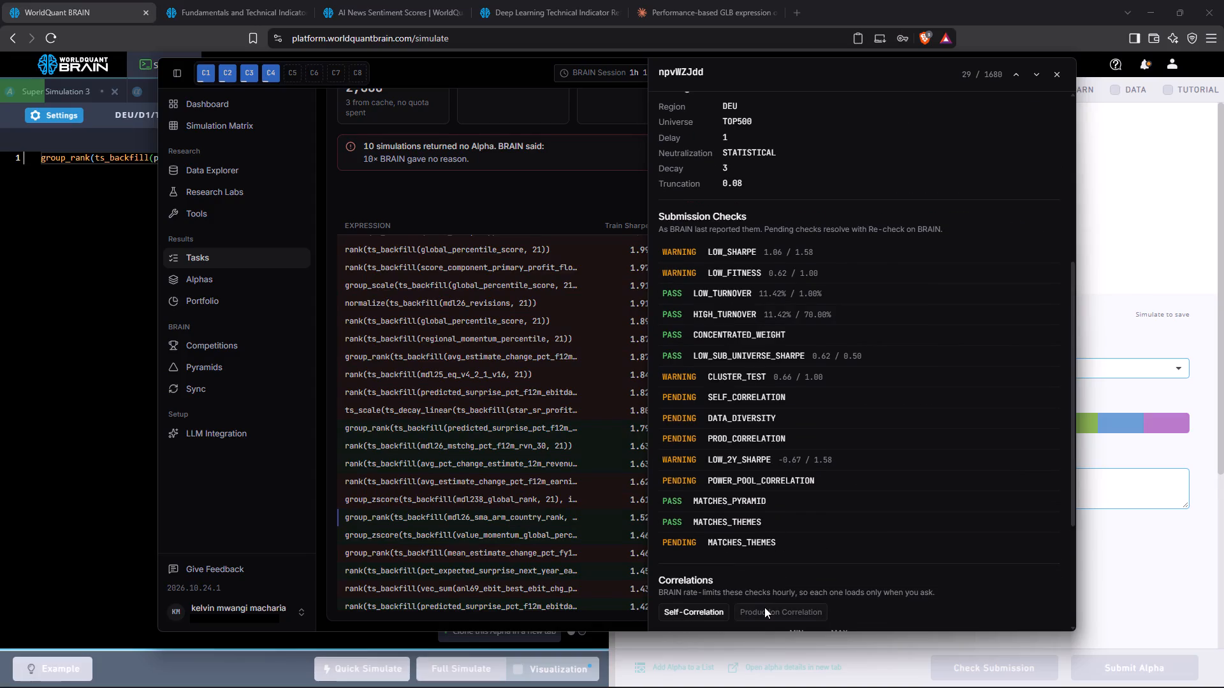
scroll(764, 607, "down", 1)
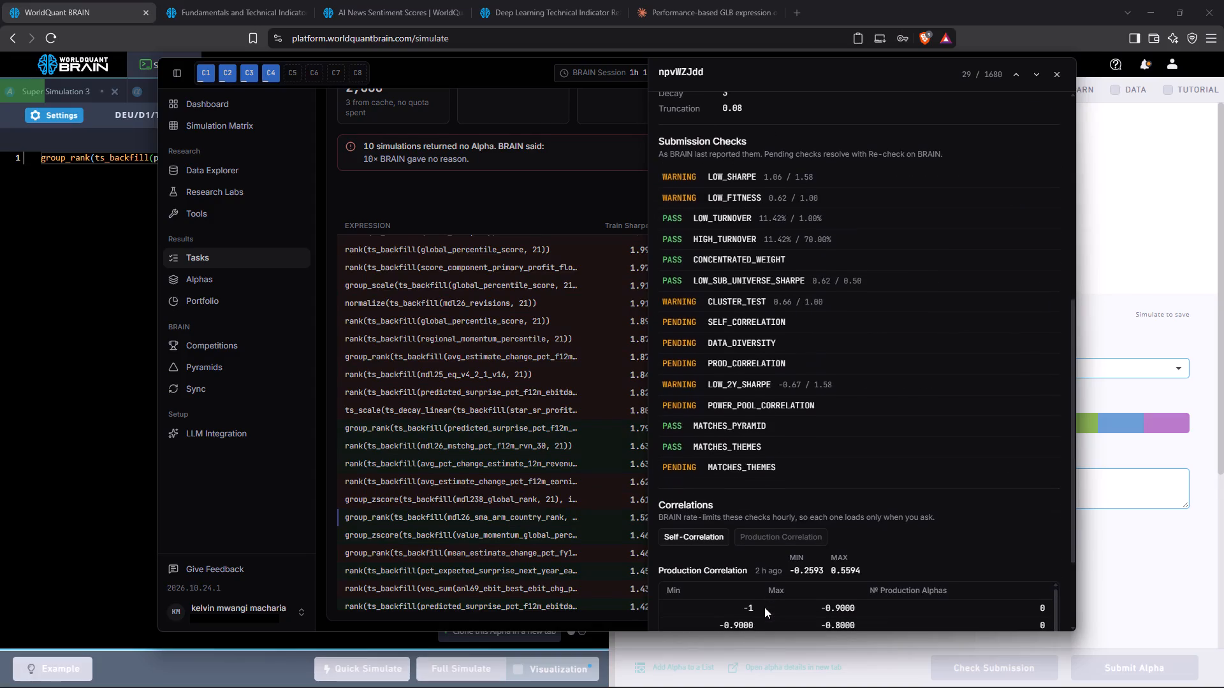
scroll(764, 607, "down", 1)
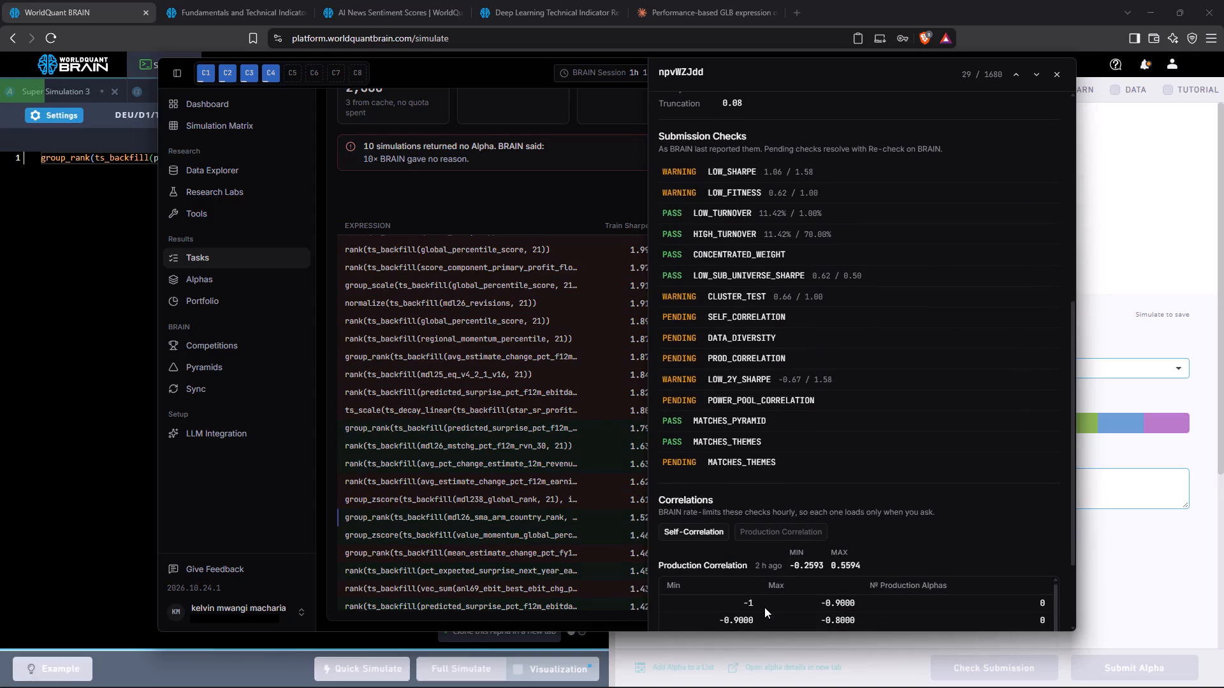
left_click(560, 539)
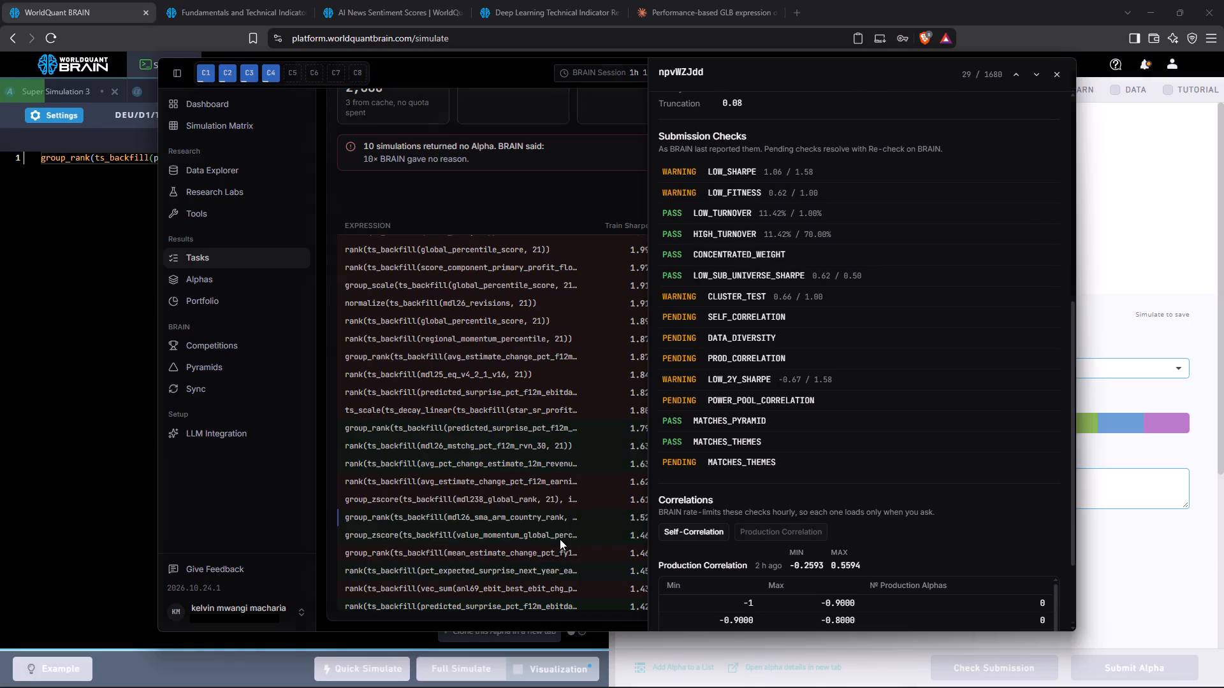
Request the production correlation of the value_momentum_global_percentile industry group_zscore alpha and re-check the alpha on BRAIN.
left_click(560, 539)
scroll(1041, 488, "down", 7)
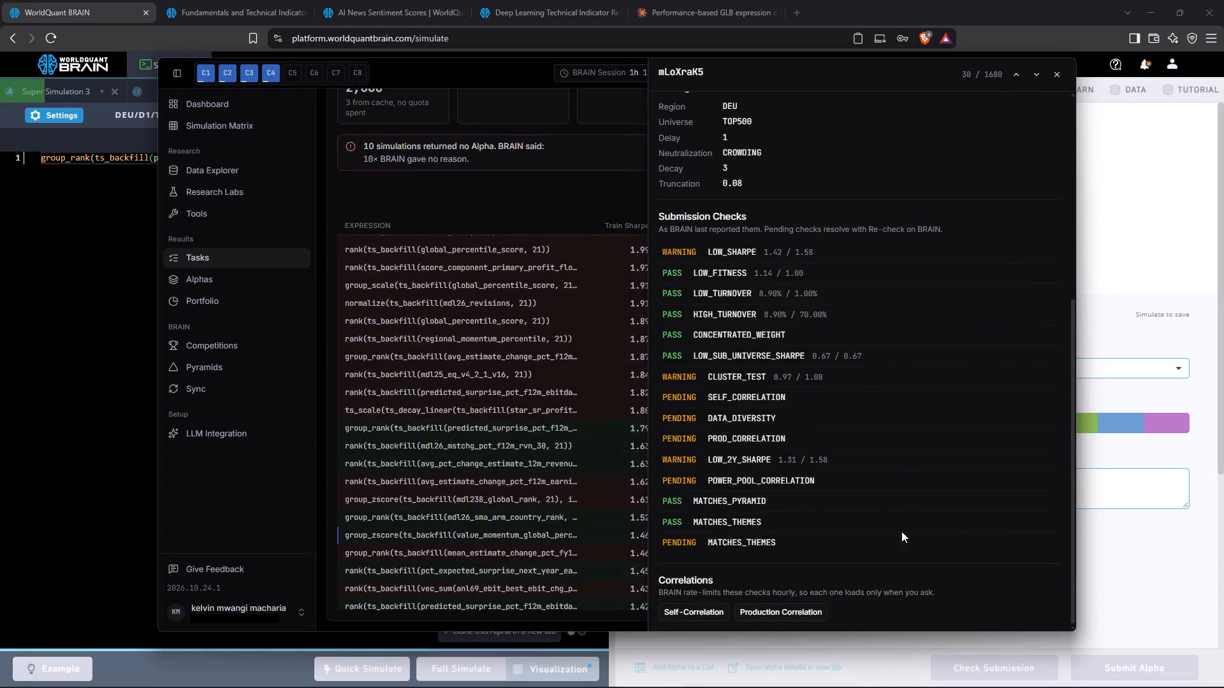
left_click(805, 615)
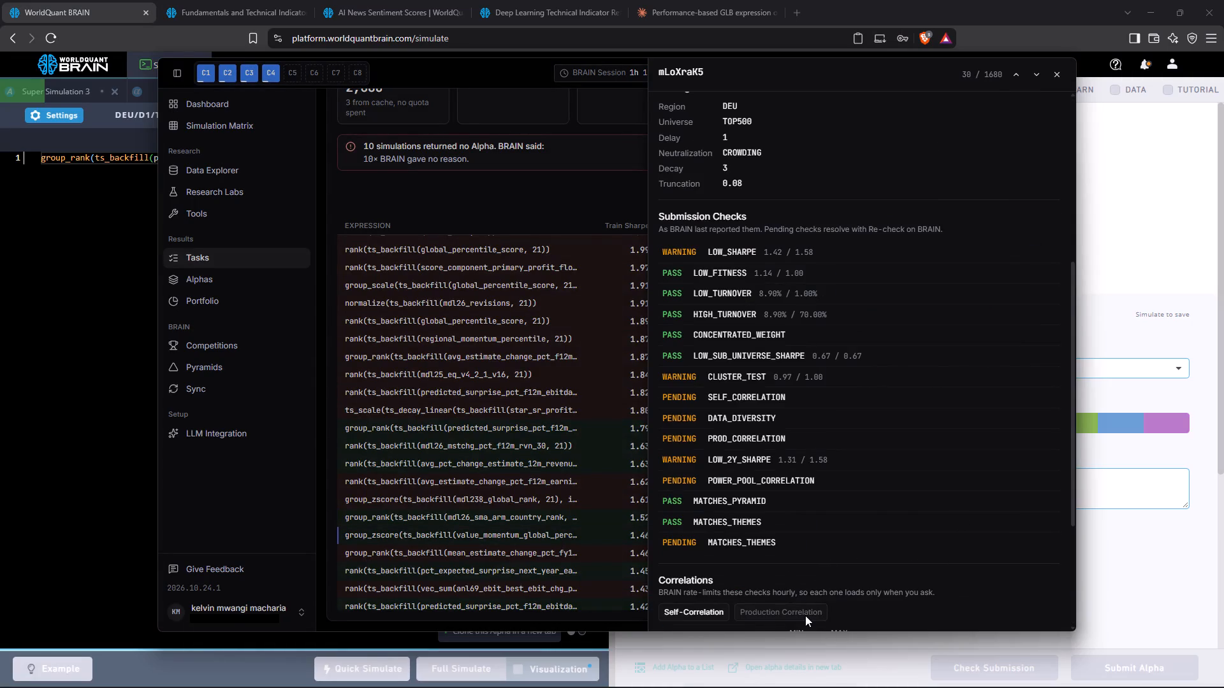
scroll(805, 615, "down", 4)
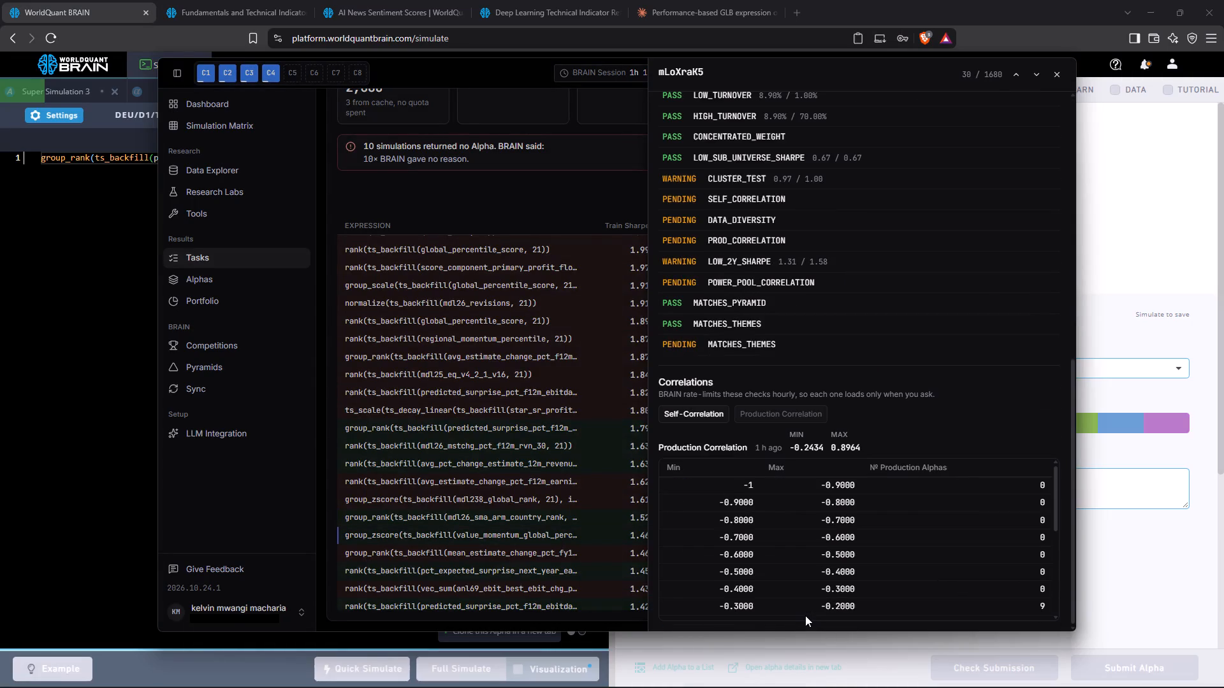
scroll(859, 183, "up", 7)
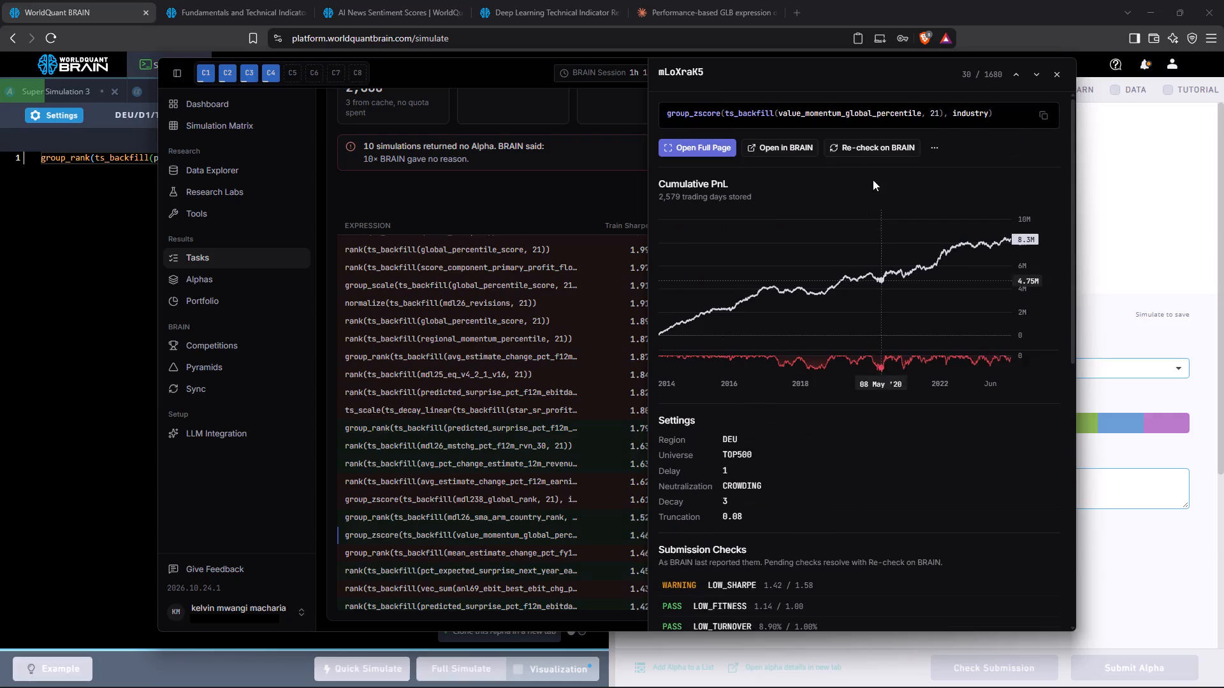
left_click(863, 150)
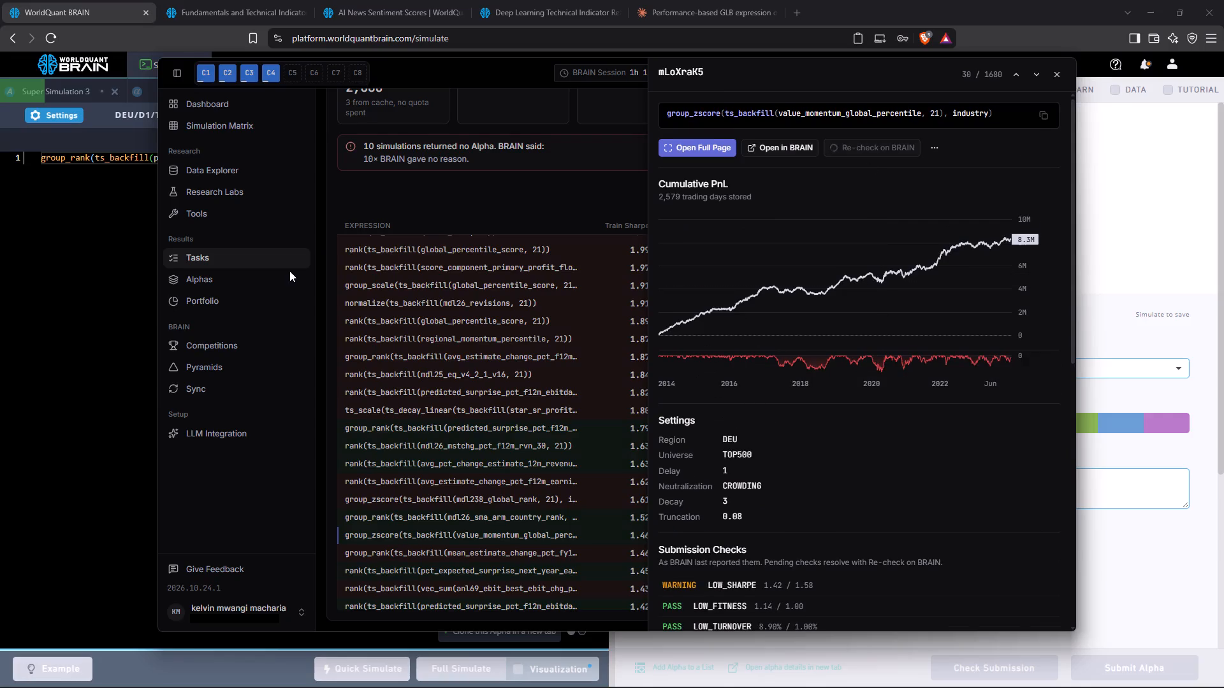
Back in WorldQuant BRAIN, check Simulation 12's warning, set the ts_decay_linear window of x to 9 and run a full simulation.
left_click(0, 273)
left_click(329, 92)
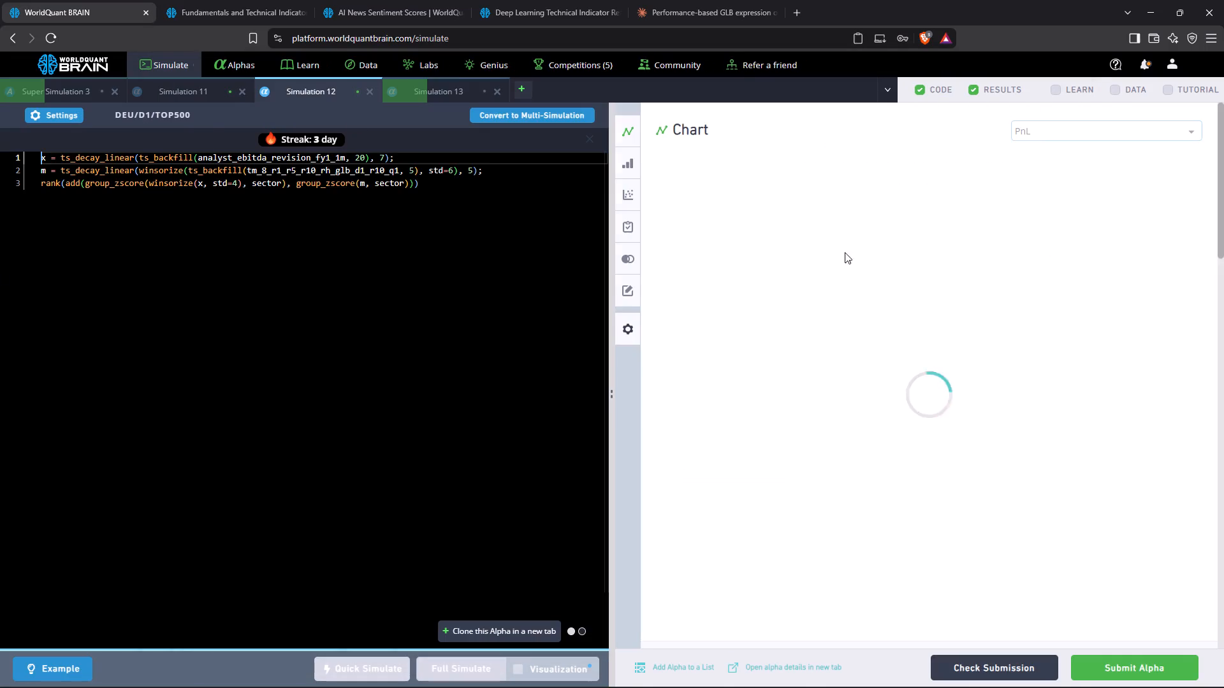
scroll(910, 389, "down", 9)
left_click(755, 511)
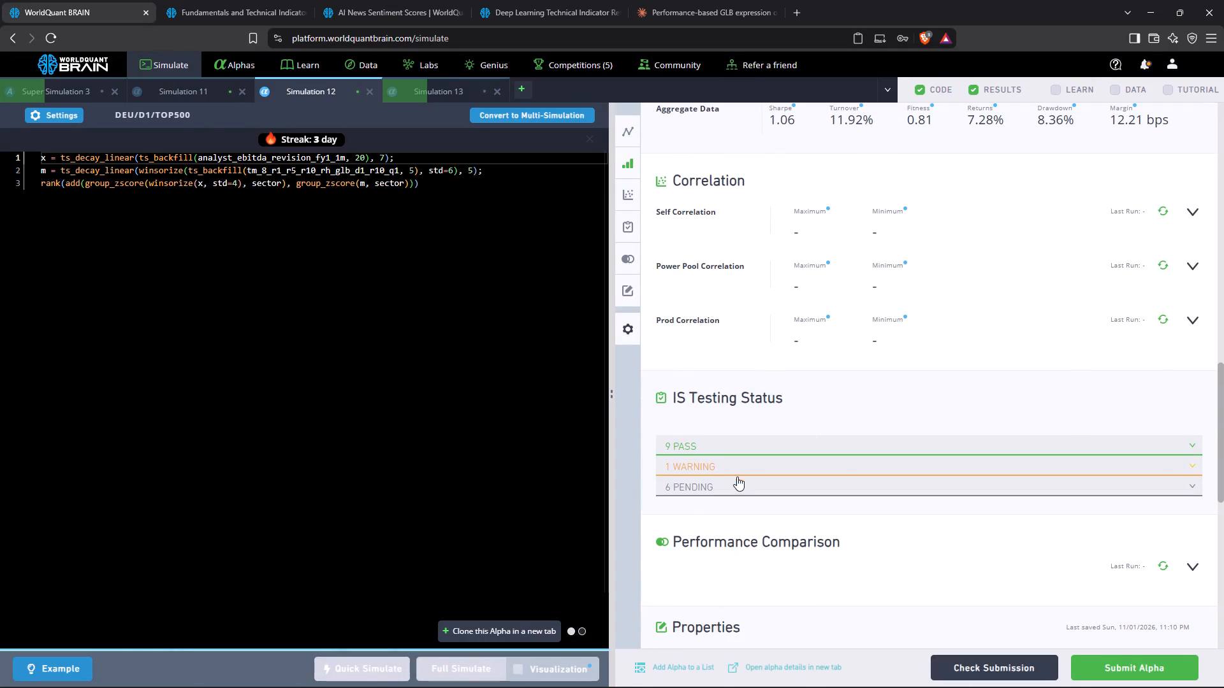
left_click(735, 472)
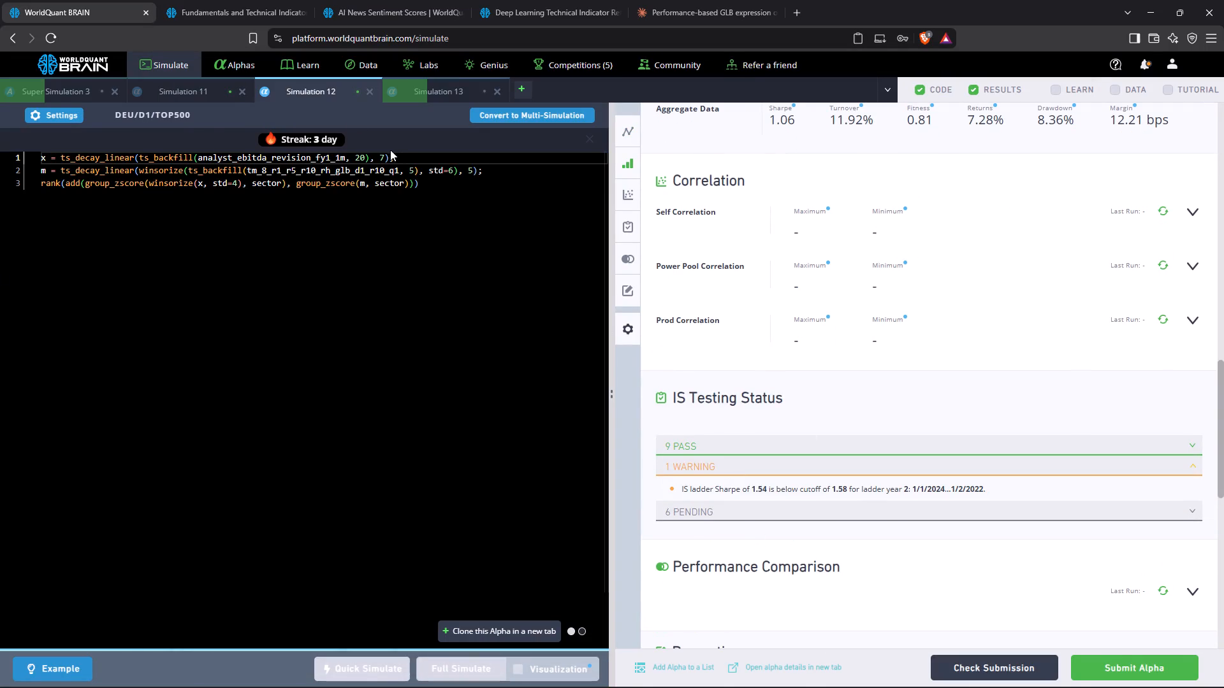
left_click(384, 157)
key("BackSpace")
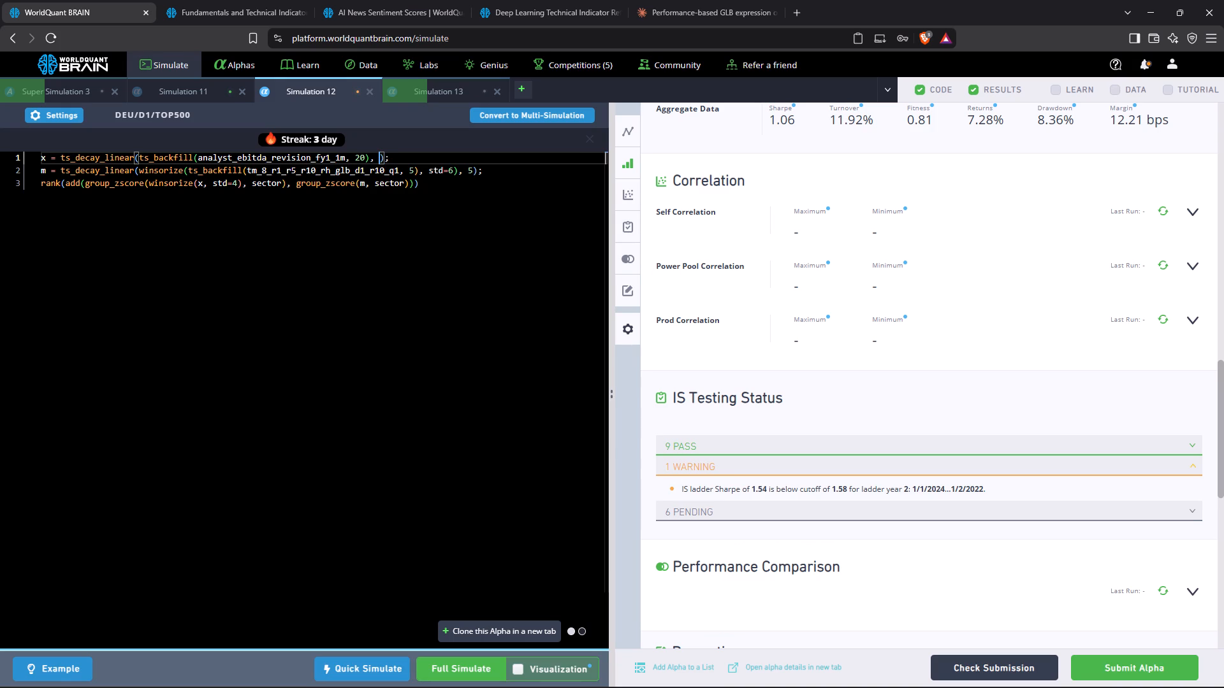
key("9")
left_click(444, 671)
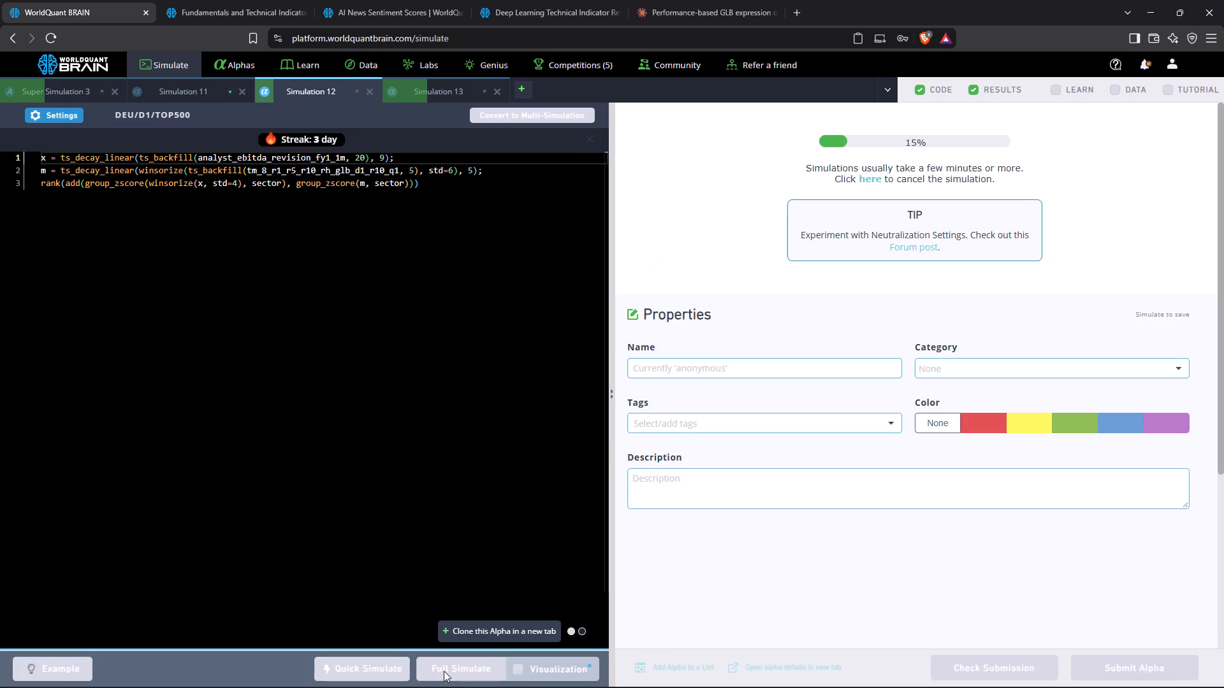
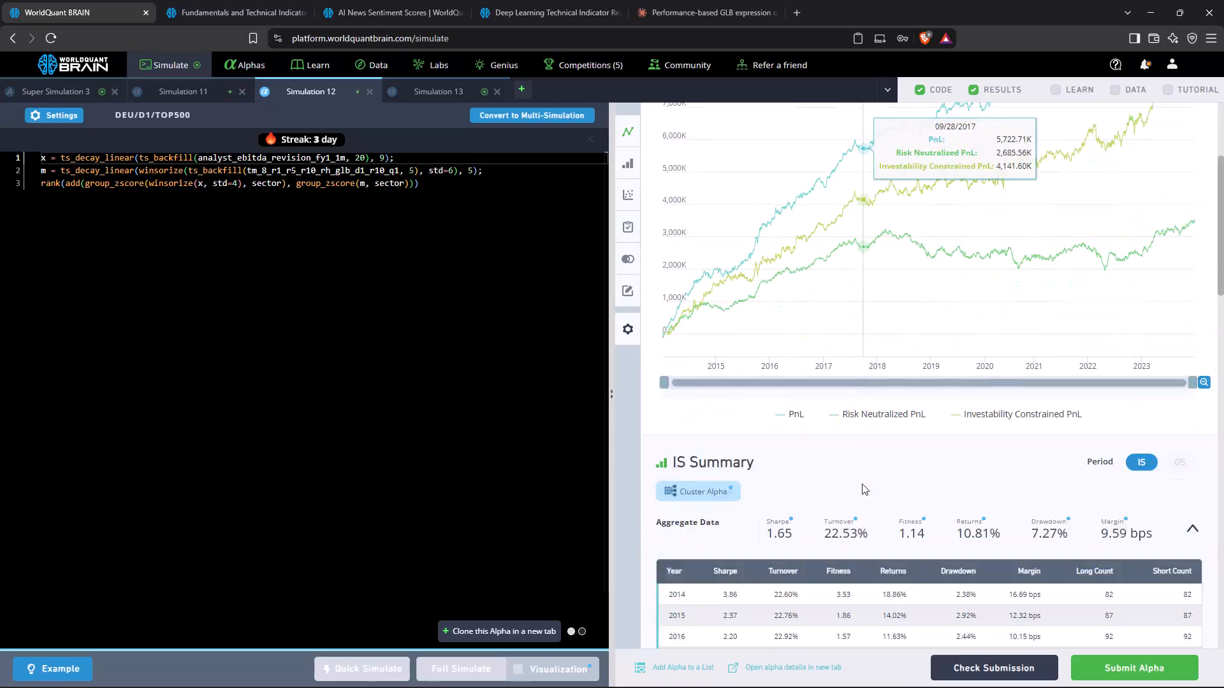
Review Simulation 12's passed tests and warning, set the ts_decay_linear window of x to 8 and run a full simulation.
left_click(762, 382)
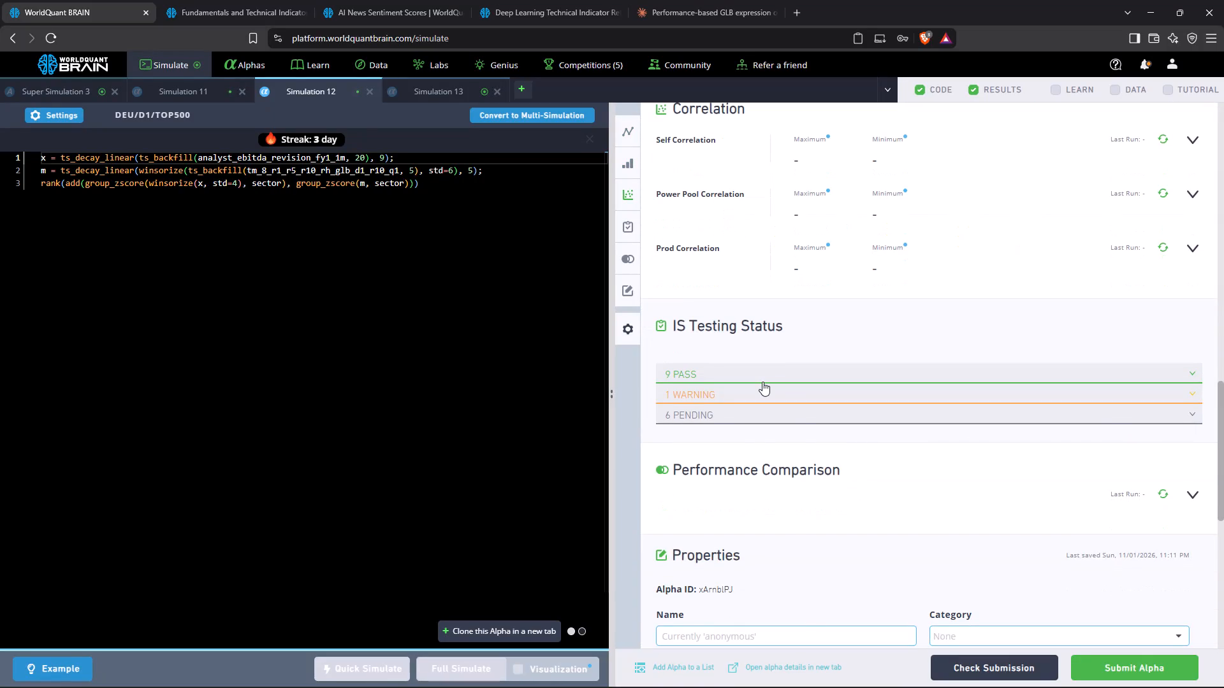
left_click(731, 550)
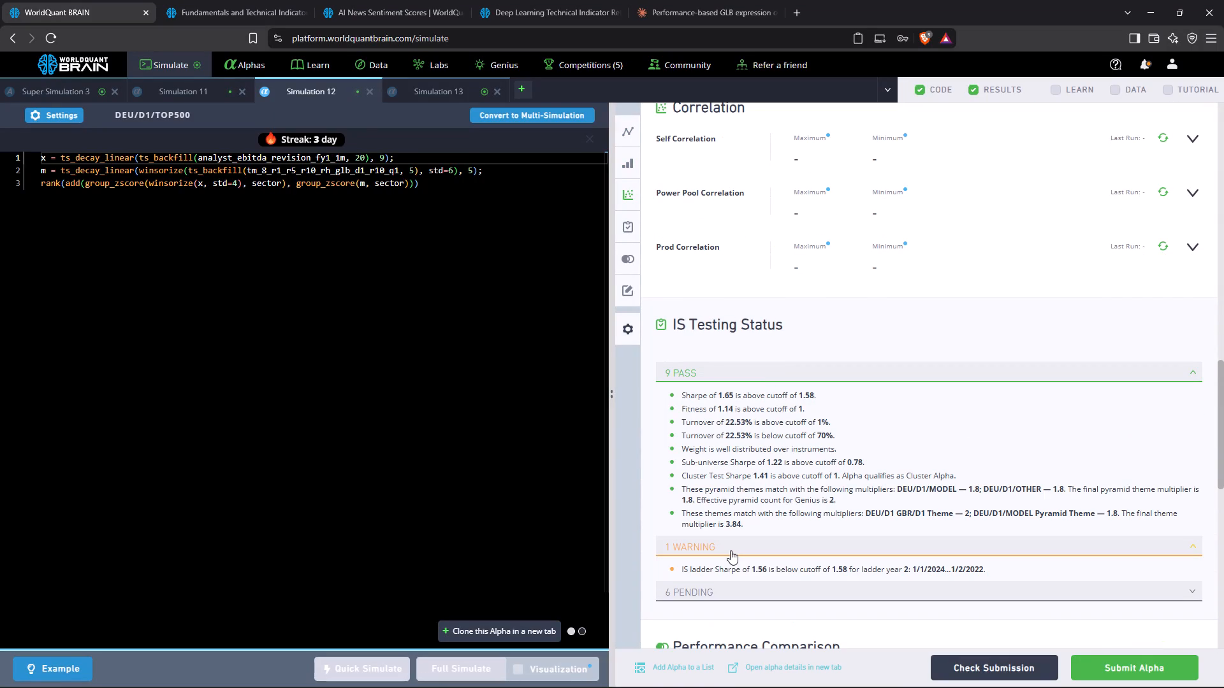
left_click(384, 158)
key("BackSpace")
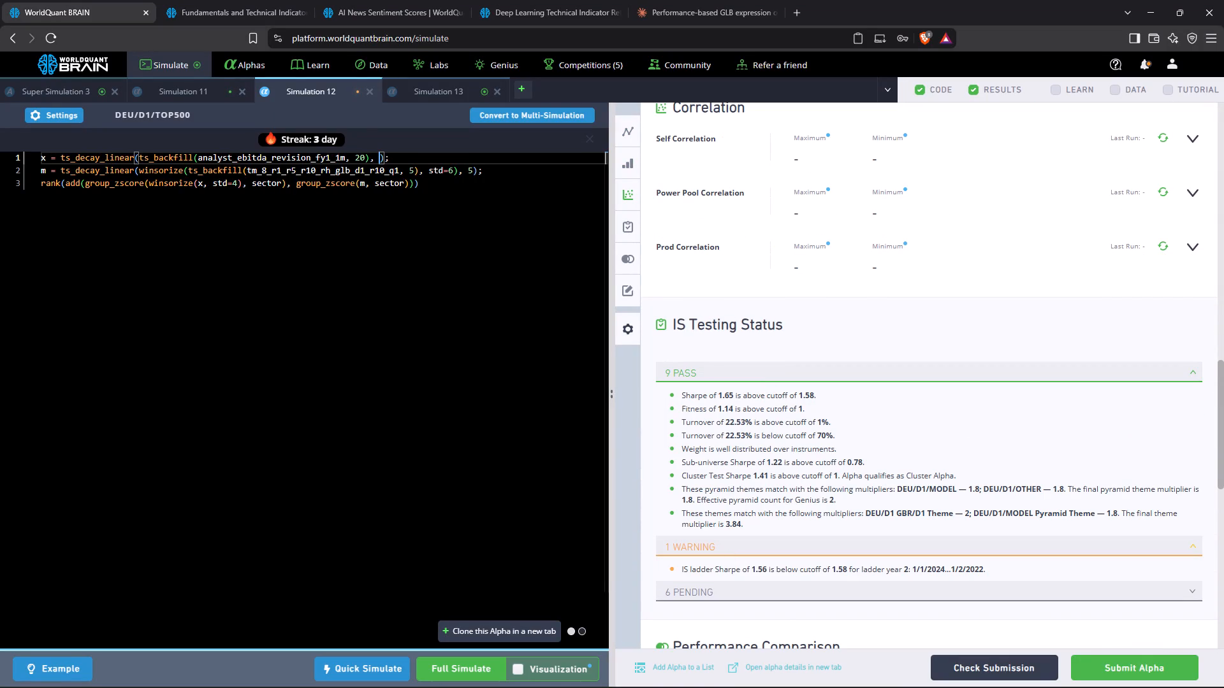
key("8")
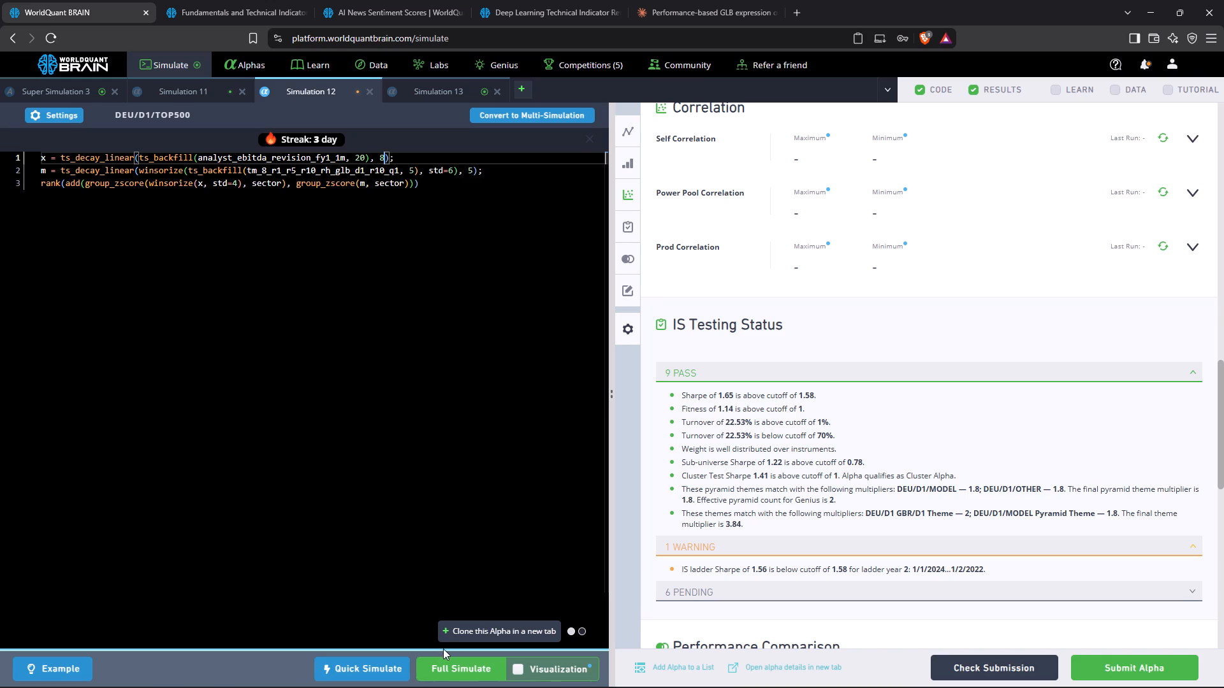
left_click(448, 662)
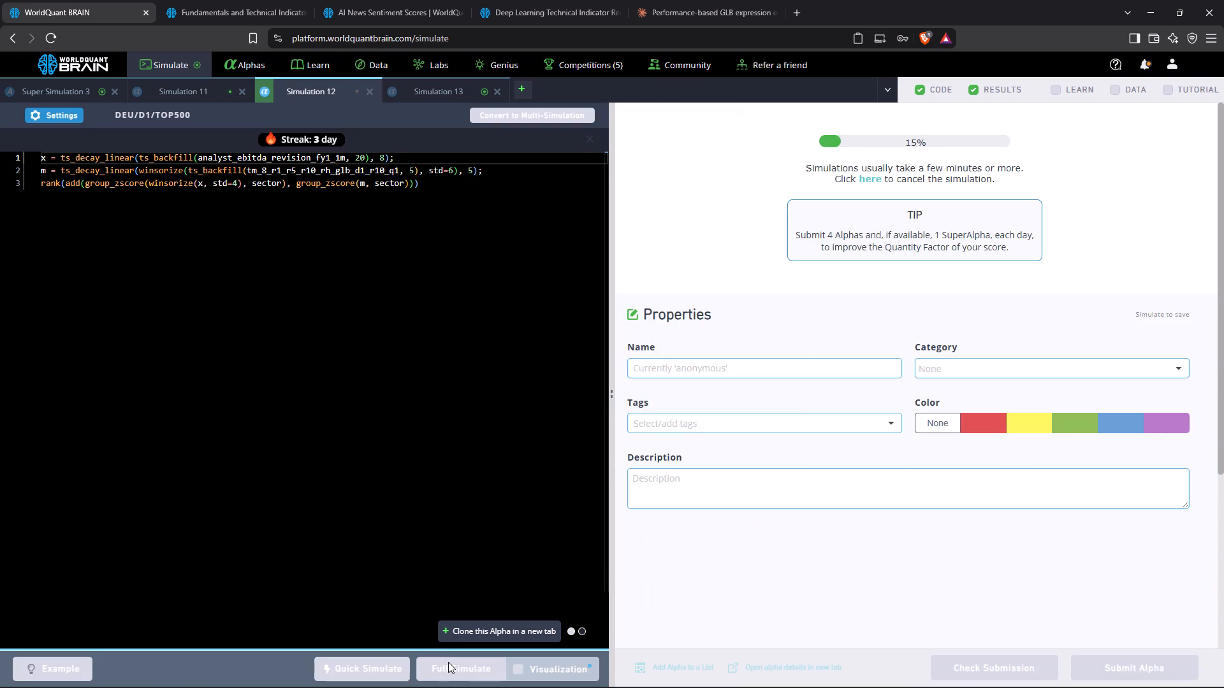
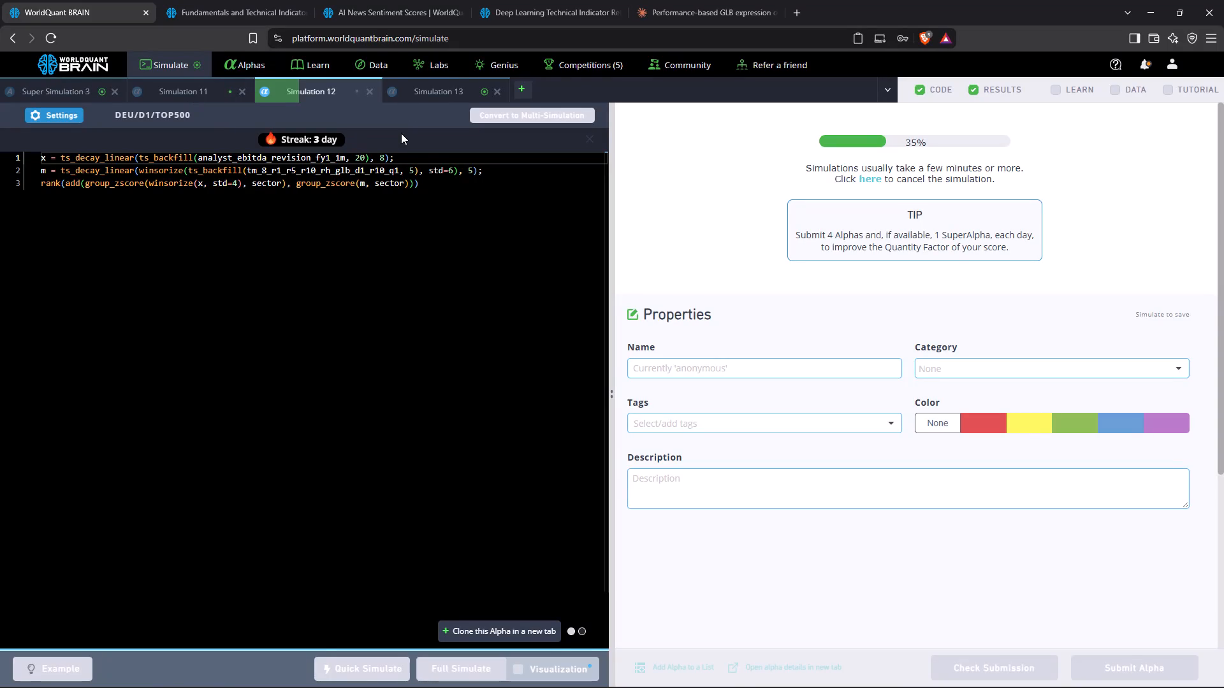
Run the production correlation check for the alpha in Simulation 13.
left_click(450, 90)
scroll(908, 210, "down", 10)
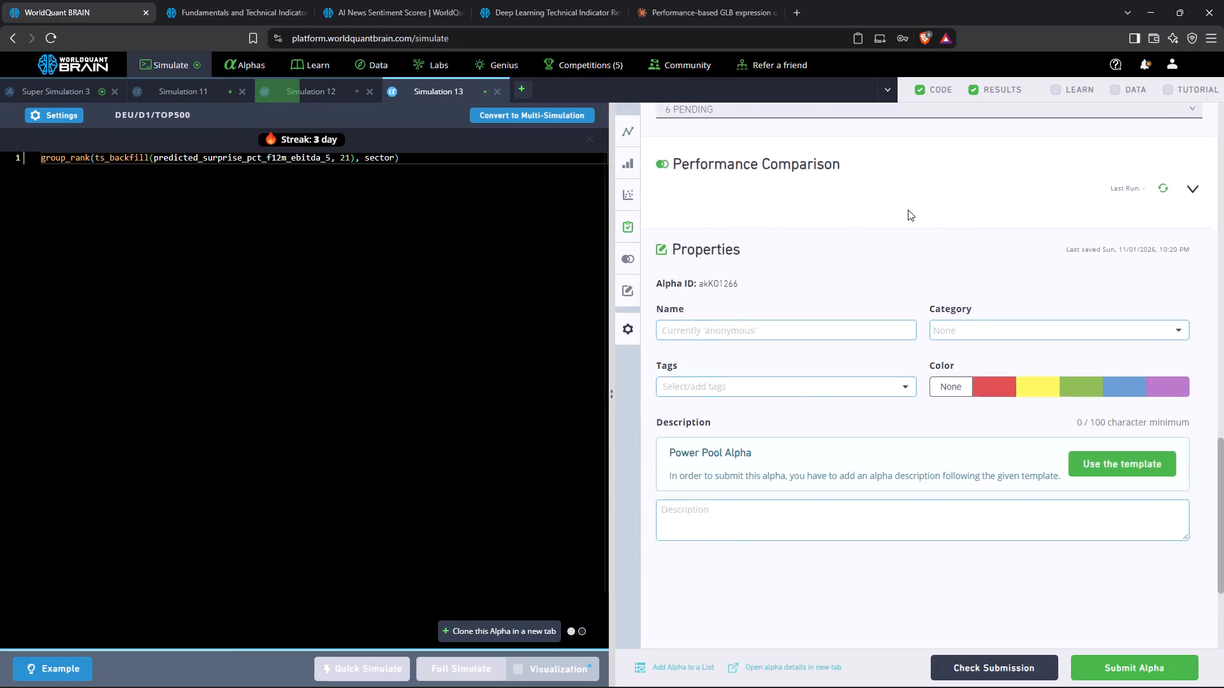
scroll(1093, 313, "up", 6)
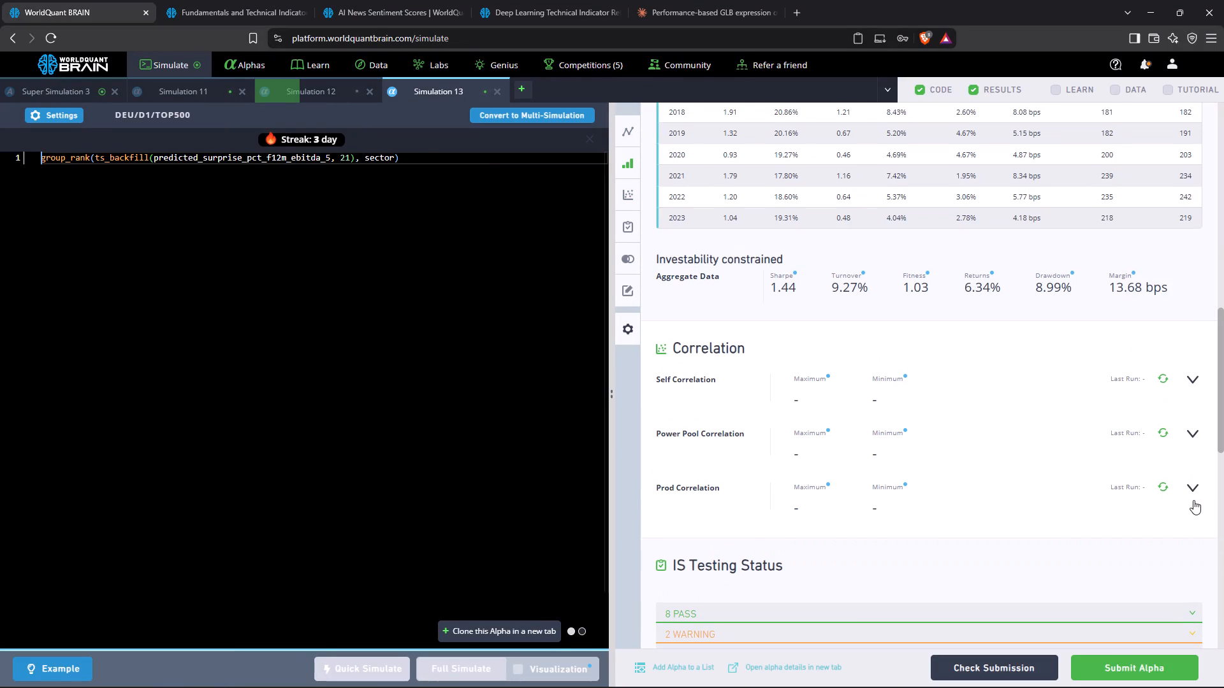
left_click(1192, 485)
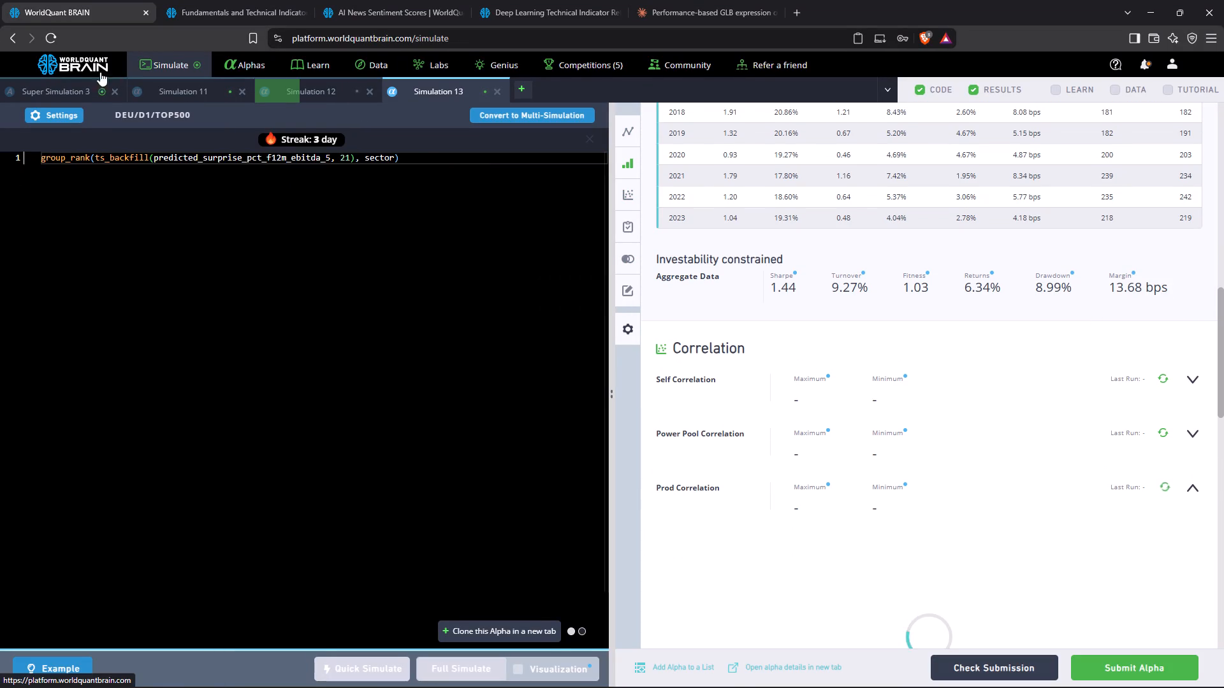
left_click(38, 82)
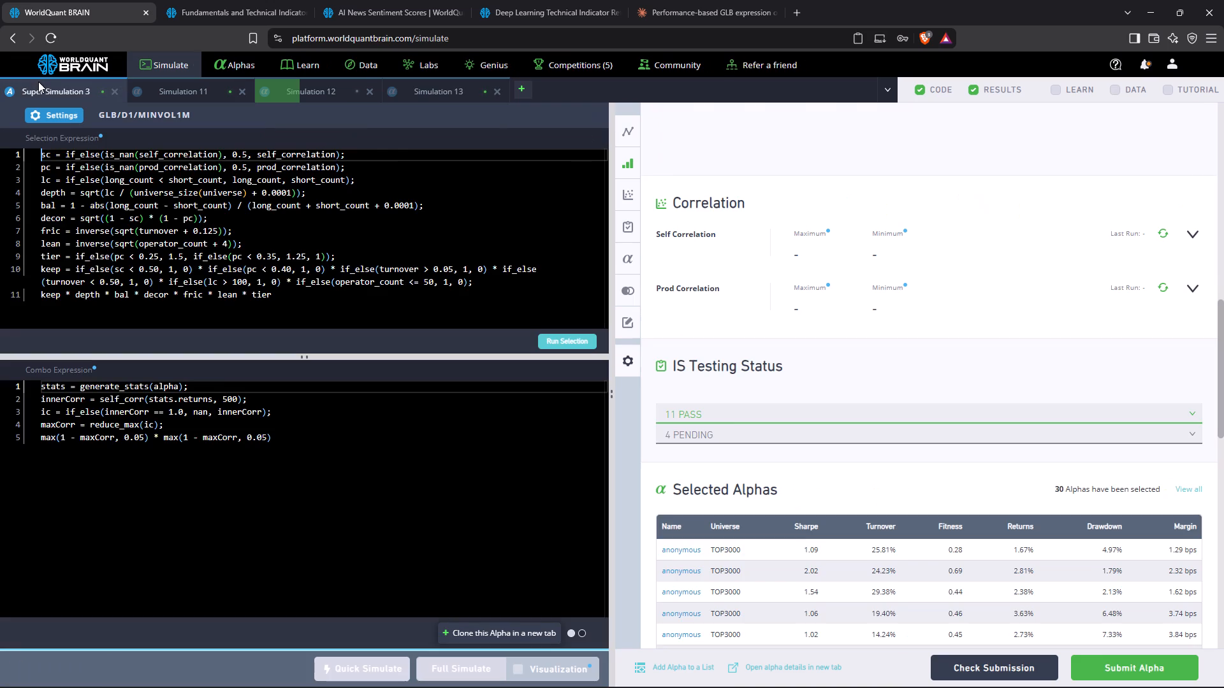
left_click(1193, 292)
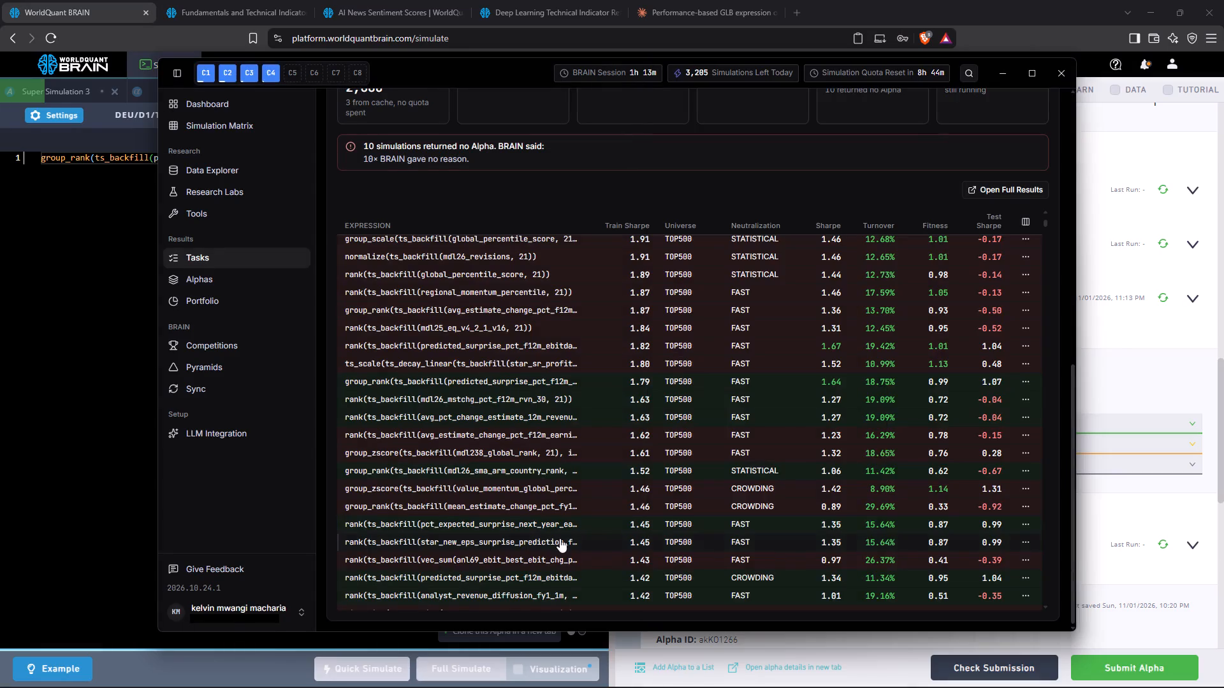
Open the rank alpha built on star_new_eps_surprise_prediction, review its submission checks, and load its production correlation.
left_click(560, 538)
scroll(813, 489, "down", 6)
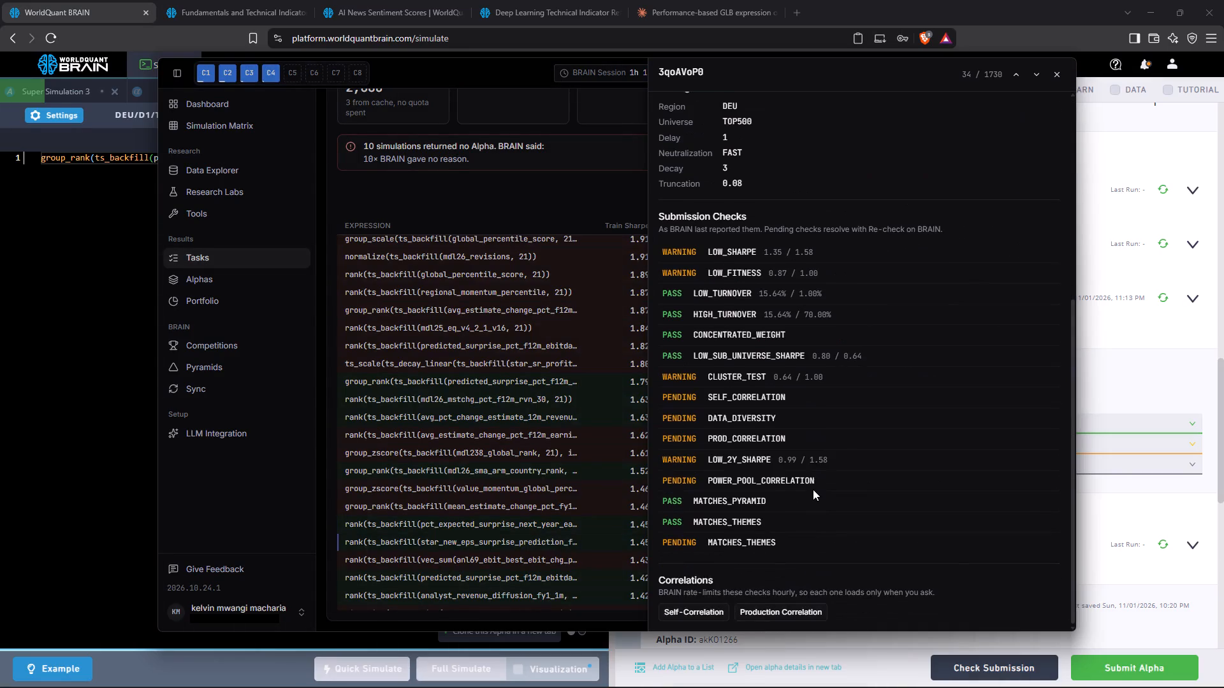
left_click(774, 607)
scroll(774, 607, "down", 2)
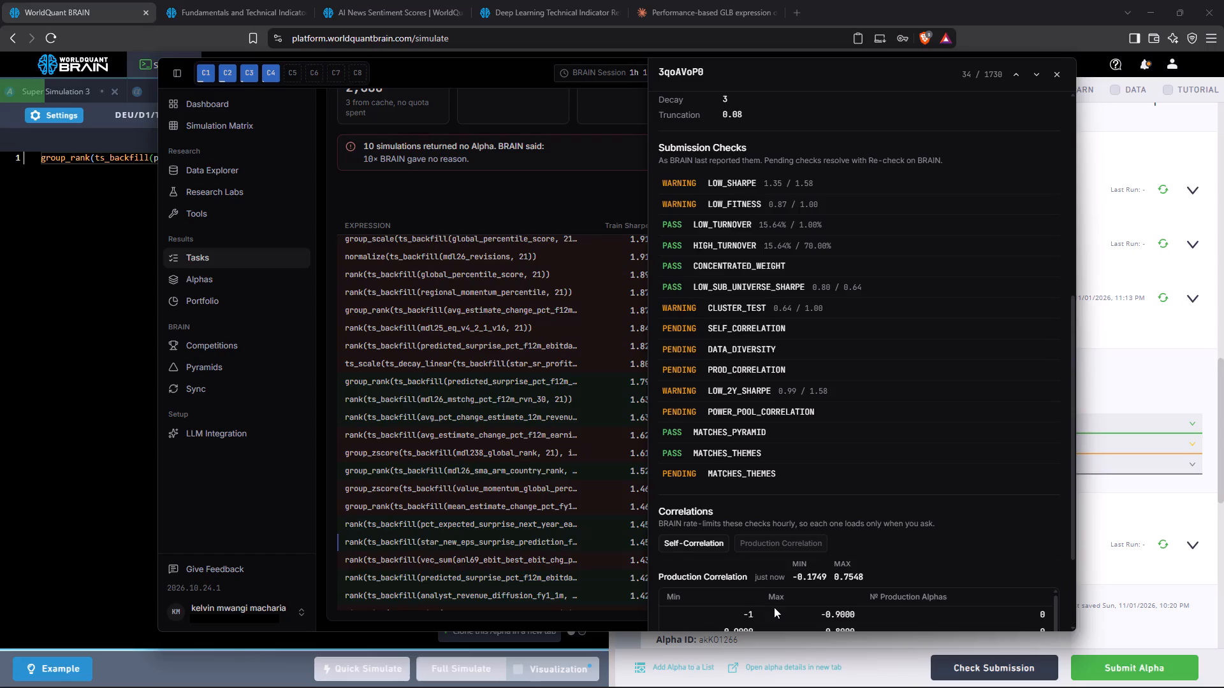
left_click(540, 577)
Open the CROWDING-neutralized rank alpha on predicted_surprise_pct_f12m_ebitda_5, load its production correlation, and review its PnL and submission checks.
left_click(540, 577)
scroll(853, 482, "down", 2)
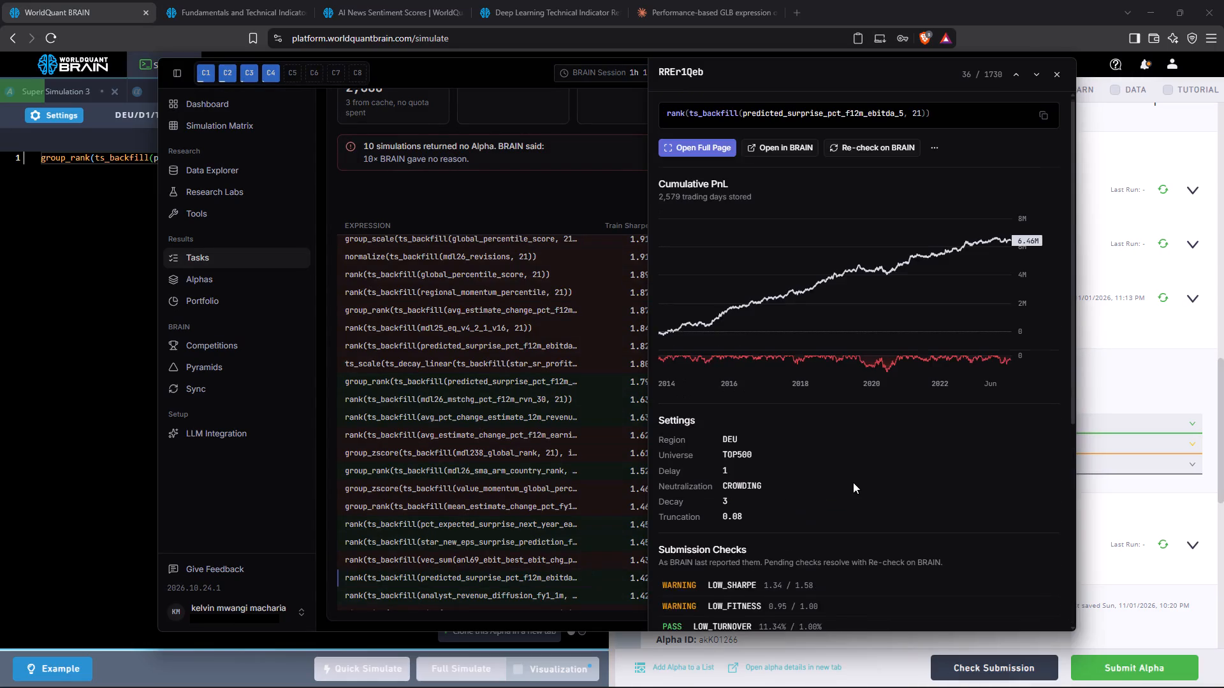
scroll(853, 482, "down", 4)
left_click(792, 610)
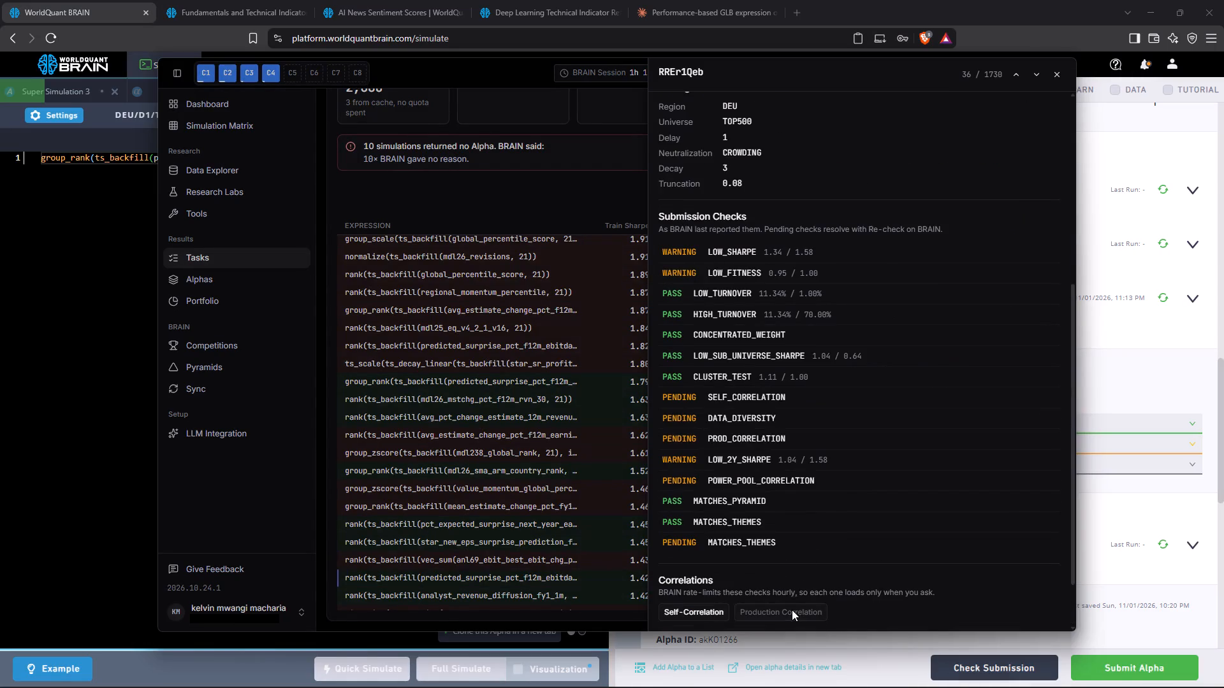
scroll(792, 610, "down", 4)
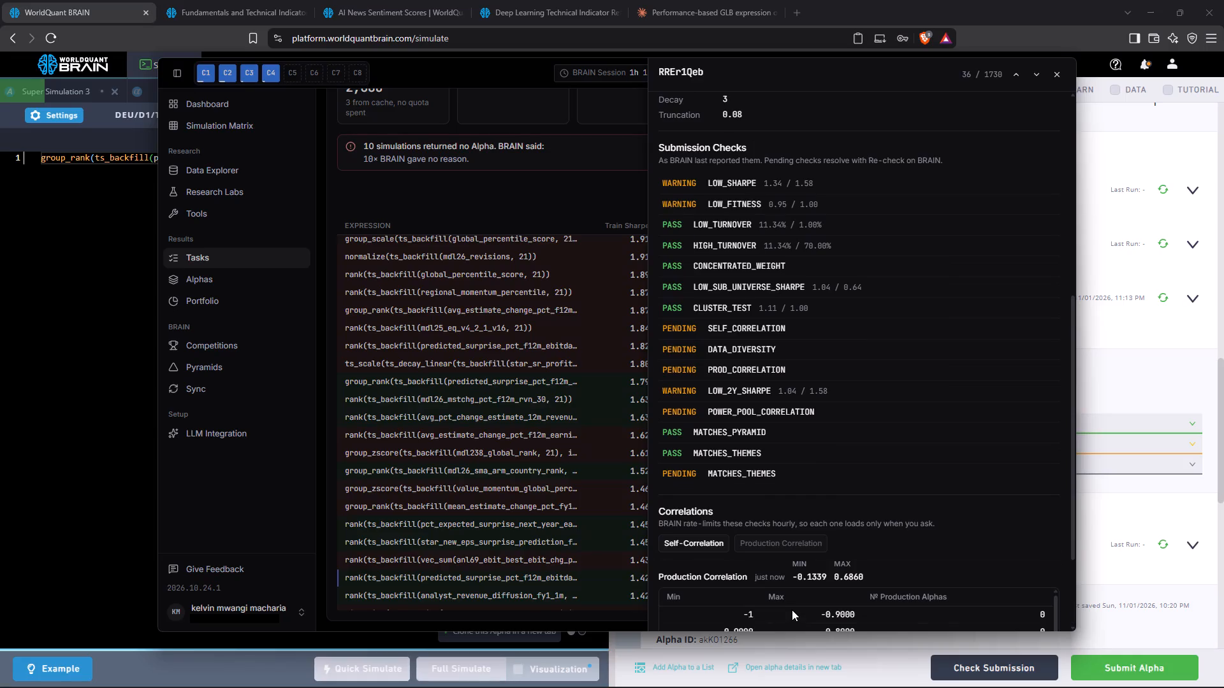
scroll(792, 610, "down", 2)
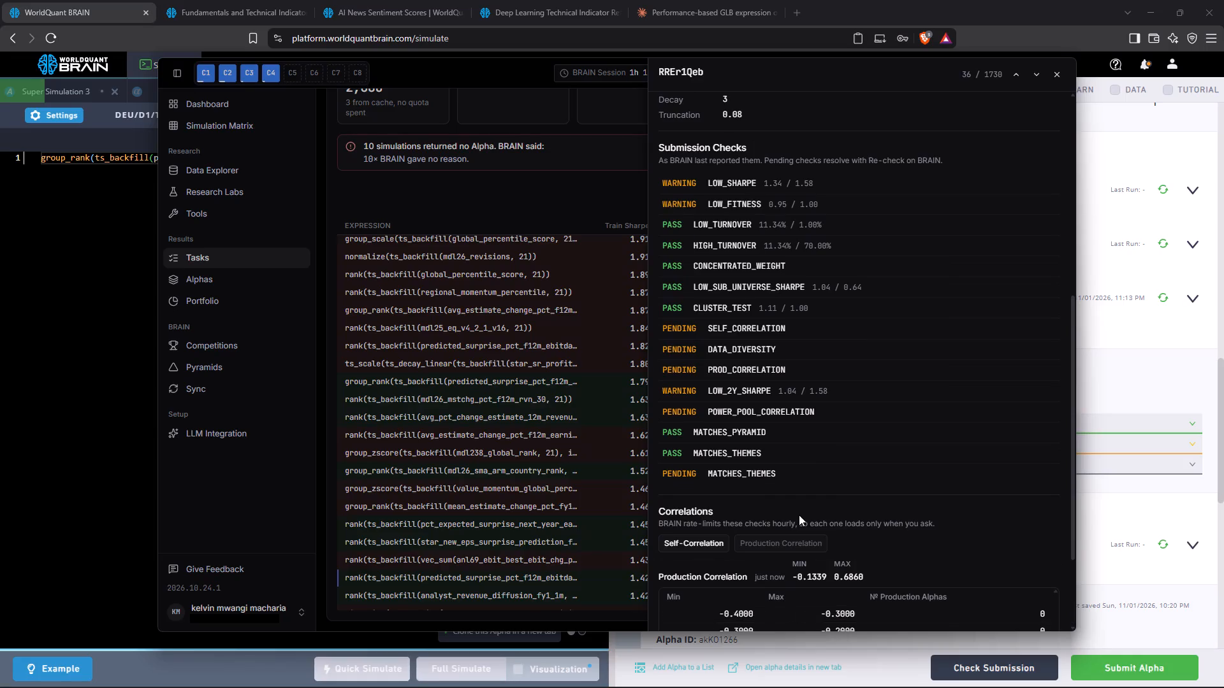
scroll(799, 515, "down", 1)
scroll(799, 515, "up", 3)
scroll(799, 515, "down", 1)
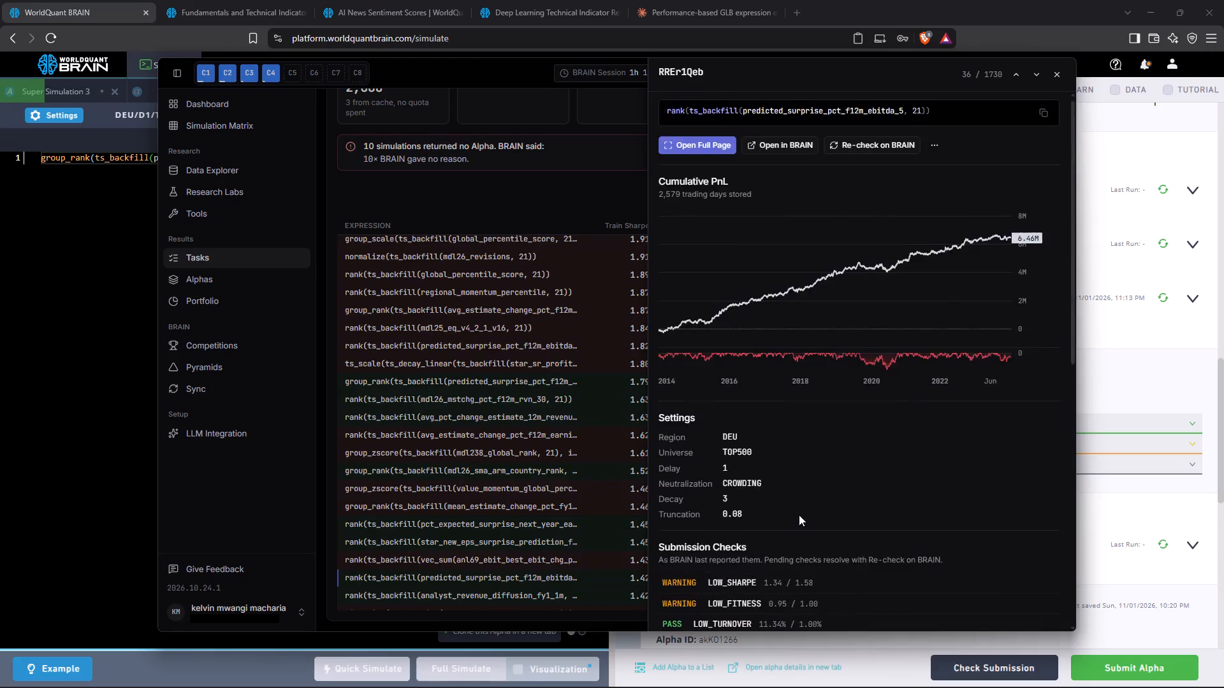
scroll(799, 515, "down", 1)
left_click(490, 591)
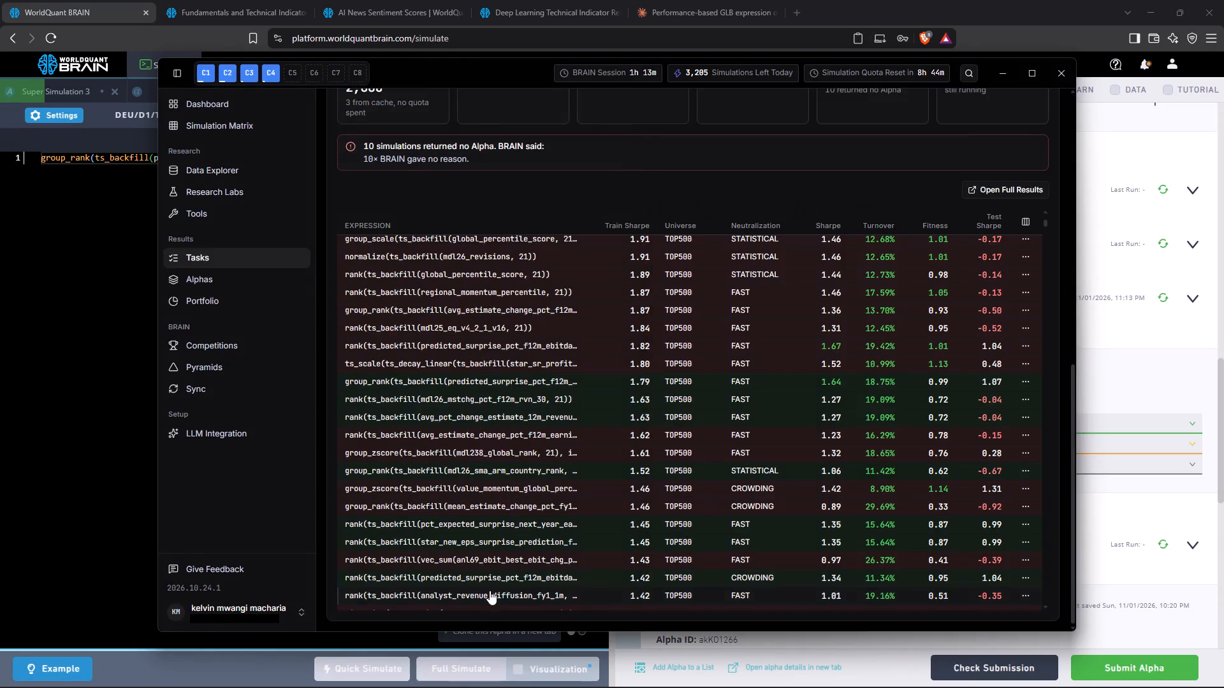
Open the rank alpha built on analyst_revenue_diffusion_fy1_1m, review its submission checks, and request its production correlation.
left_click(490, 591)
scroll(849, 427, "down", 7)
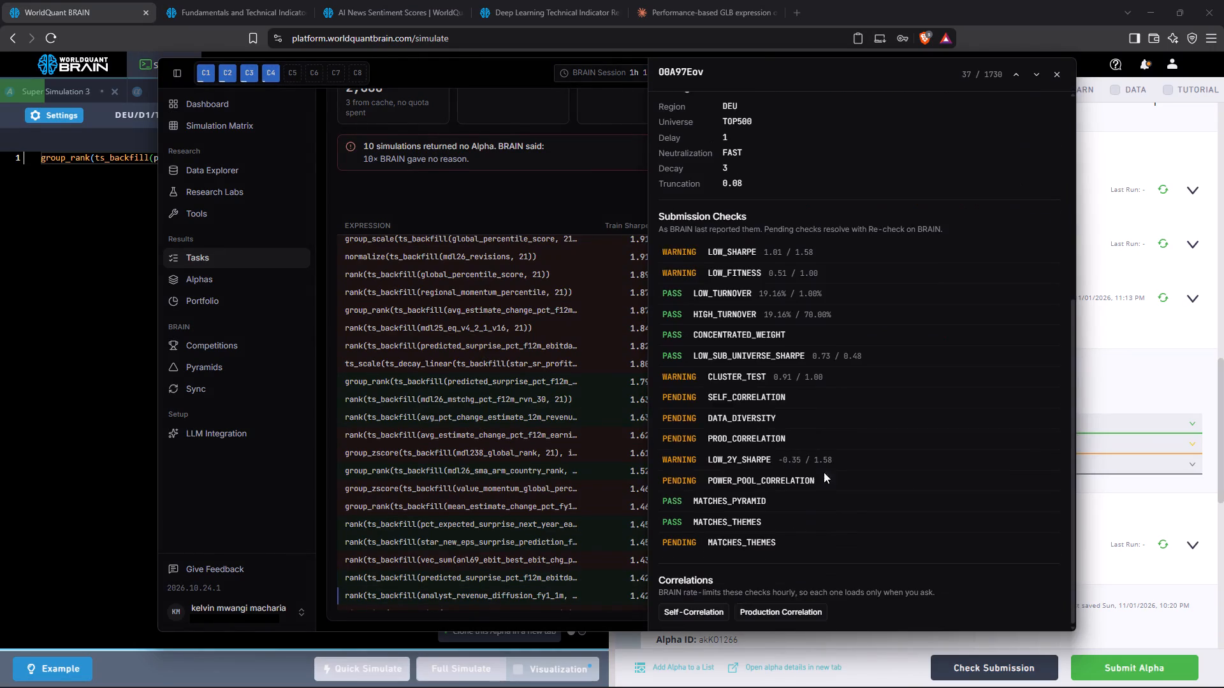
left_click(768, 613)
scroll(768, 613, "down", 4)
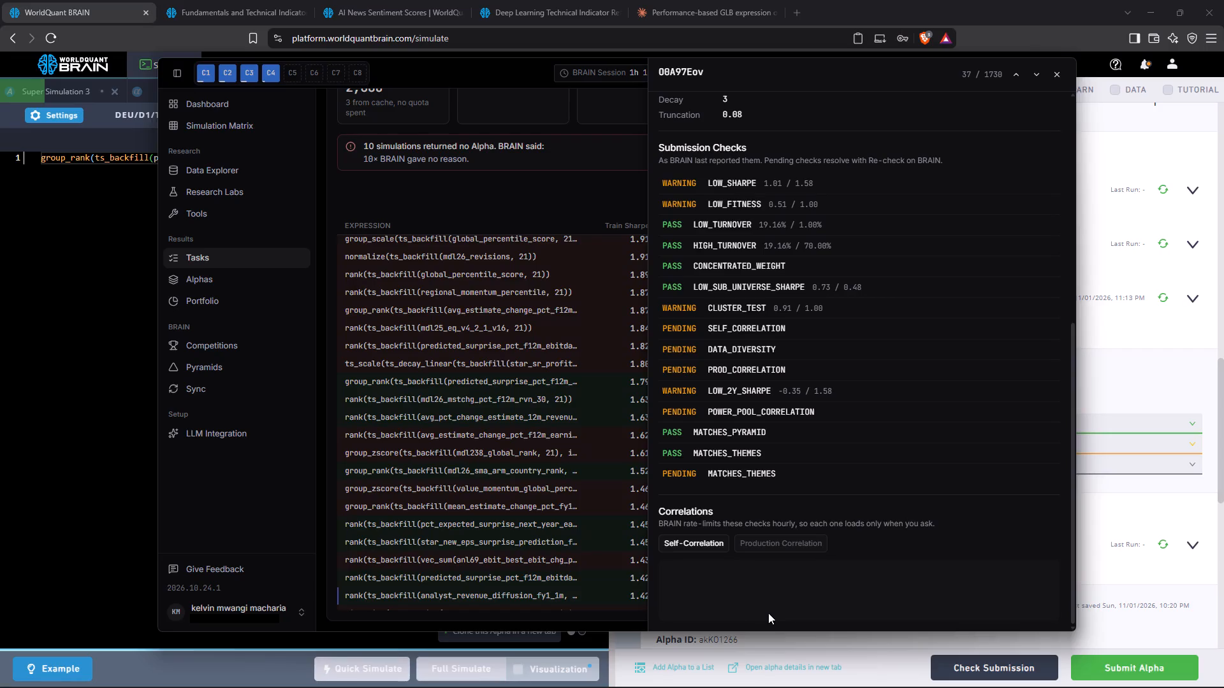
scroll(837, 362, "up", 2)
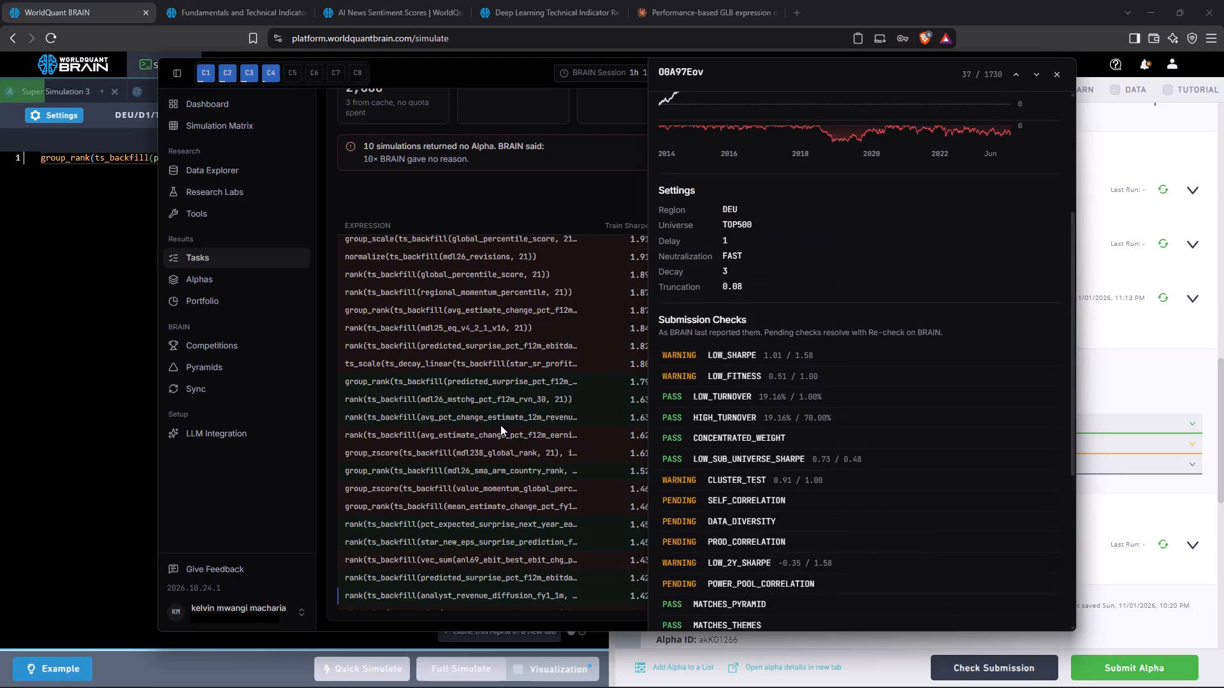
left_click(500, 425)
Open the REVERSION_AND_MOMENTUM alpha with ts_decay_linear on mean_estimate_change, review its submission checks, and load its production correlation.
scroll(500, 425, "down", 3)
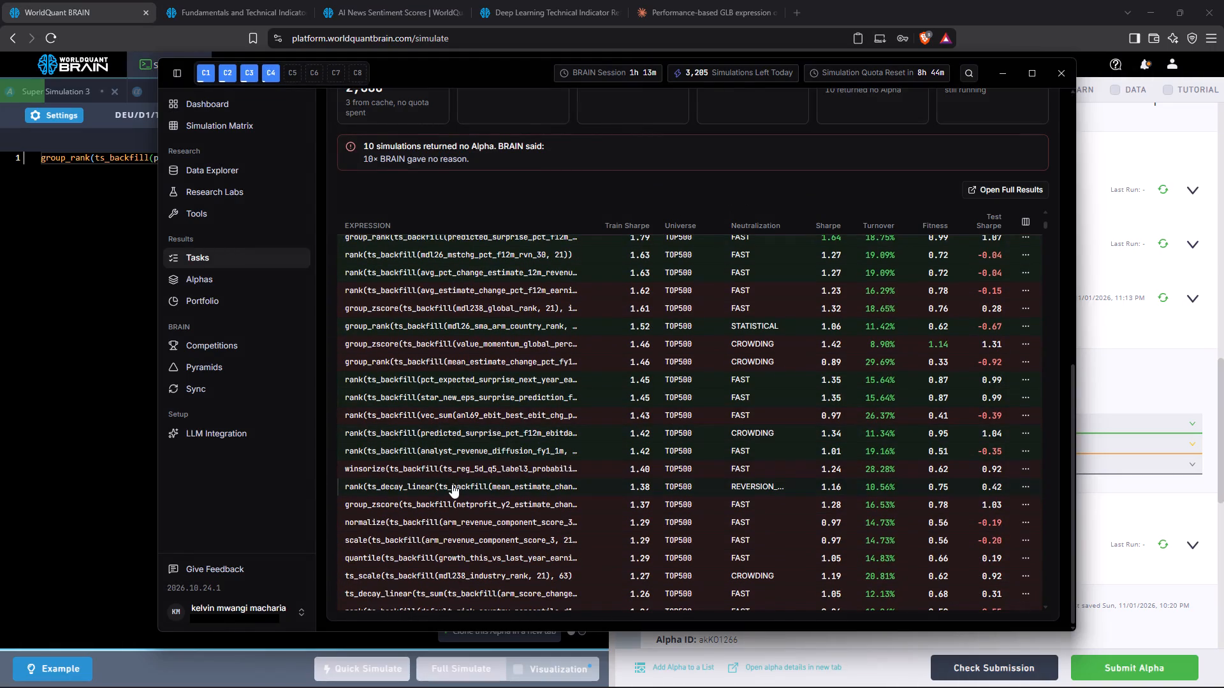
left_click(450, 488)
scroll(797, 452, "down", 7)
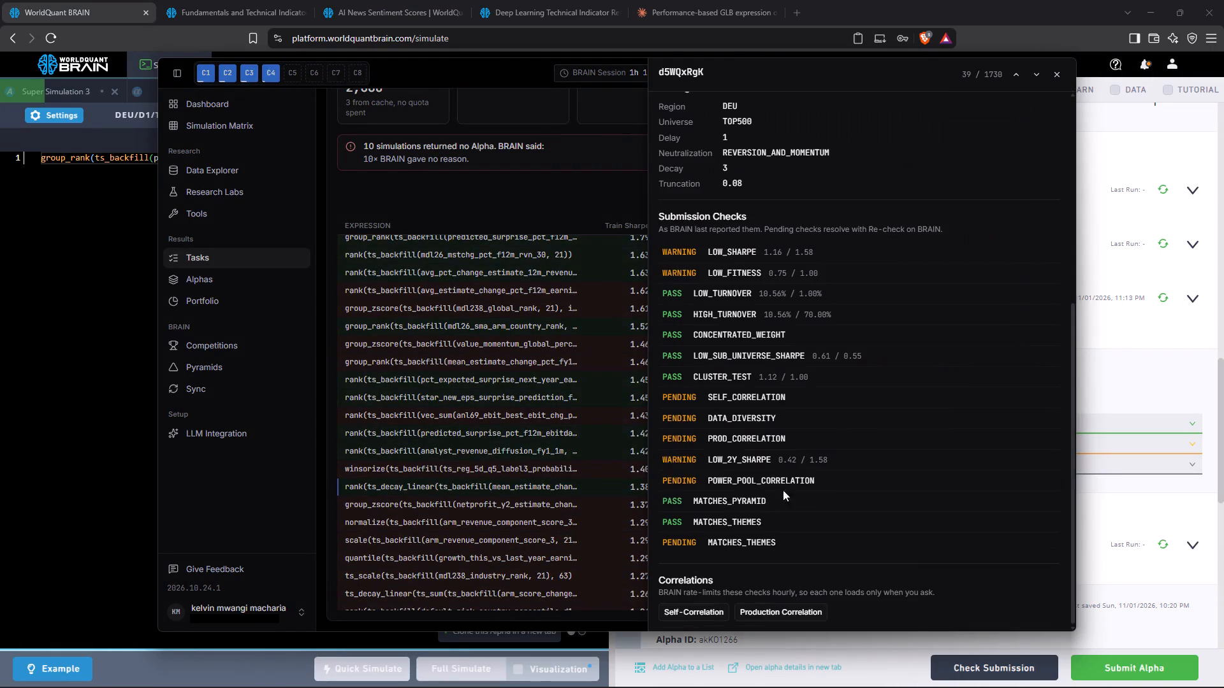
left_click(764, 608)
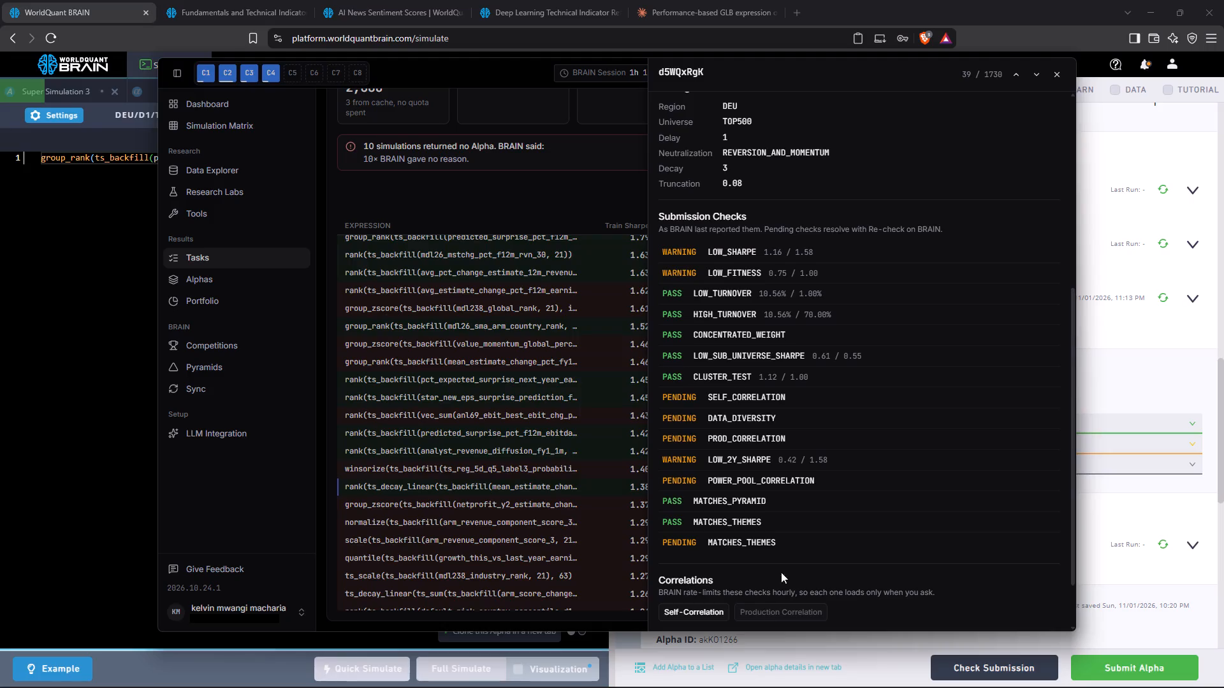
scroll(872, 444, "down", 3)
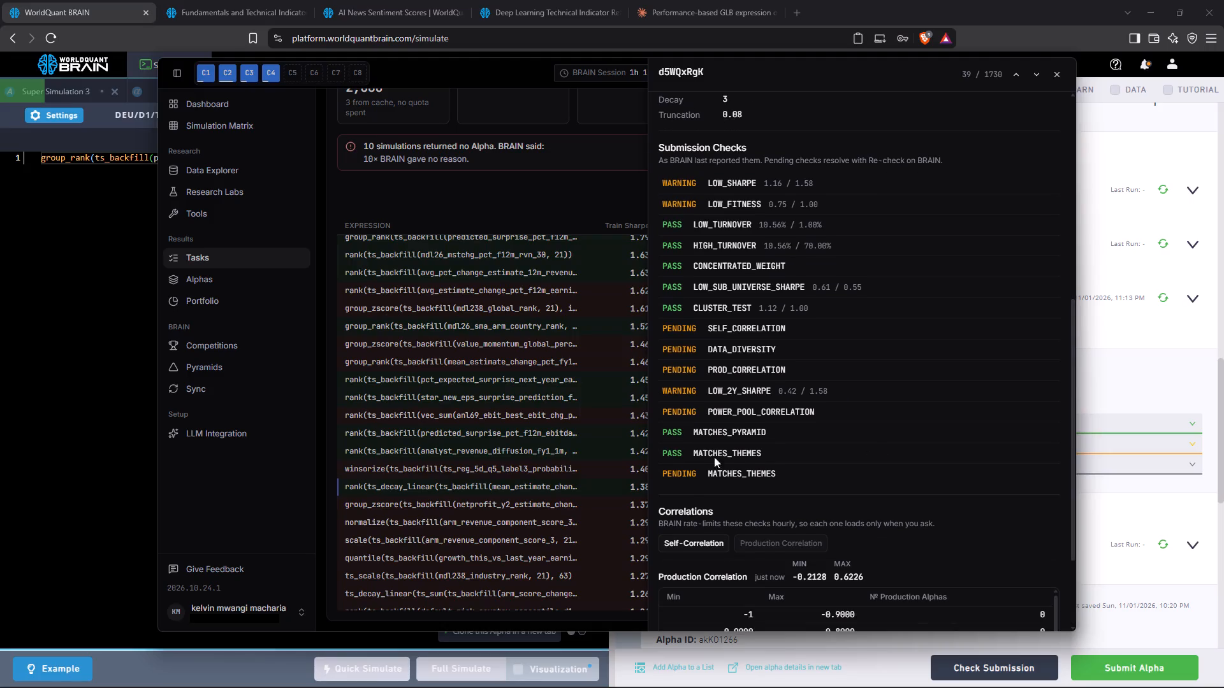
left_click(562, 516)
Open the rank(ts_backfill(ntm_dps_revision_3m, 21)) alpha, load its production correlation, and review its cumulative PnL, settings and submission checks.
scroll(562, 516, "down", 2)
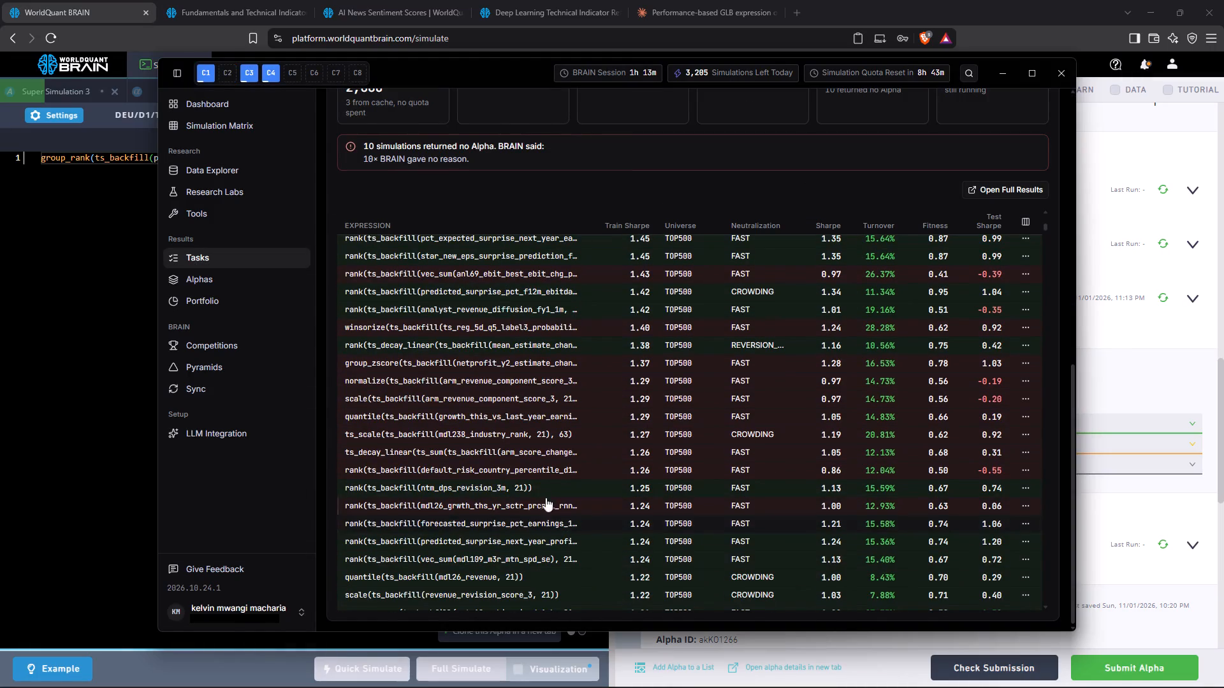
left_click(539, 487)
scroll(895, 431, "down", 9)
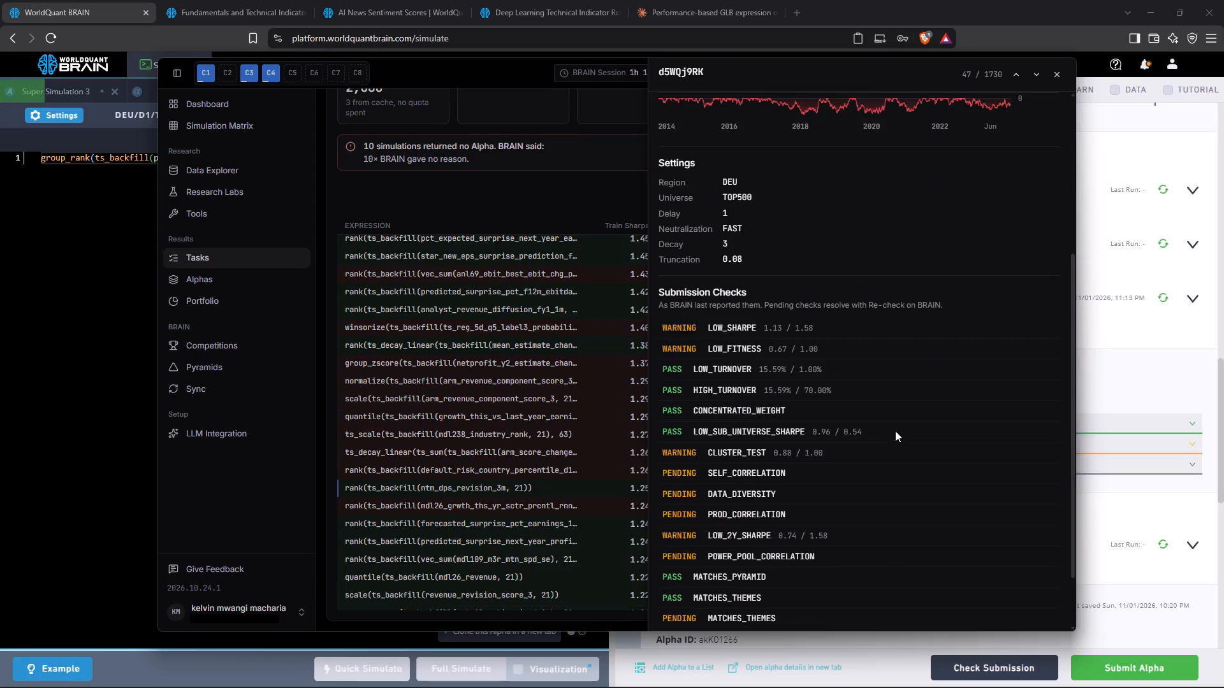
left_click(810, 615)
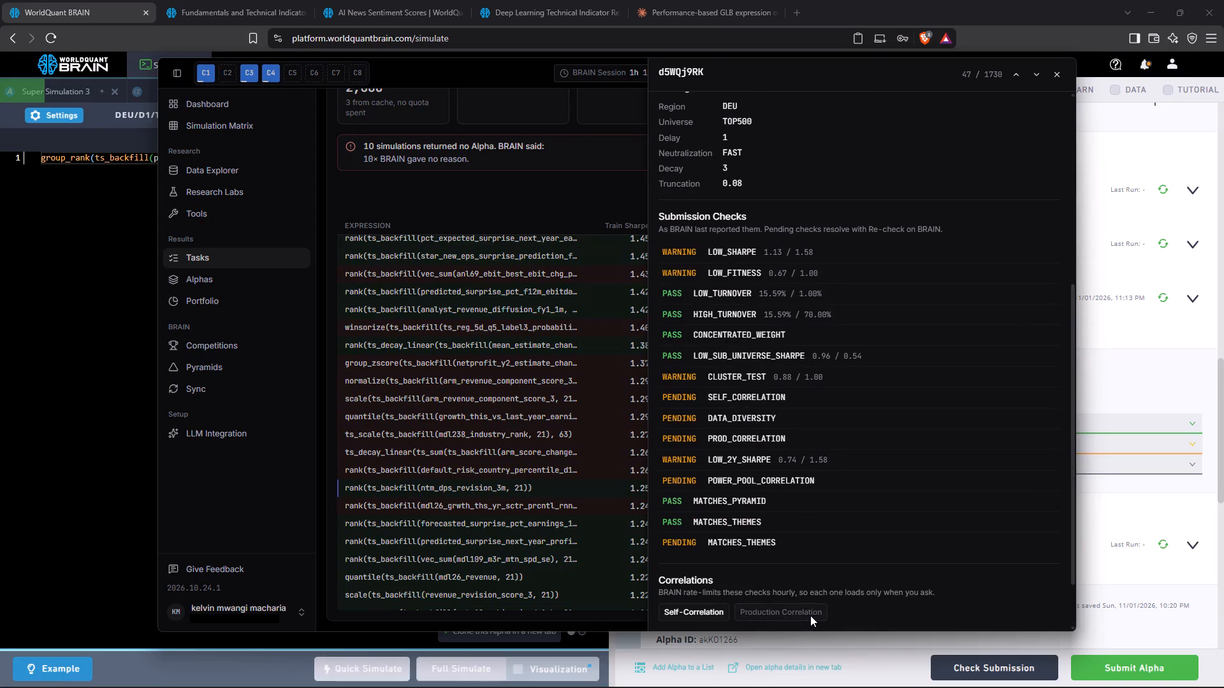
scroll(810, 615, "down", 3)
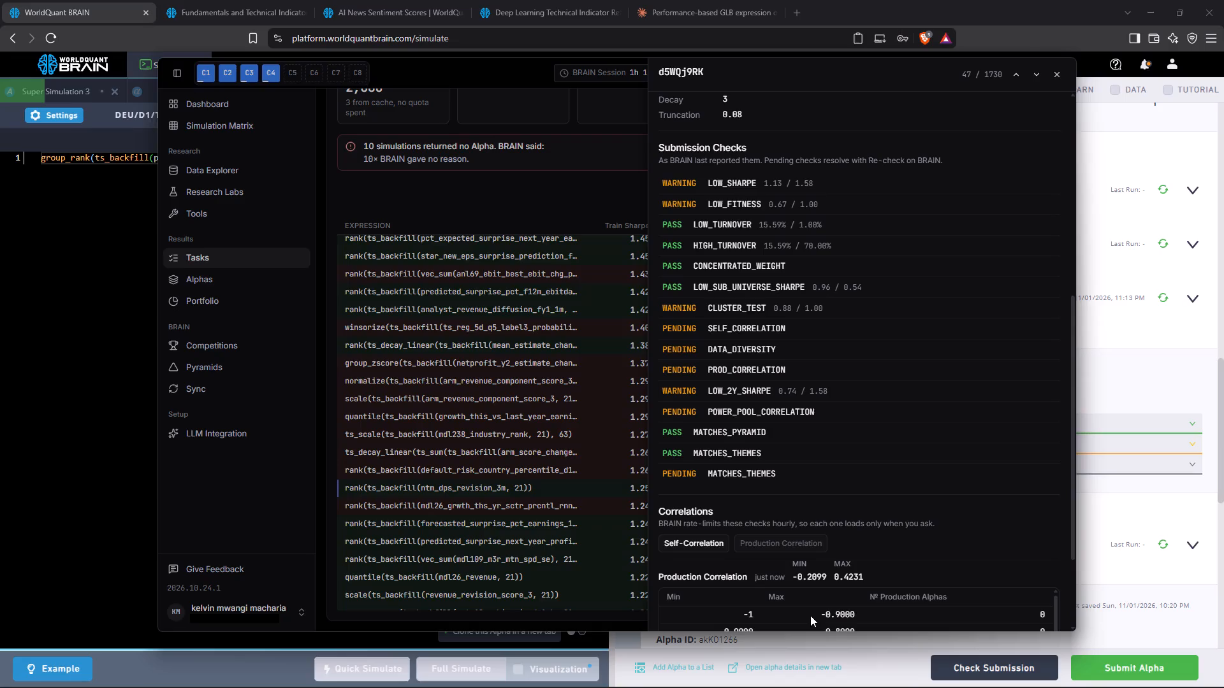
scroll(821, 406, "up", 4)
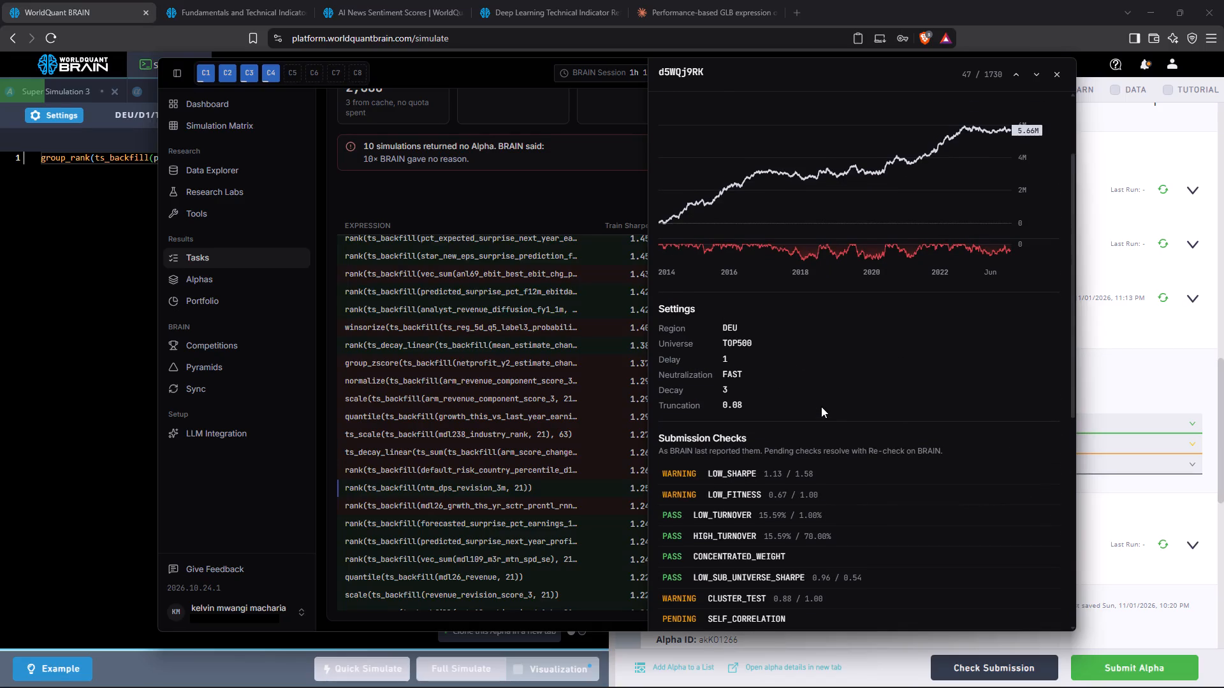
scroll(821, 406, "down", 5)
scroll(821, 406, "up", 1)
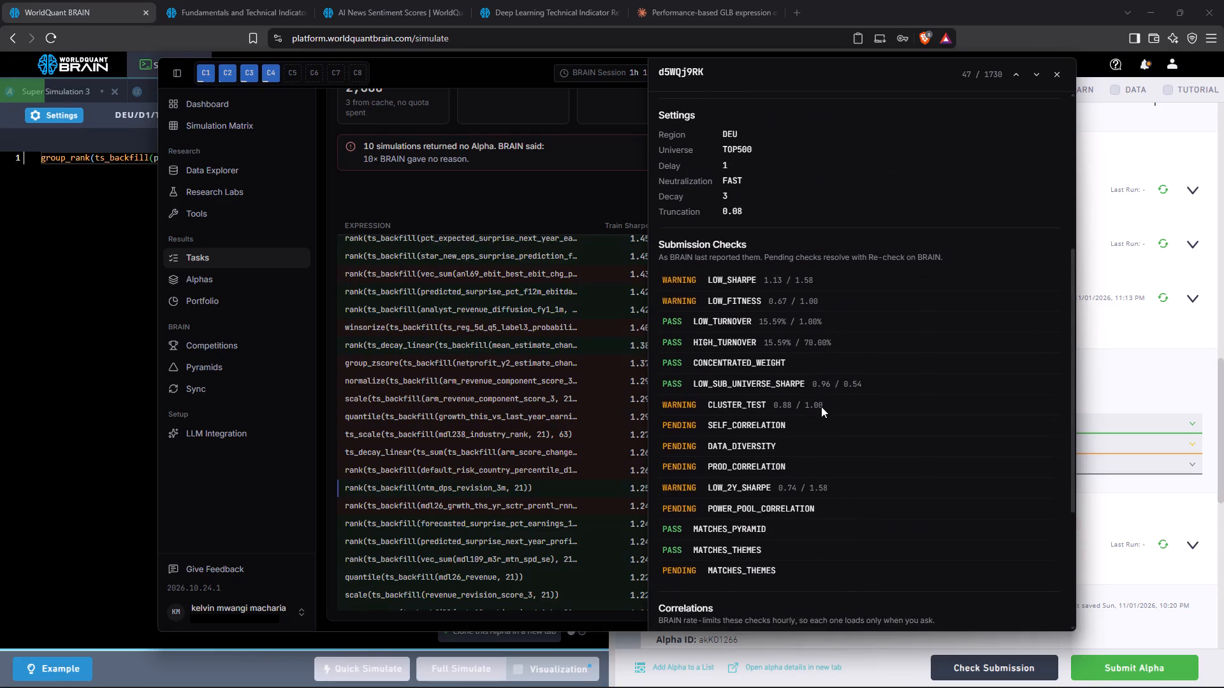
scroll(821, 406, "up", 1)
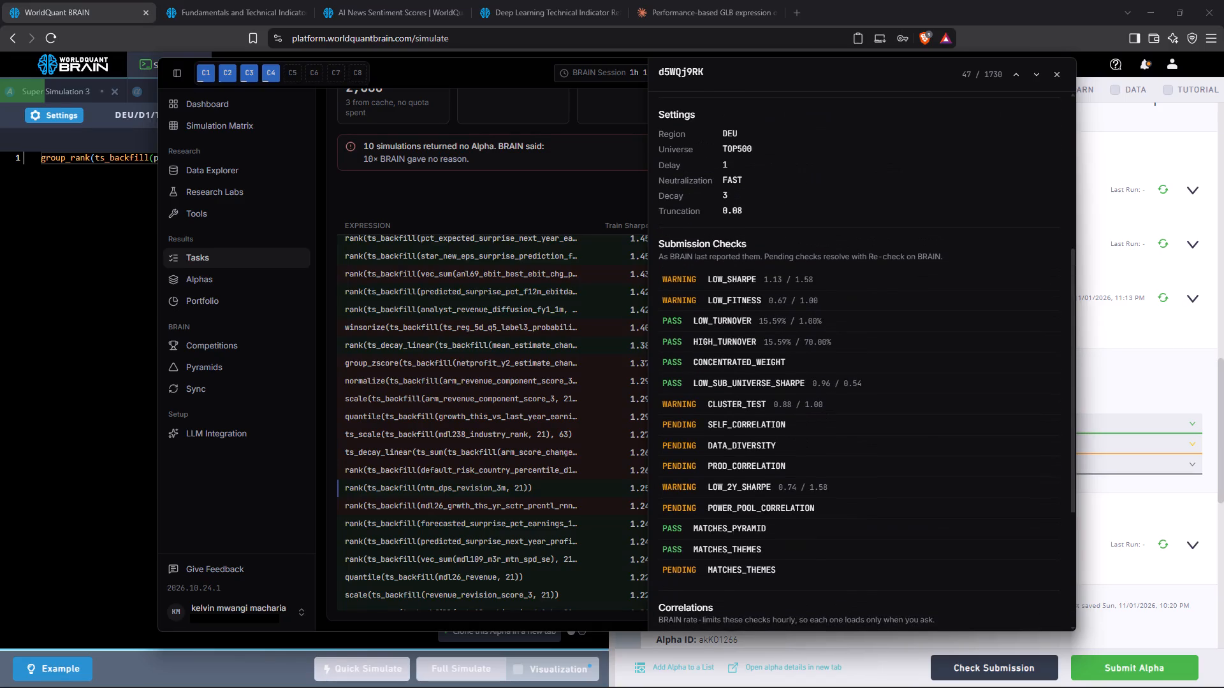
scroll(821, 406, "up", 6)
scroll(821, 406, "down", 6)
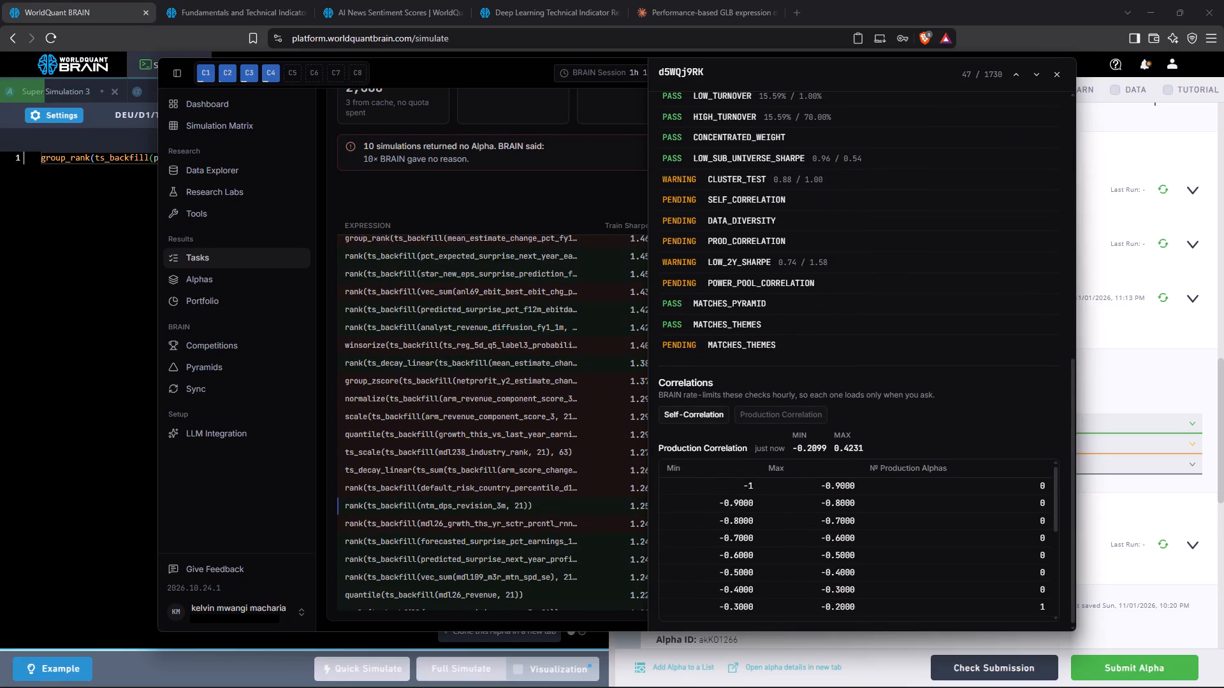
scroll(810, 399, "up", 1)
scroll(810, 399, "down", 2)
scroll(810, 399, "up", 4)
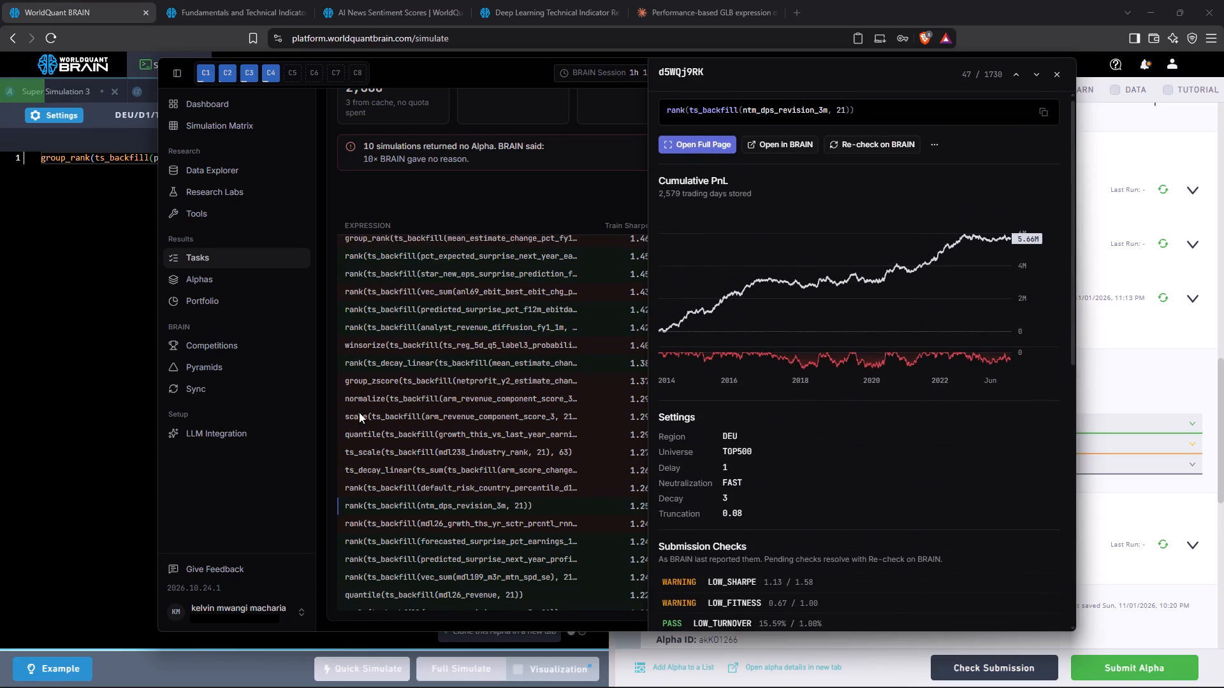
In Simulation 12, set the std of winsorize(x) to 7 in the final rank line and run a full simulation.
left_click(0, 382)
left_click(312, 92)
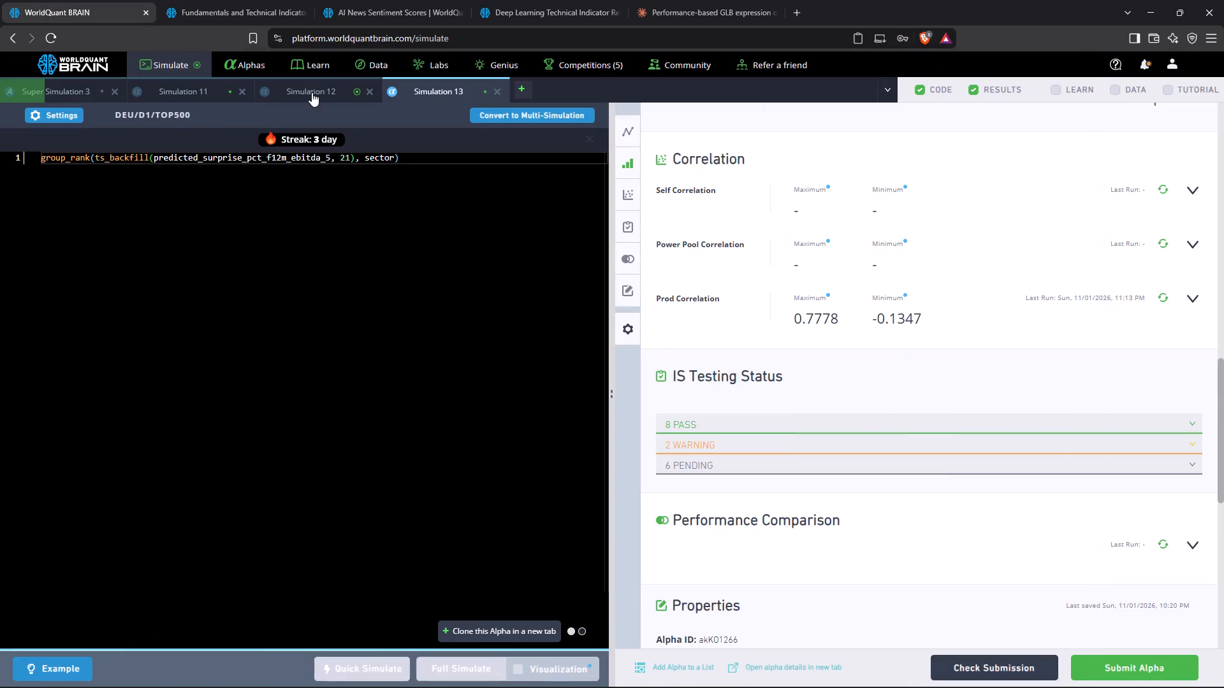
left_click(733, 219)
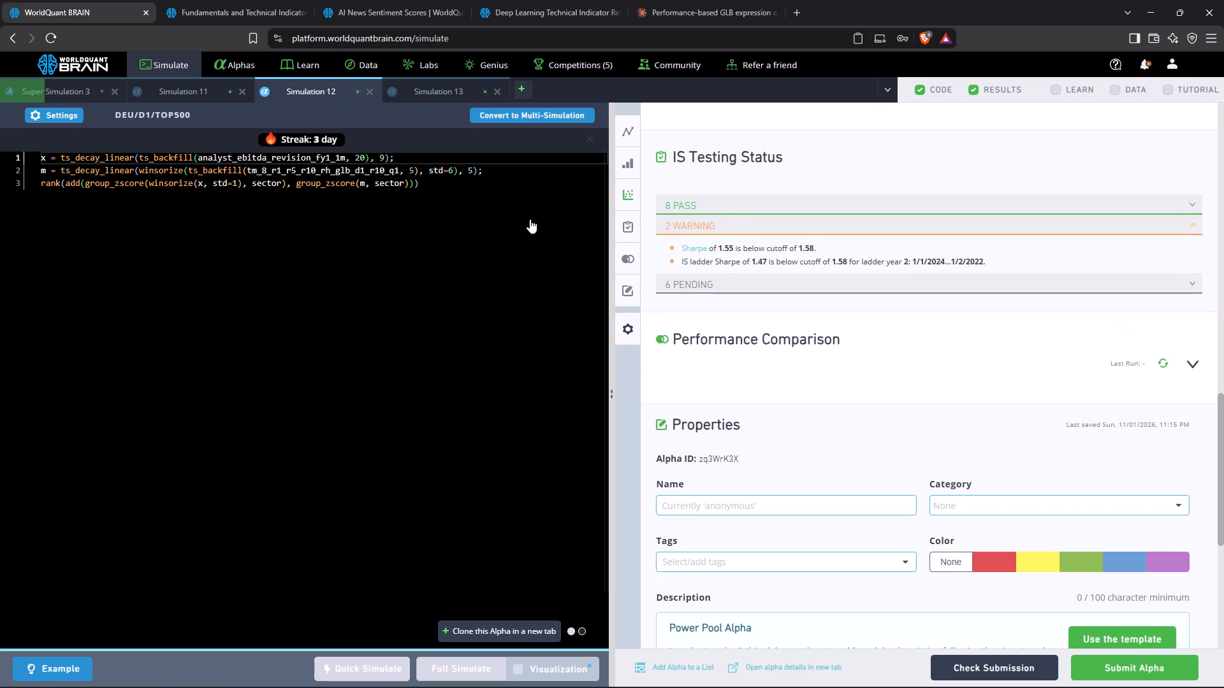
left_click(236, 185)
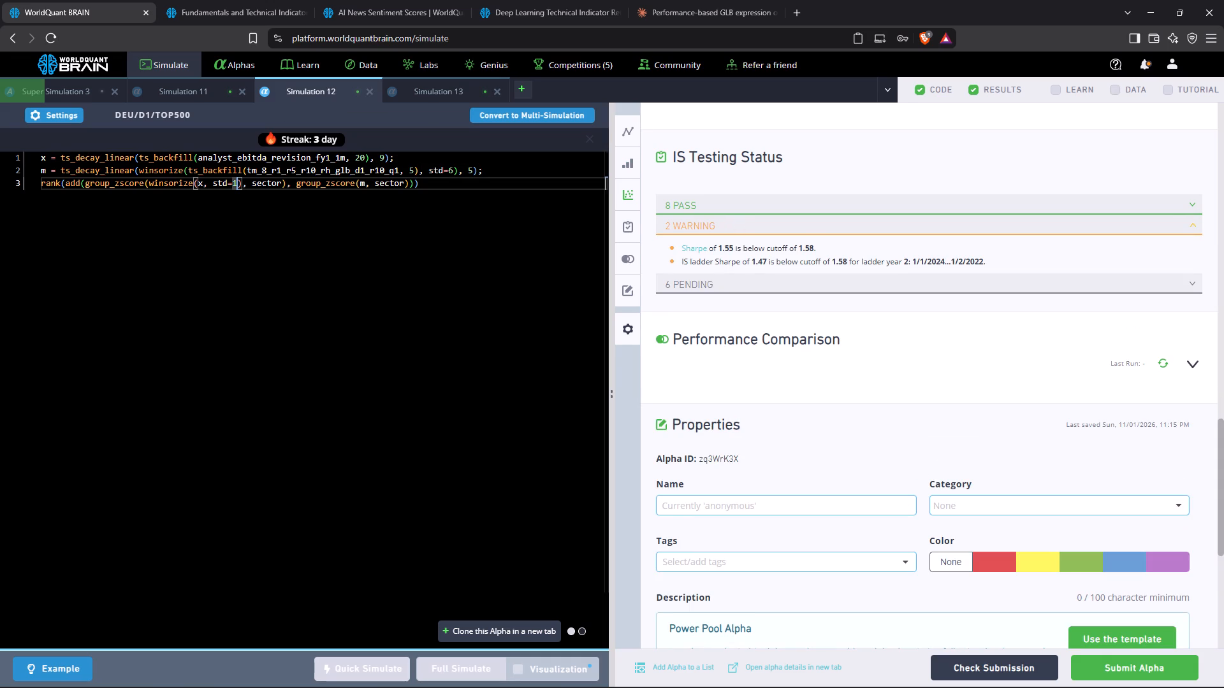
key("BackSpace")
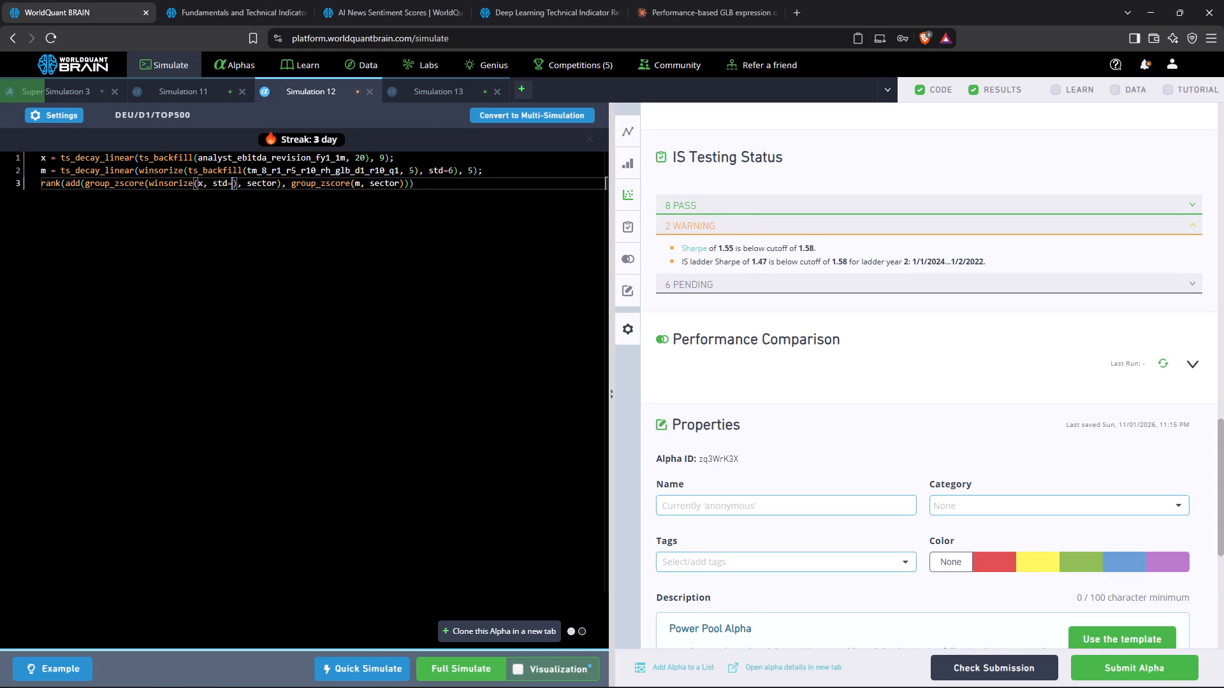
key("7")
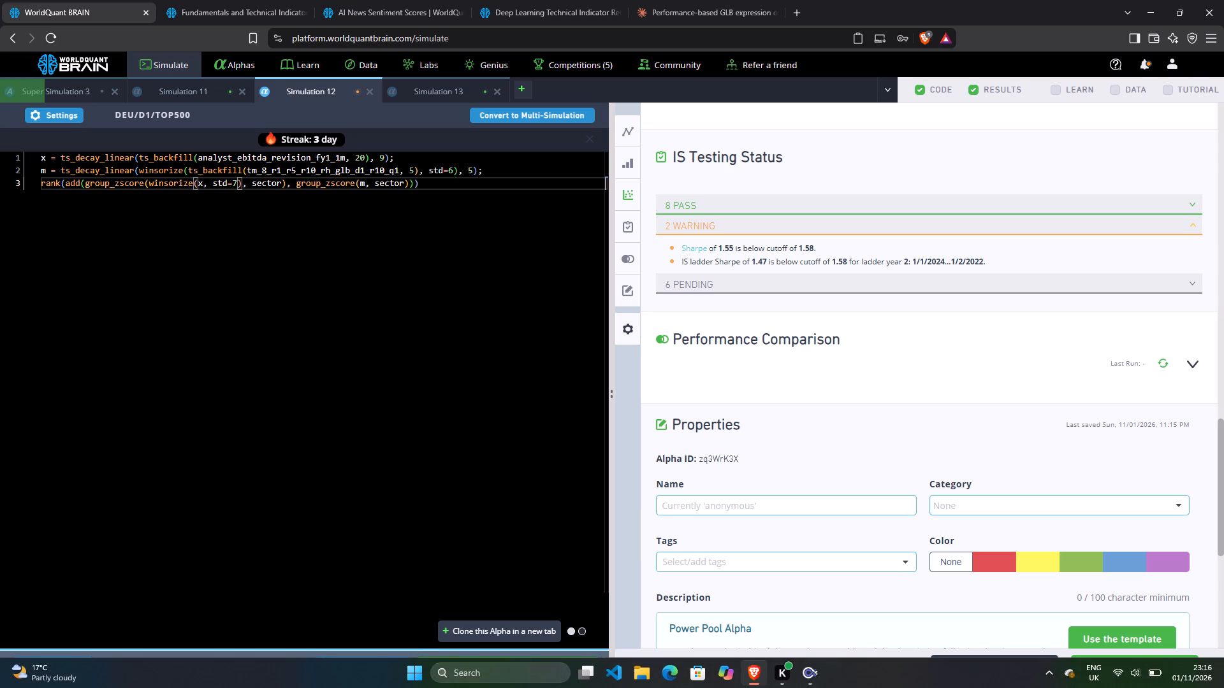
left_click(466, 661)
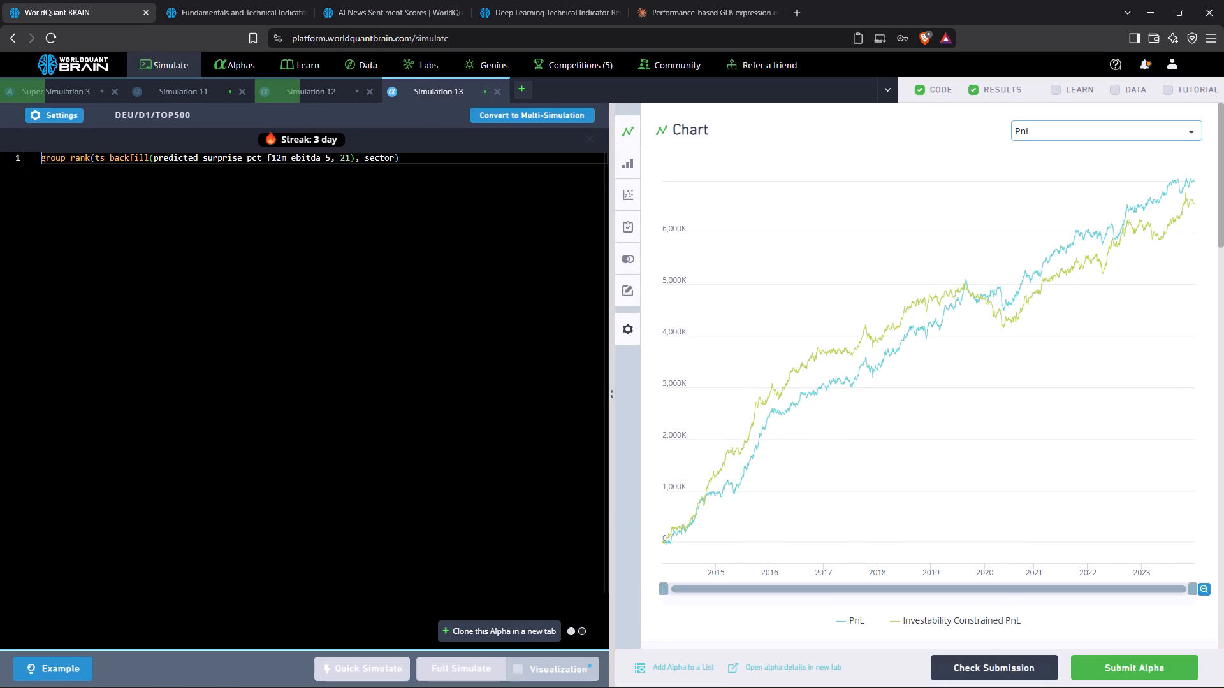
left_click(429, 290)
scroll(928, 392, "down", 10)
scroll(928, 392, "up", 1)
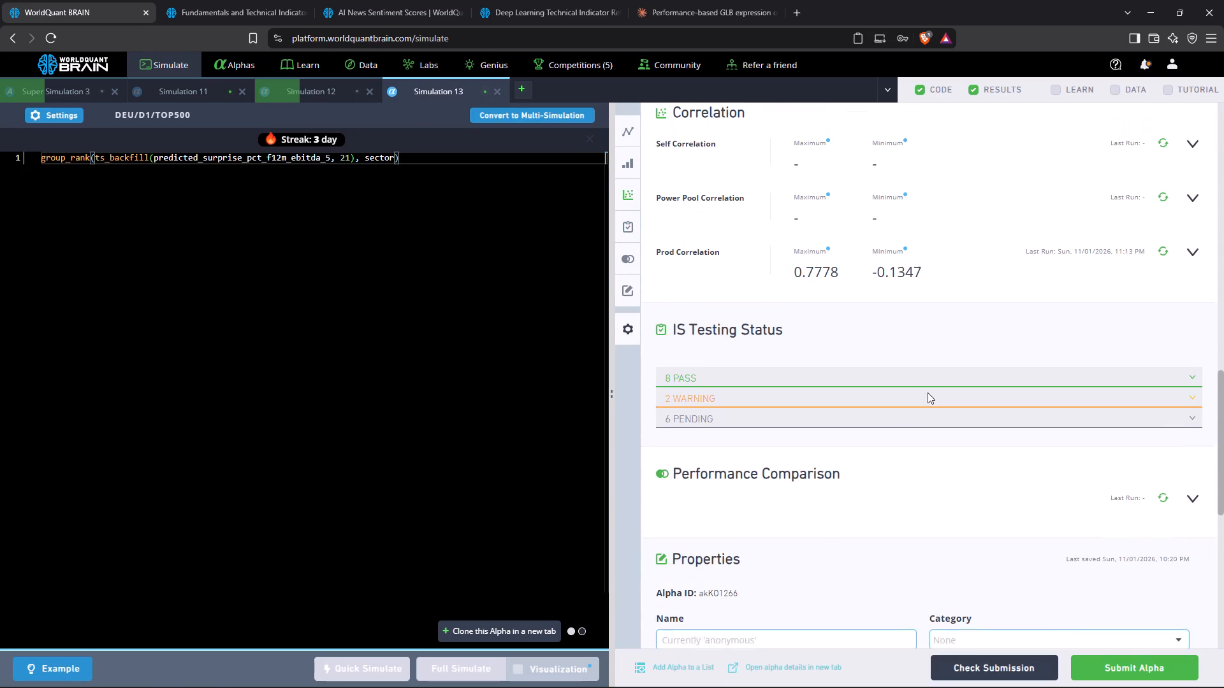
left_click(453, 407)
key("ctrl+a")
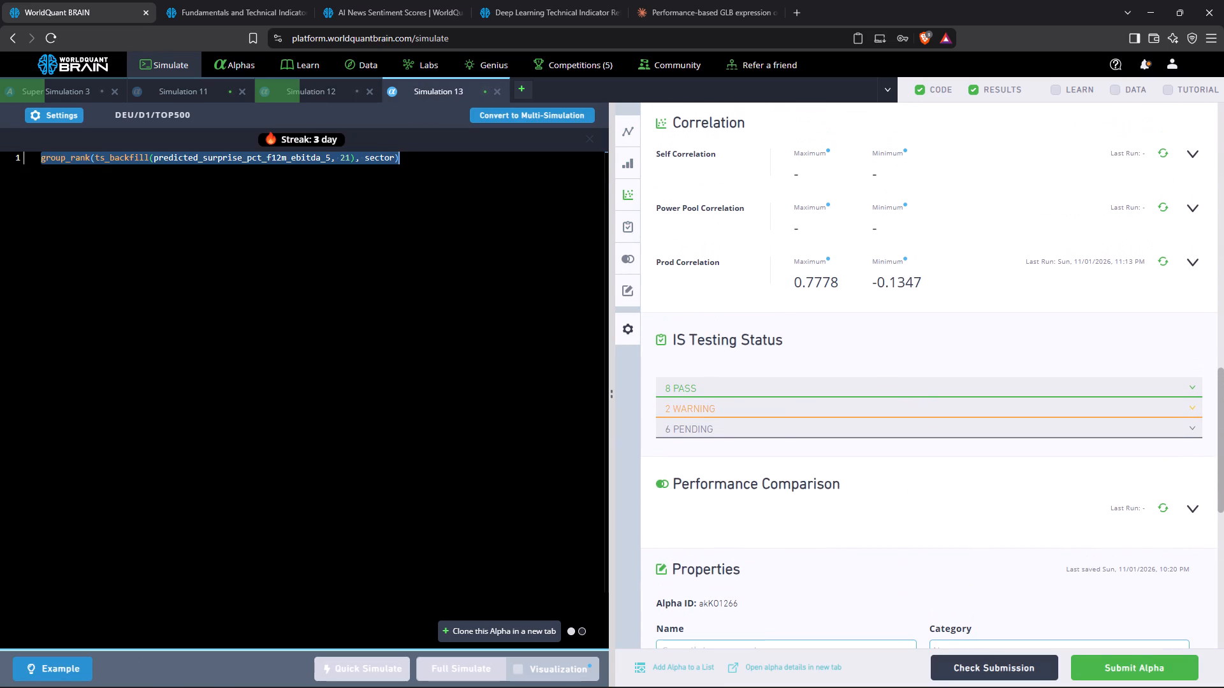
key("ctrl+v")
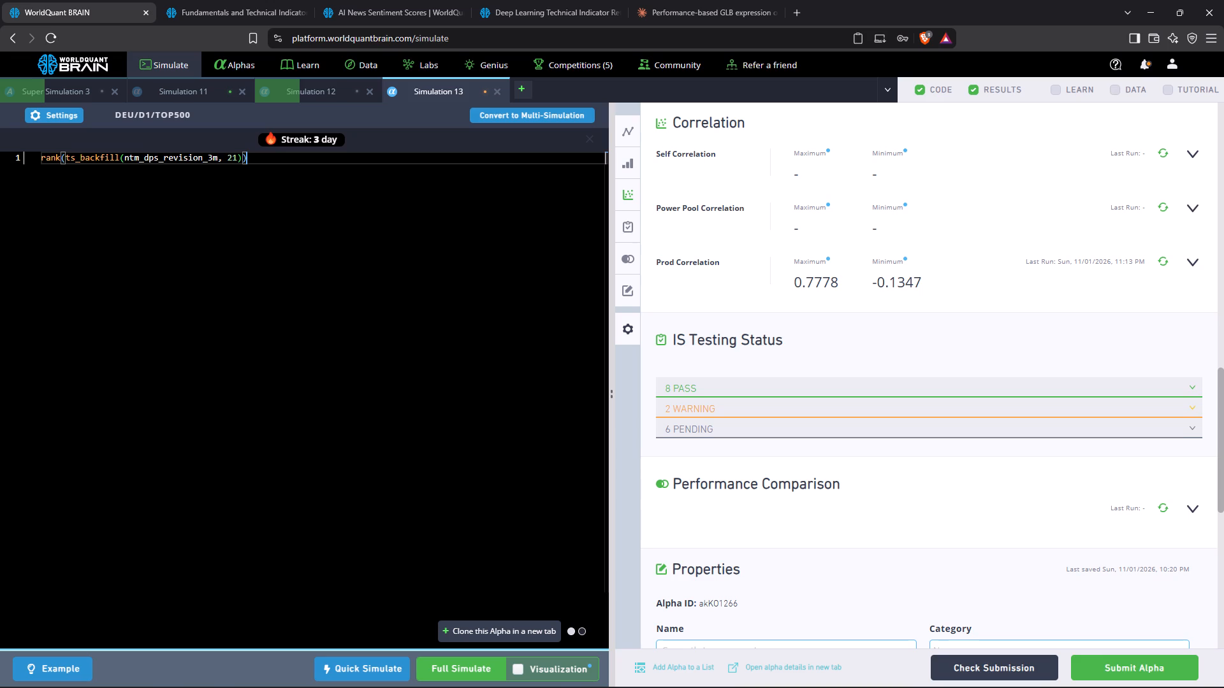
Compare Simulation 13's settings with the candidate's settings in Alpha Harness, then run a full simulation of the dividend revision alpha.
left_click_drag(84, 126, 66, 118)
left_click(66, 118)
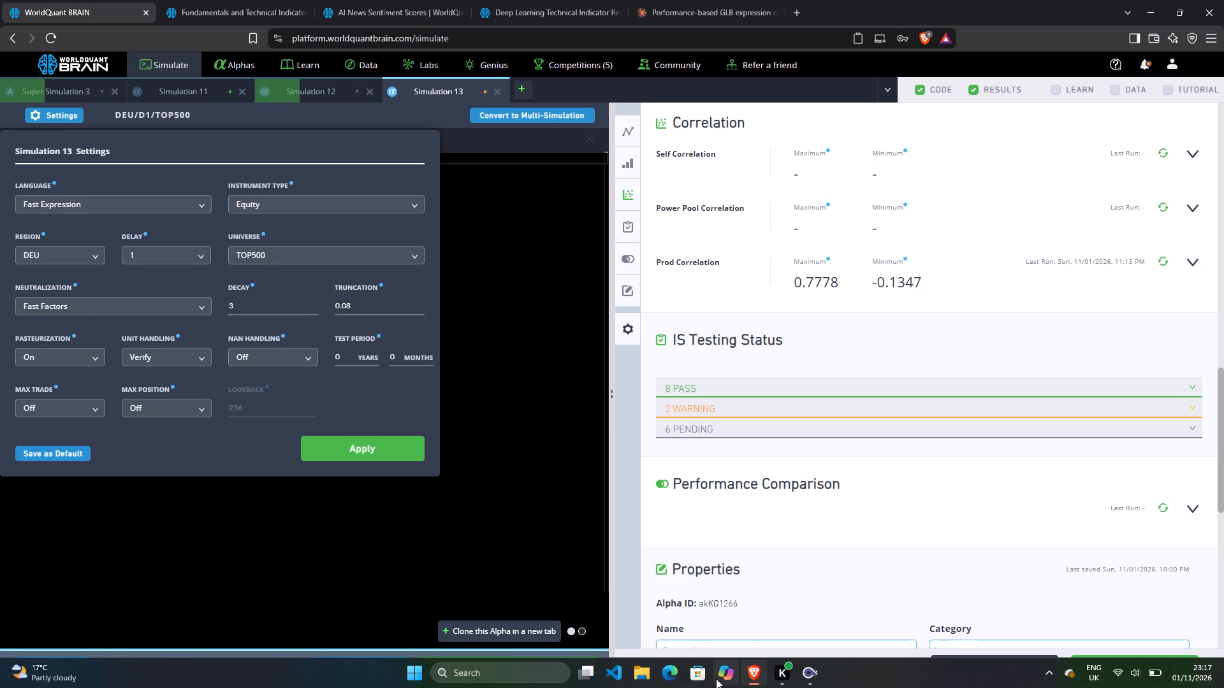
left_click(815, 678)
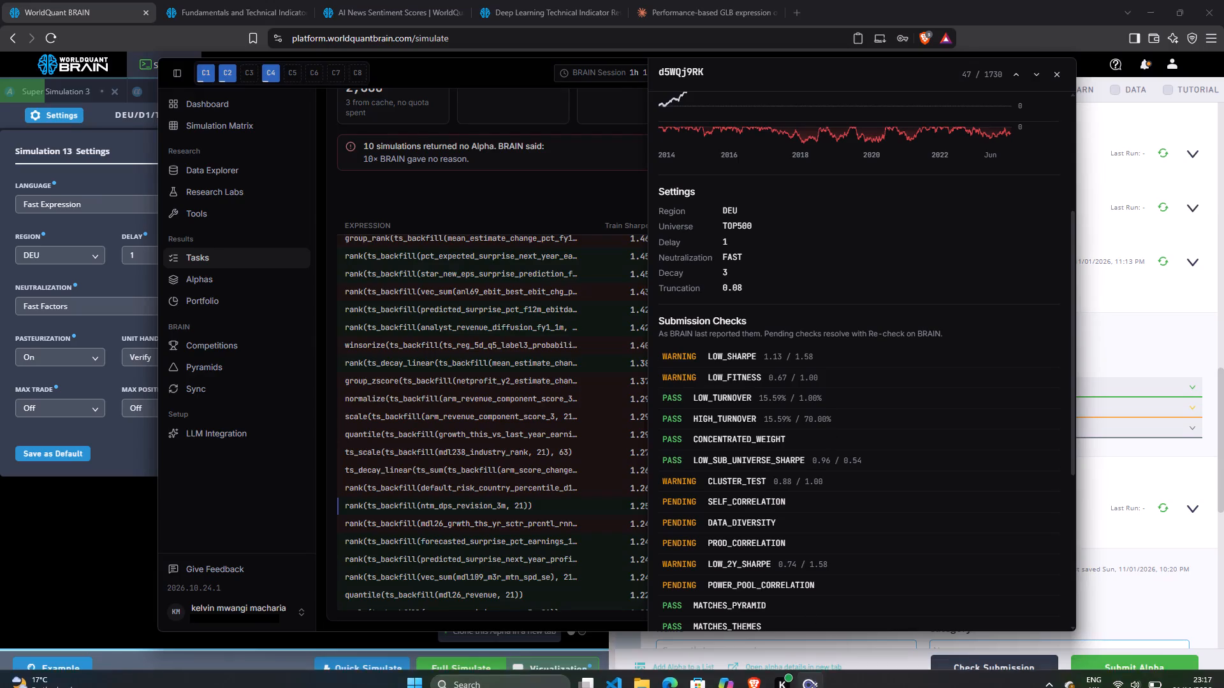
left_click(84, 504)
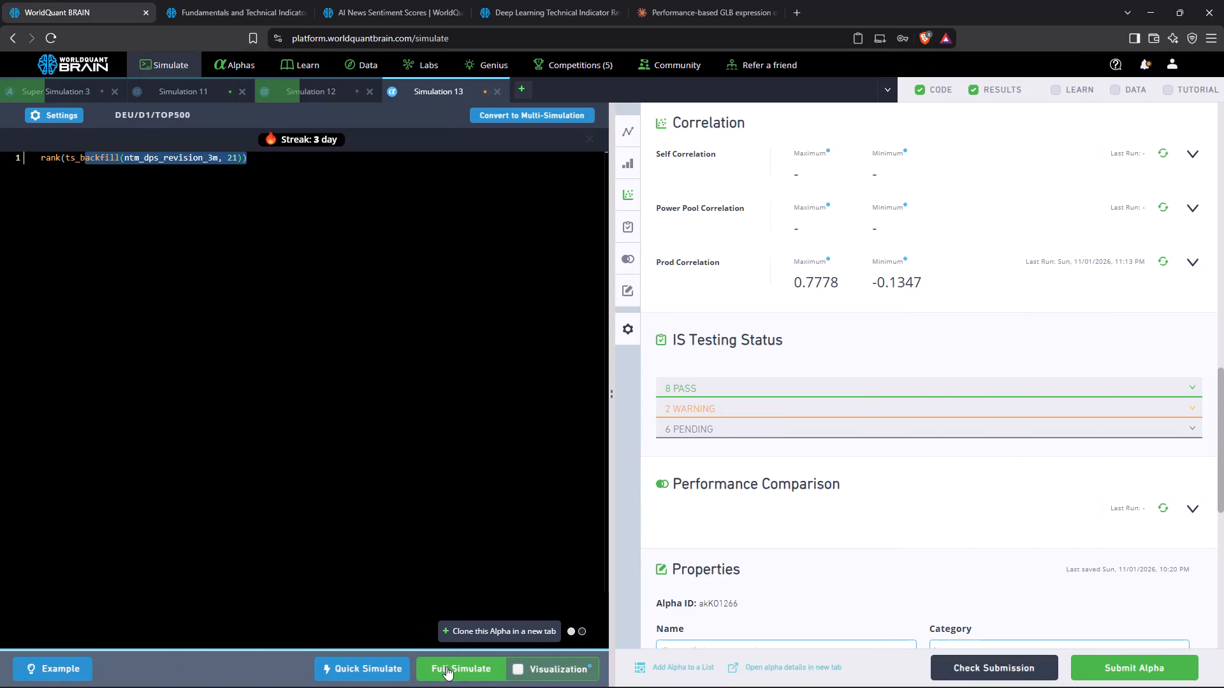
left_click(446, 666)
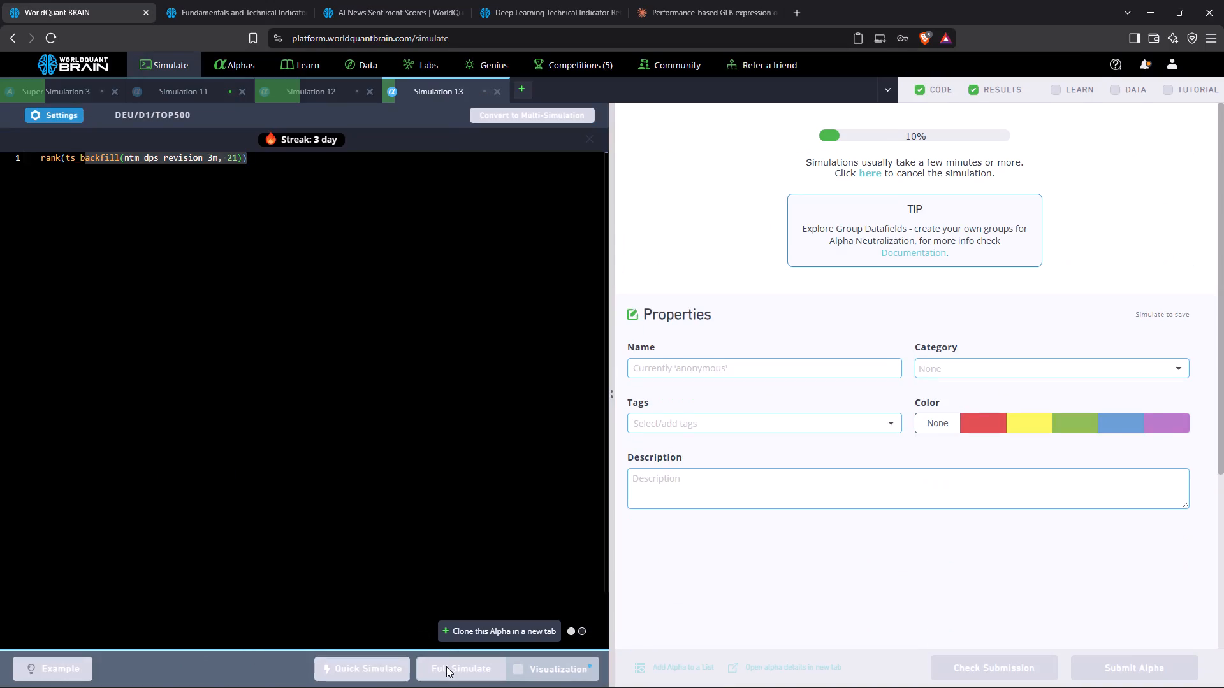
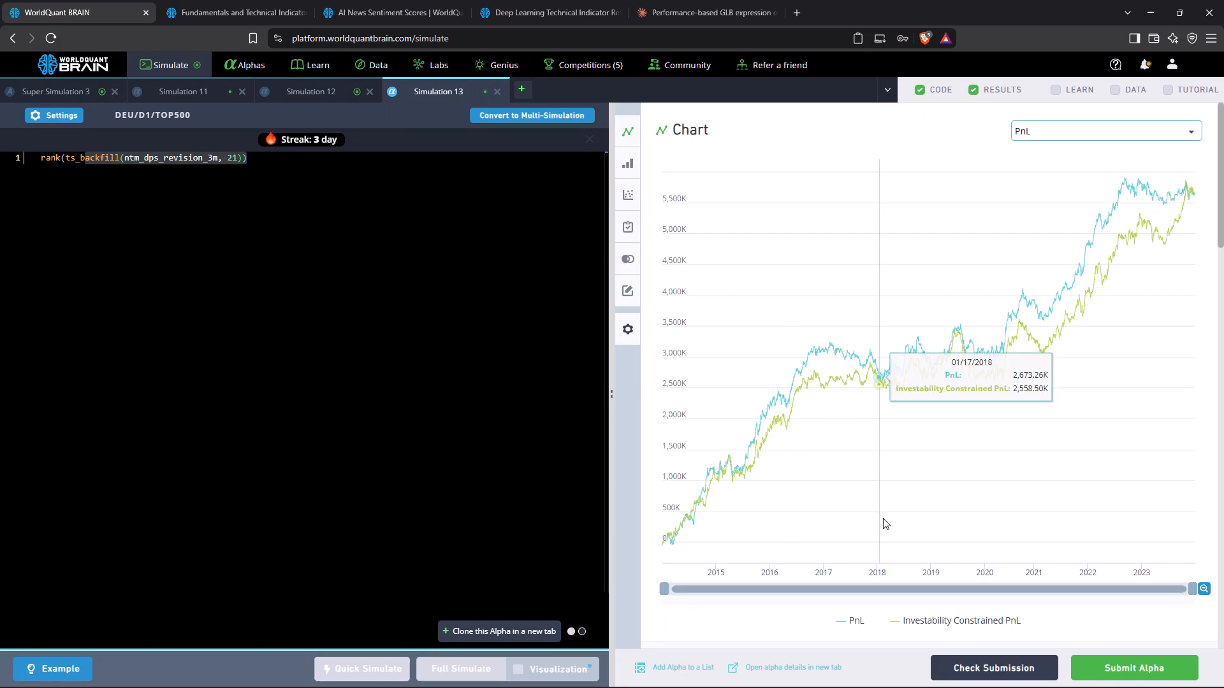
Review the correlation and IS Testing Status sections in Simulation 13's results.
scroll(883, 518, "down", 8)
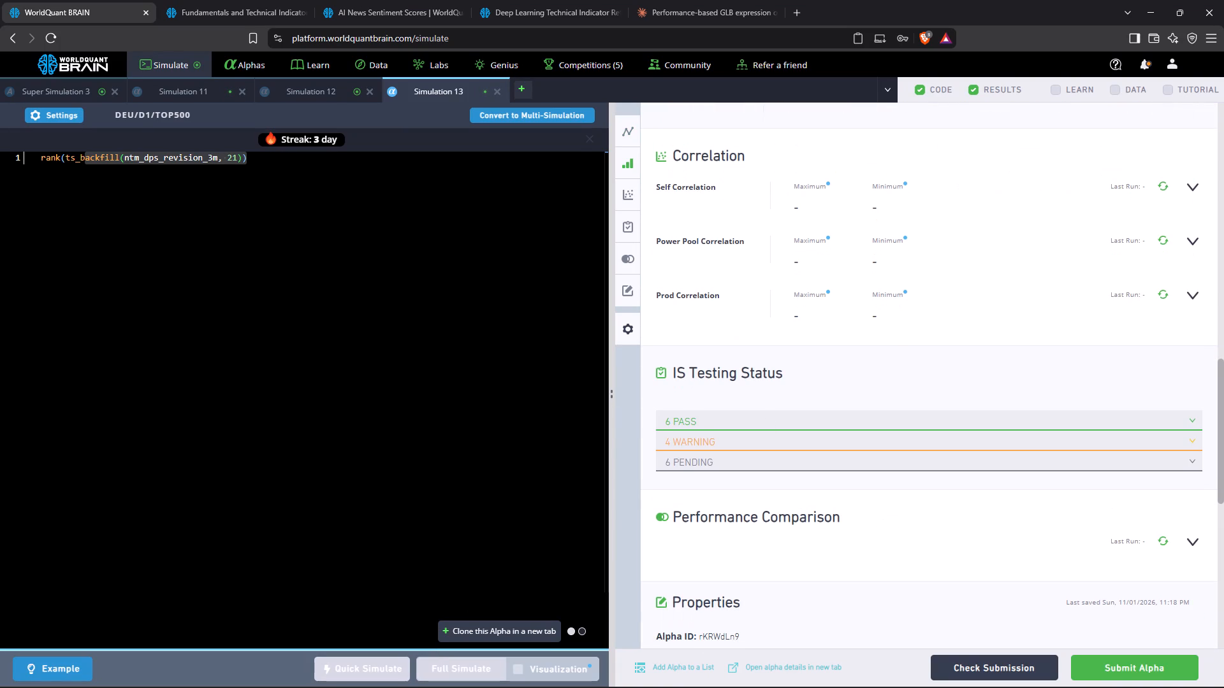
In Simulation 12, review the IS testing warning, set the std of winsorize(x) to 9 in the rank line, and run a full simulation.
left_click(330, 95)
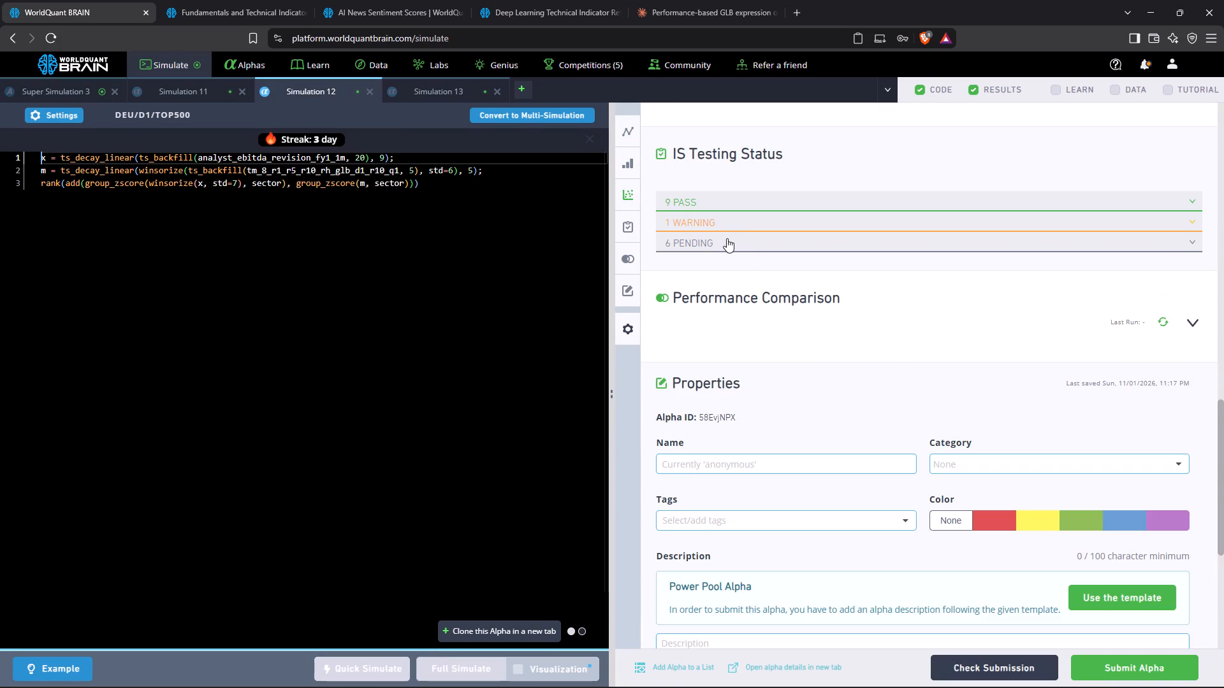
left_click(718, 222)
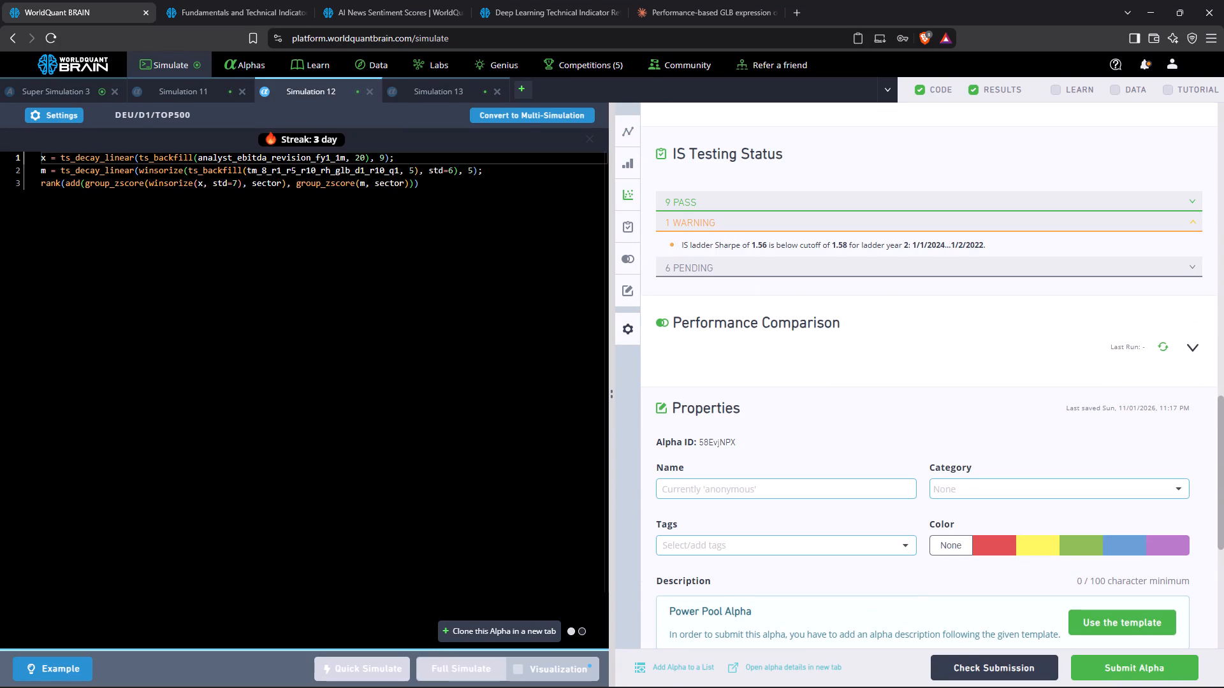
left_click(234, 184)
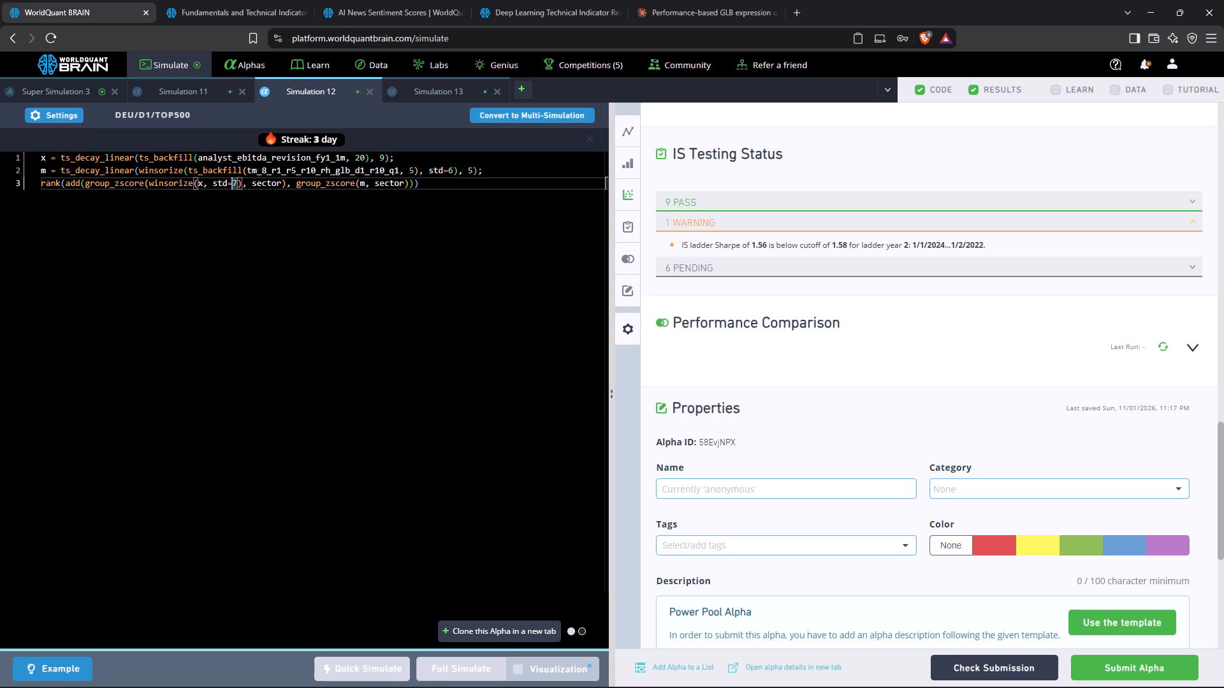
key("Delete")
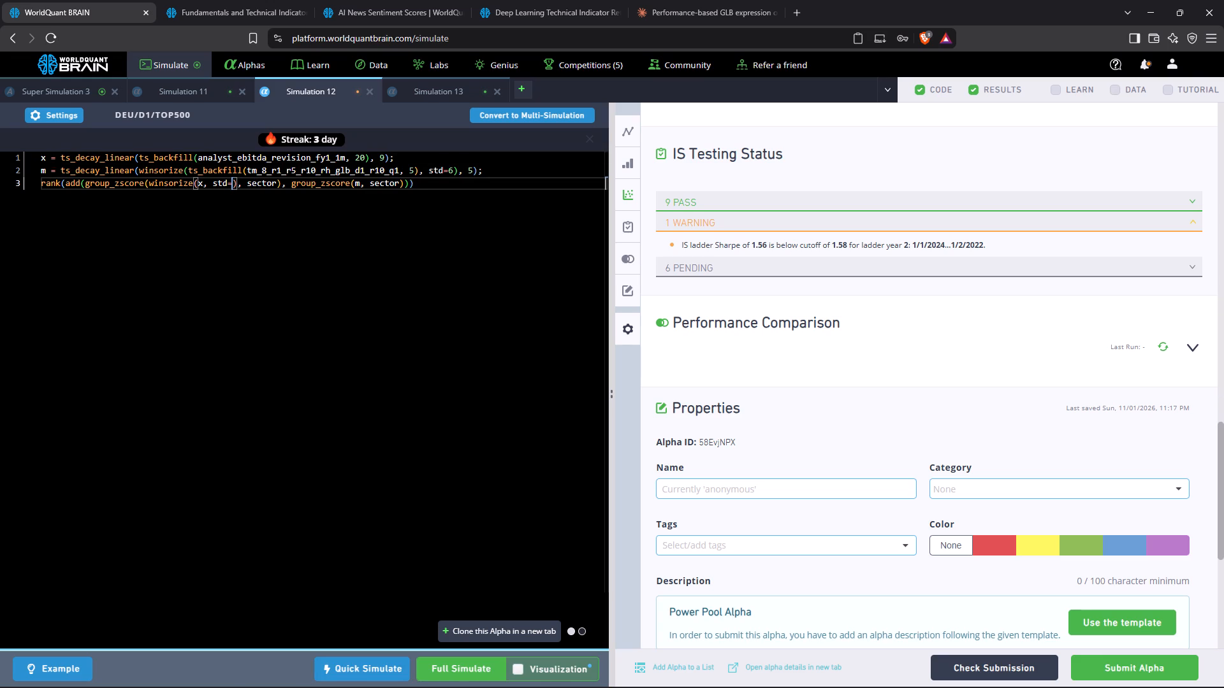
key("9")
scroll(318, 297, "up", 1)
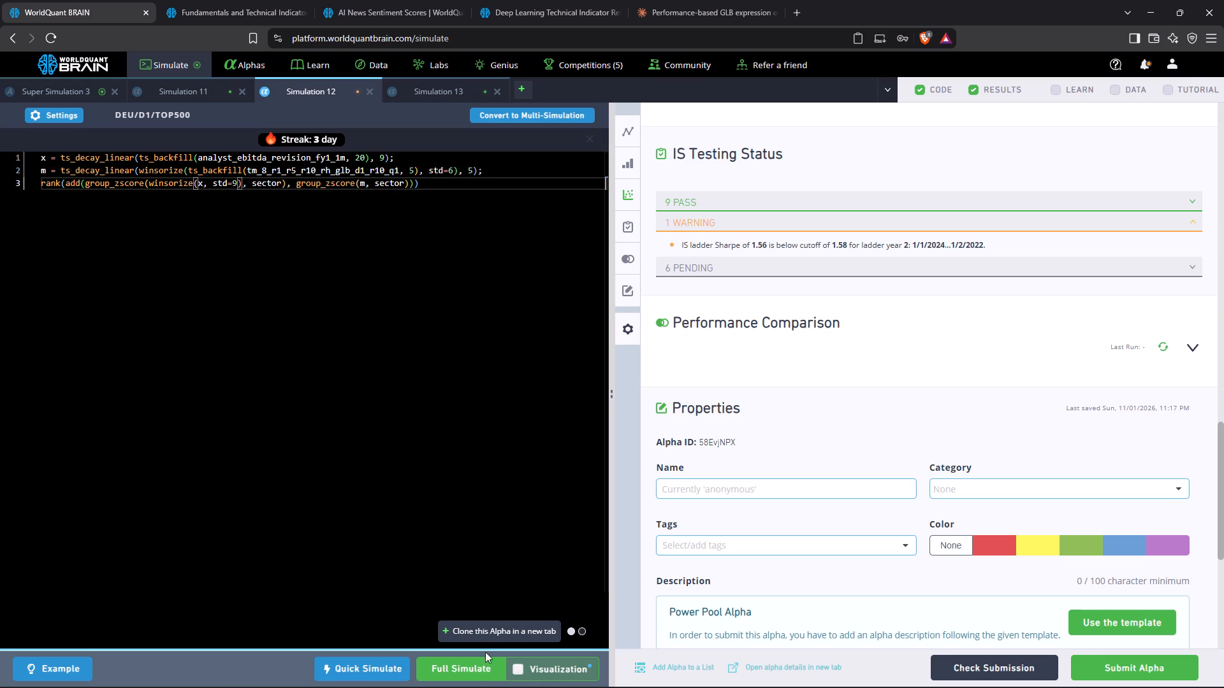
left_click(472, 671)
left_click(61, 93)
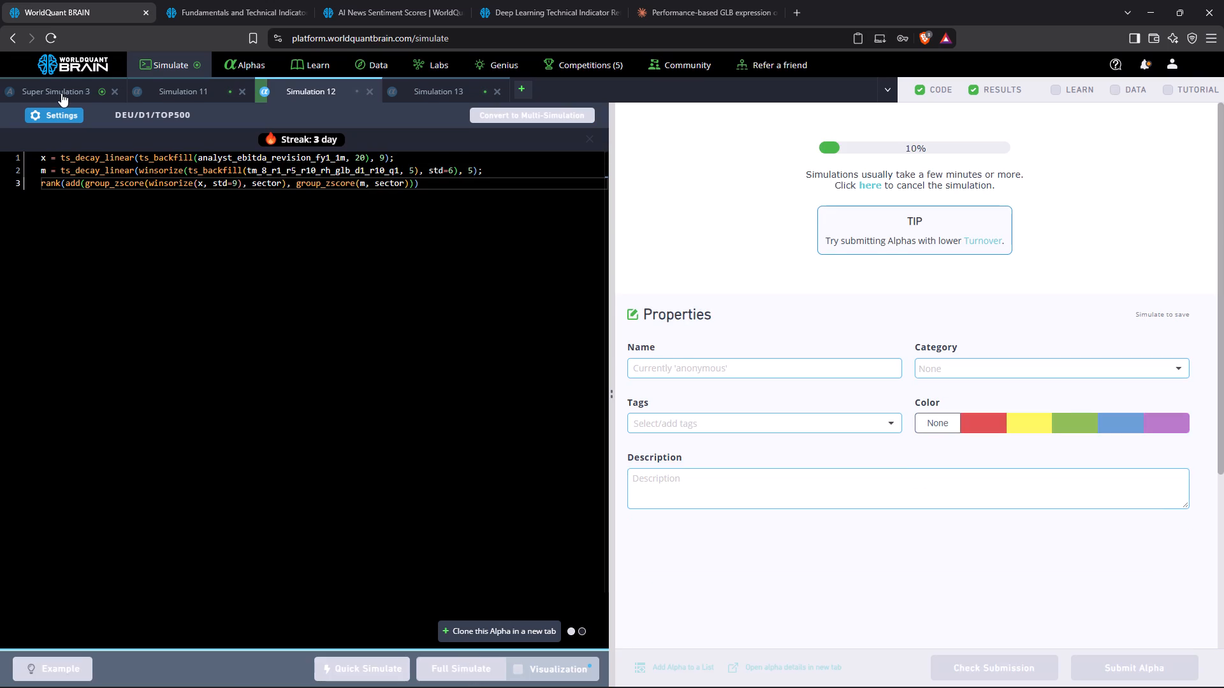
scroll(791, 409, "down", 8)
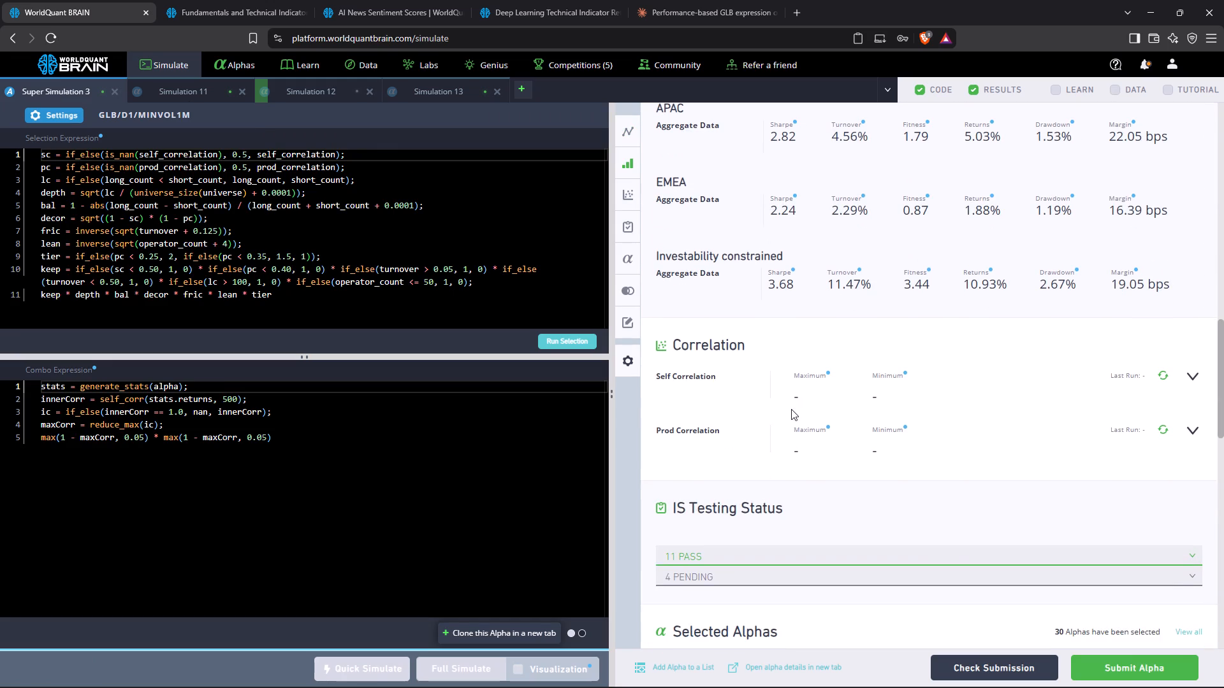
scroll(791, 409, "down", 1)
left_click(1200, 432)
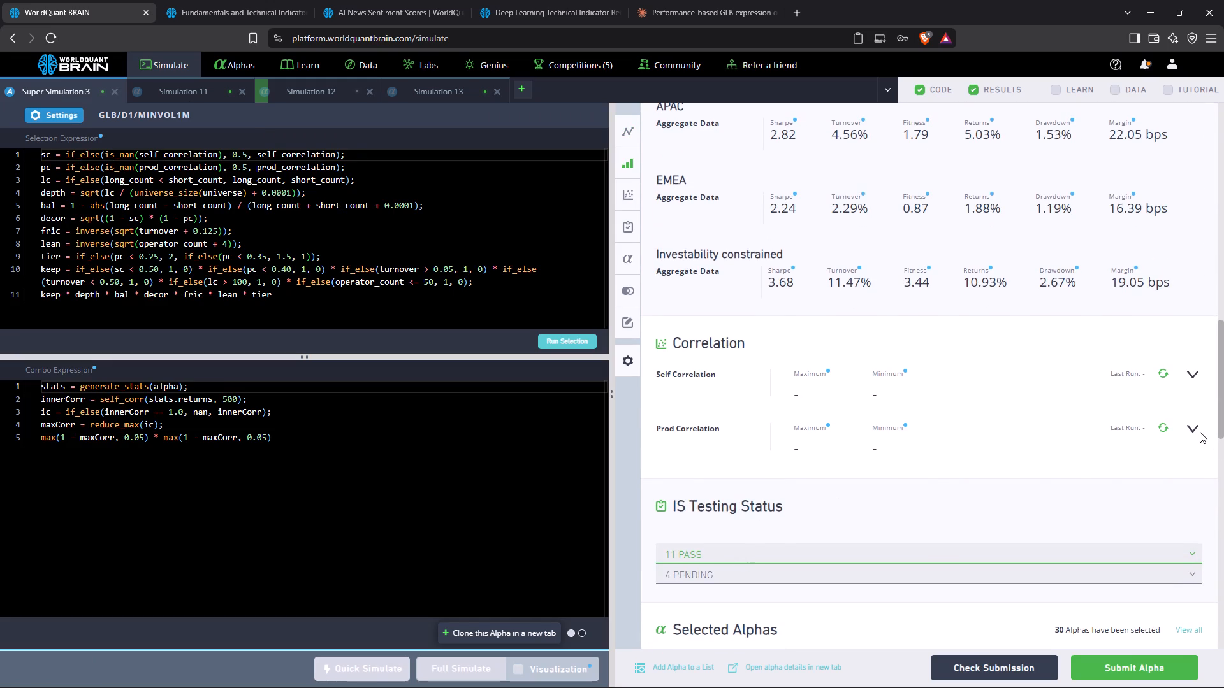
left_click(1197, 427)
left_click(1197, 427)
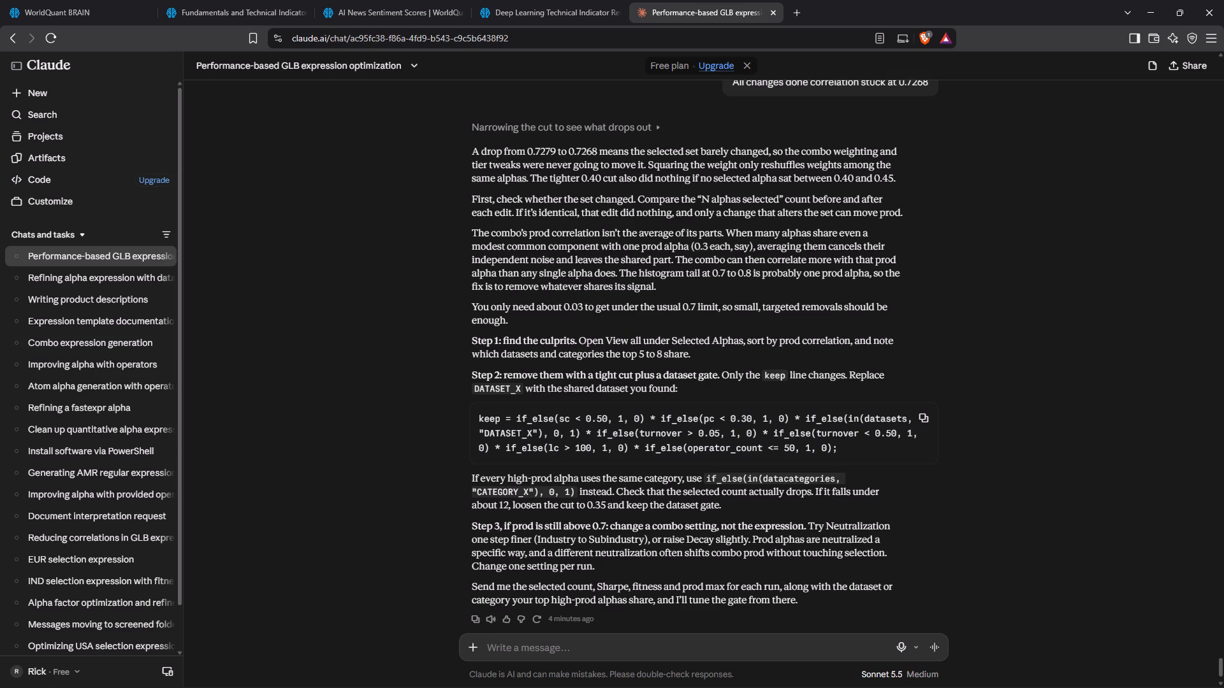
left_click(116, 0)
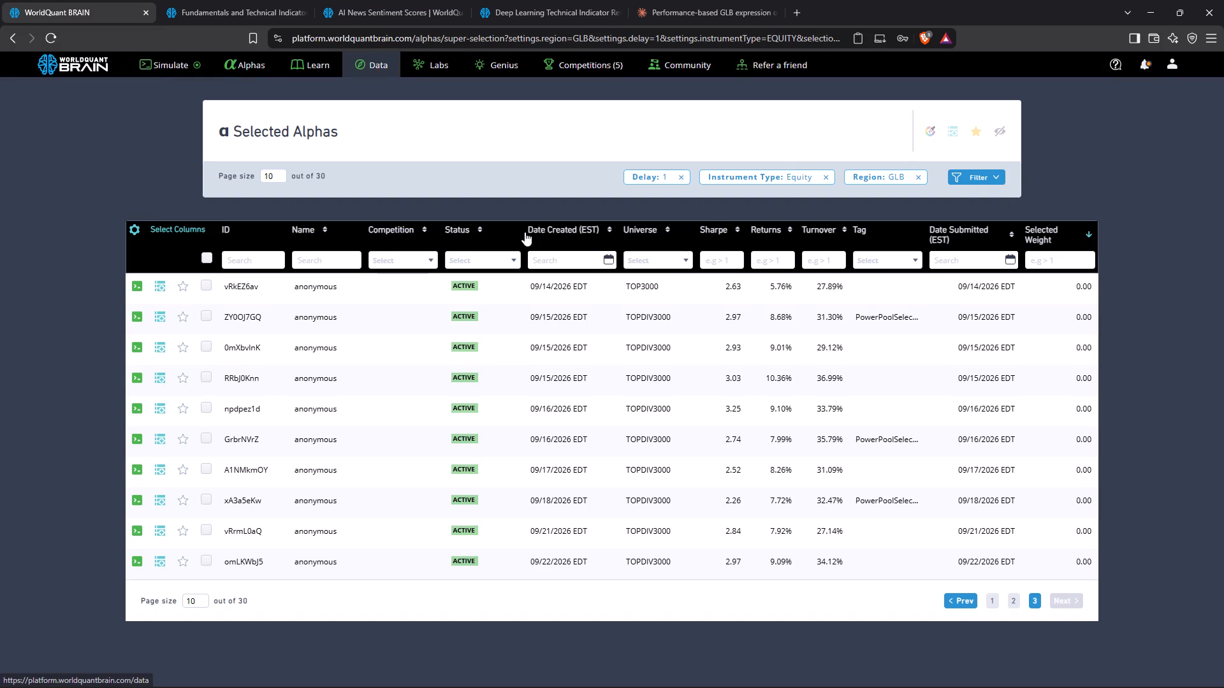
left_click(768, 175)
left_click(969, 184)
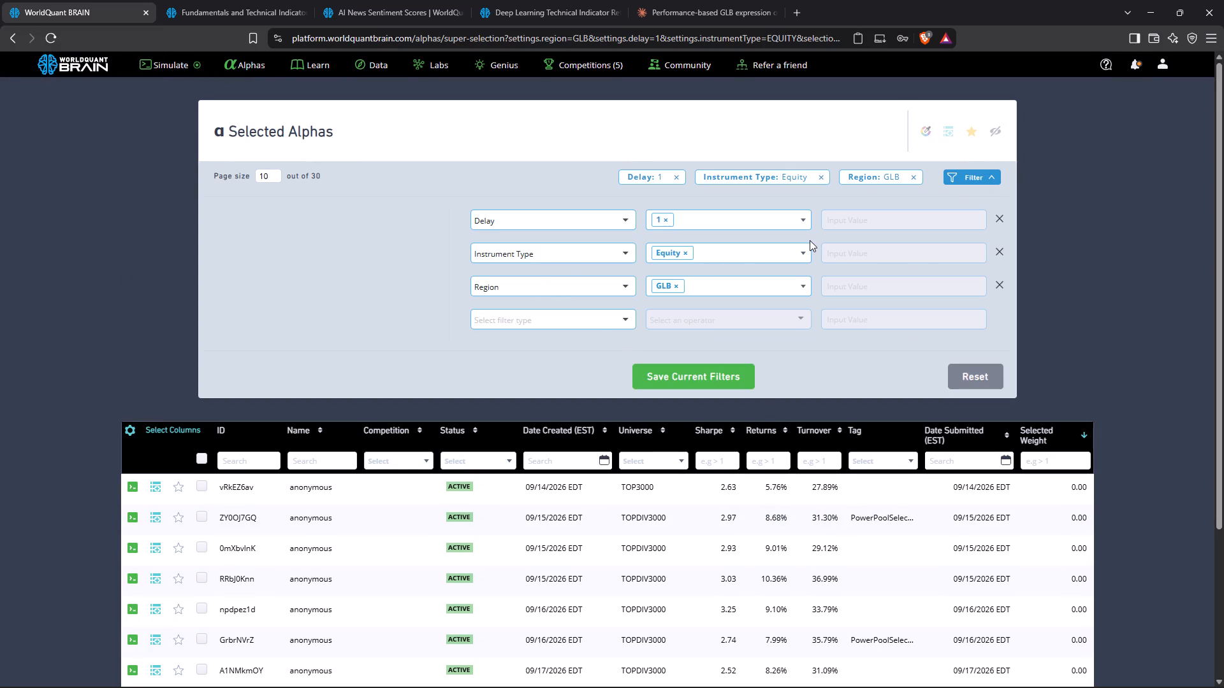
left_click(570, 324)
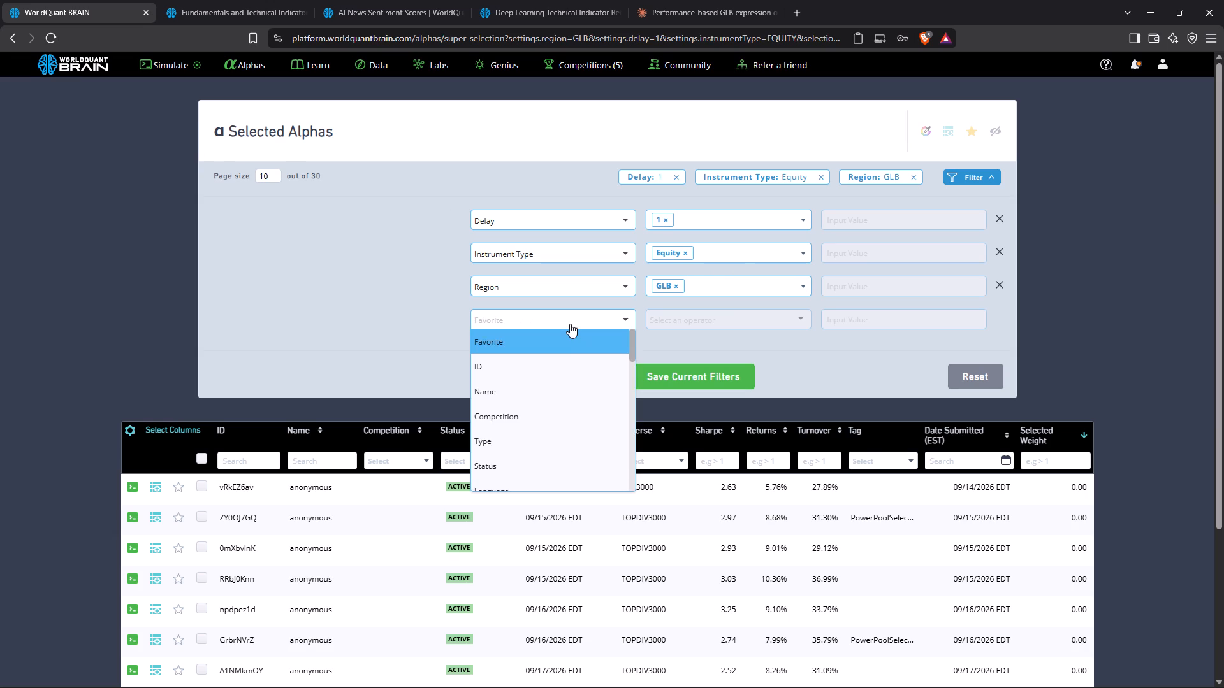
scroll(533, 438, "down", 3)
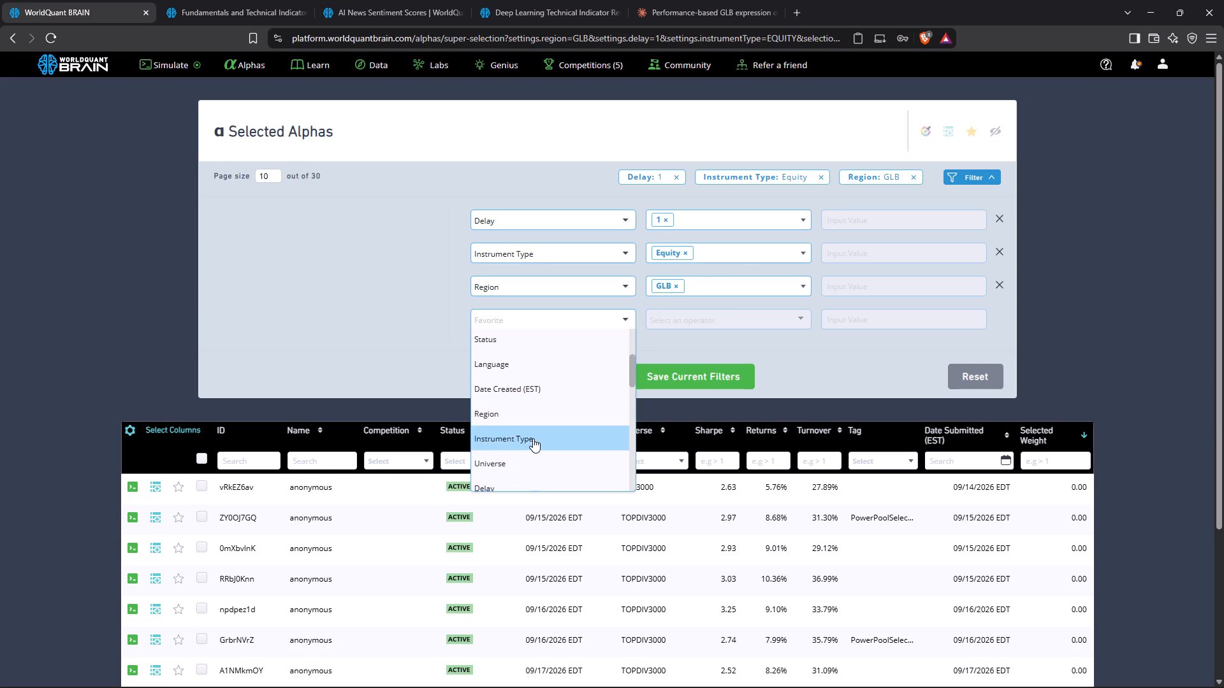
scroll(533, 438, "down", 4)
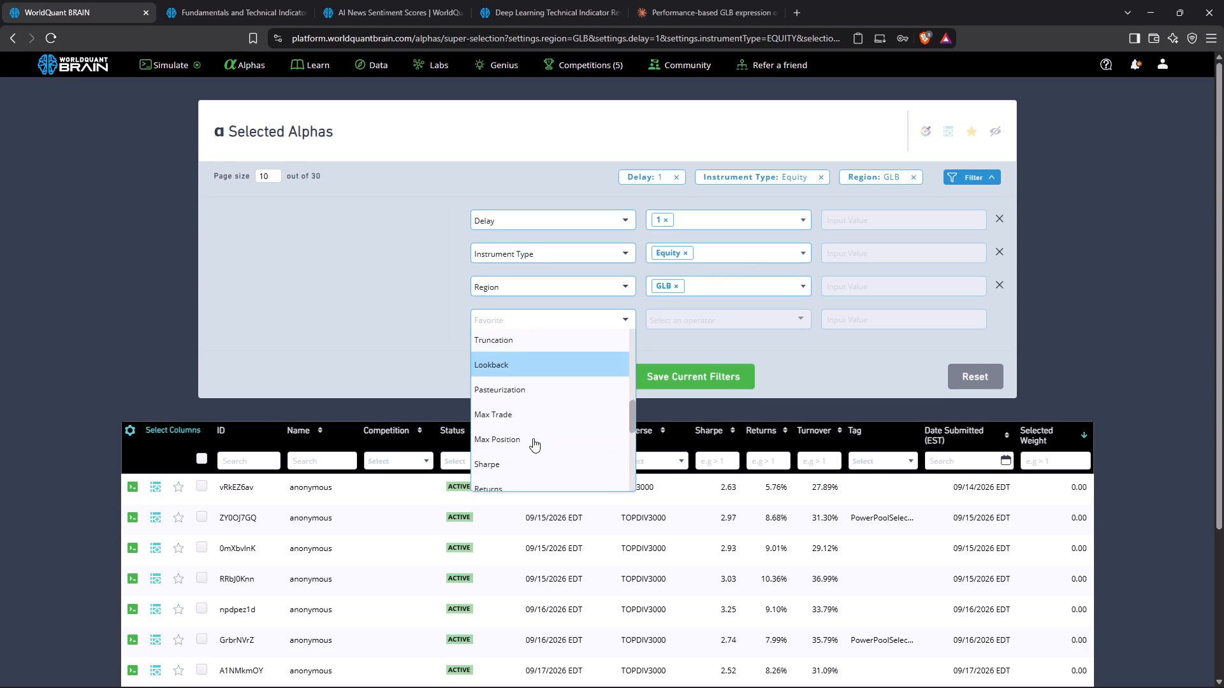
scroll(533, 438, "down", 3)
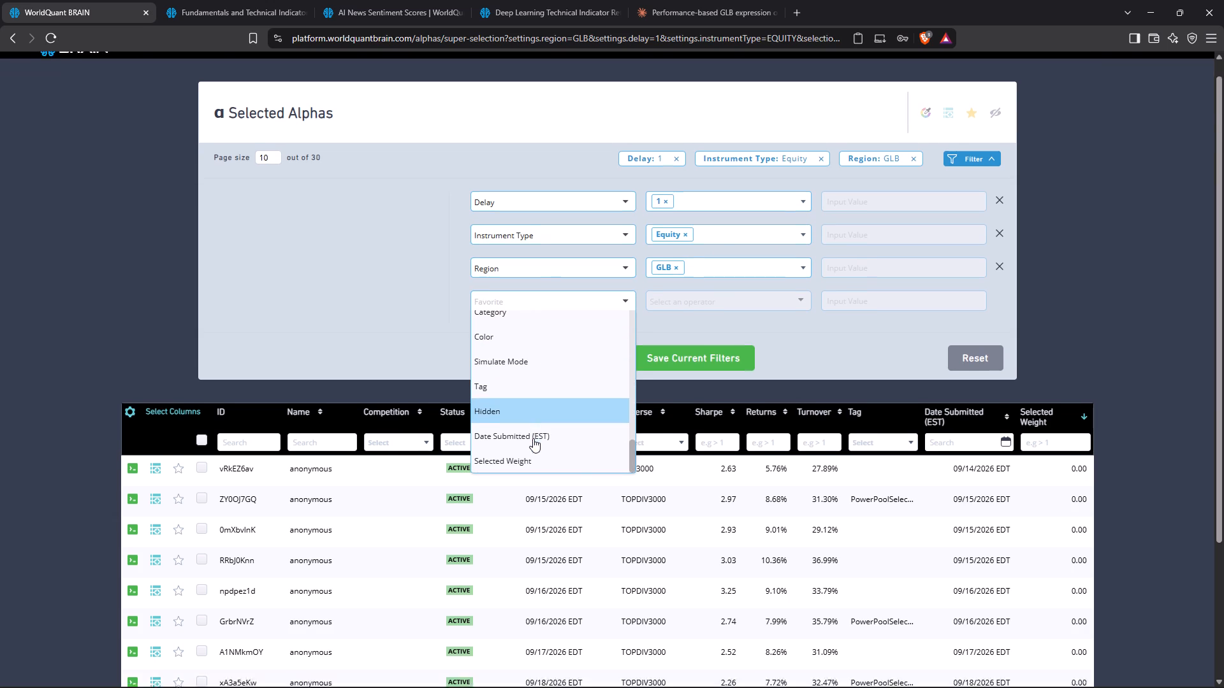
scroll(533, 438, "down", 1)
scroll(528, 331, "up", 5)
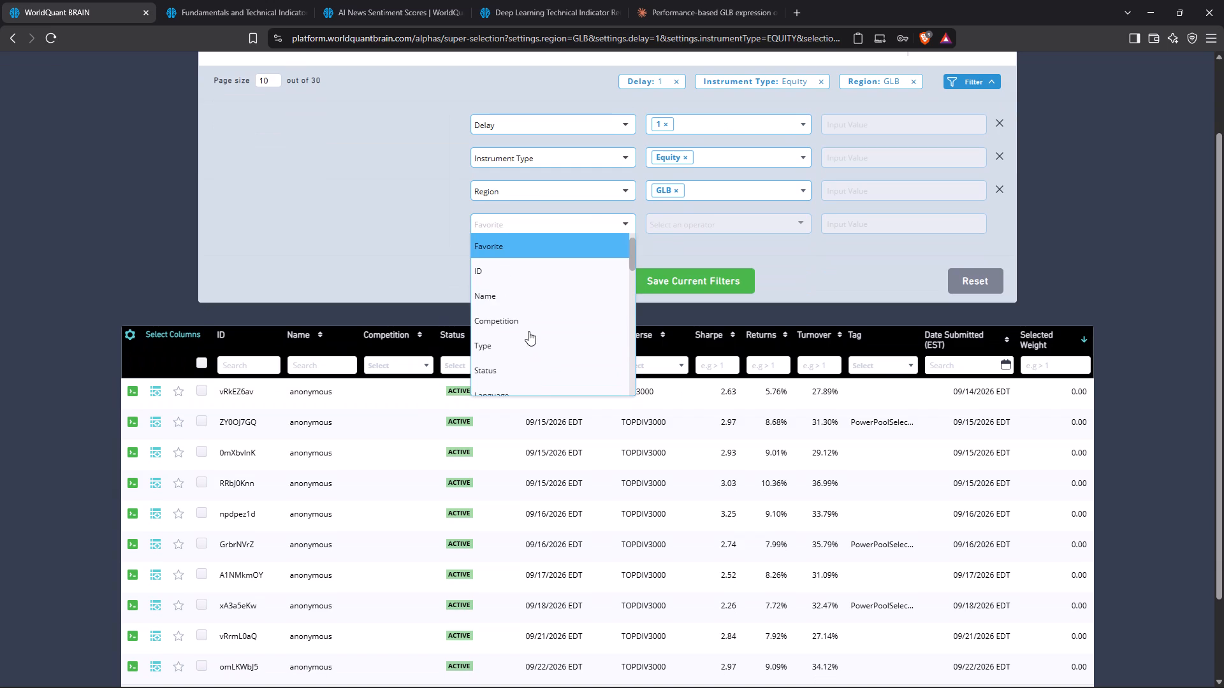
scroll(528, 331, "down", 1)
scroll(528, 331, "up", 4)
scroll(528, 331, "down", 2)
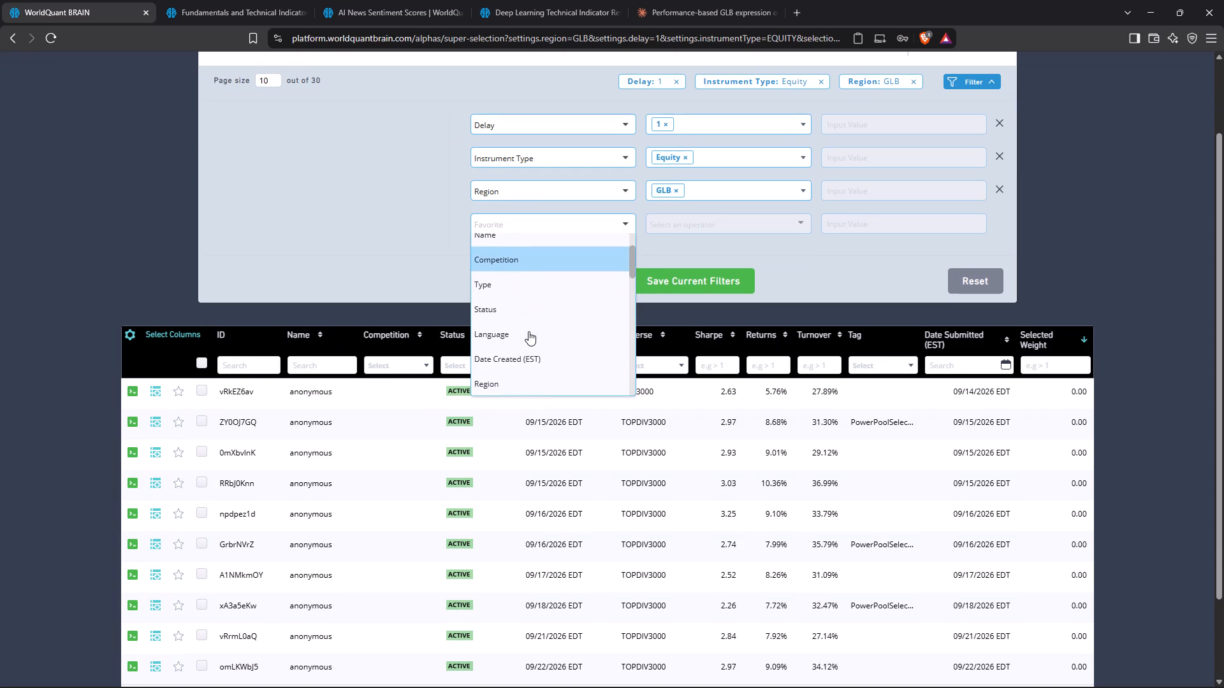
scroll(528, 331, "down", 3)
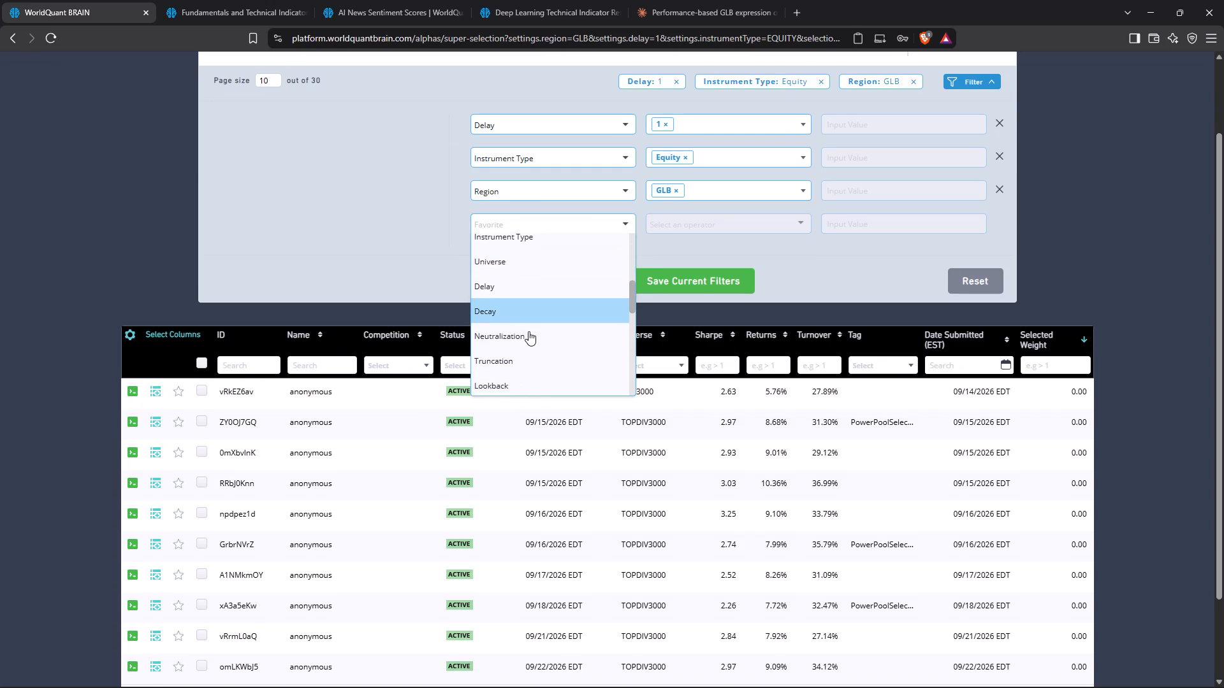
scroll(528, 331, "down", 2)
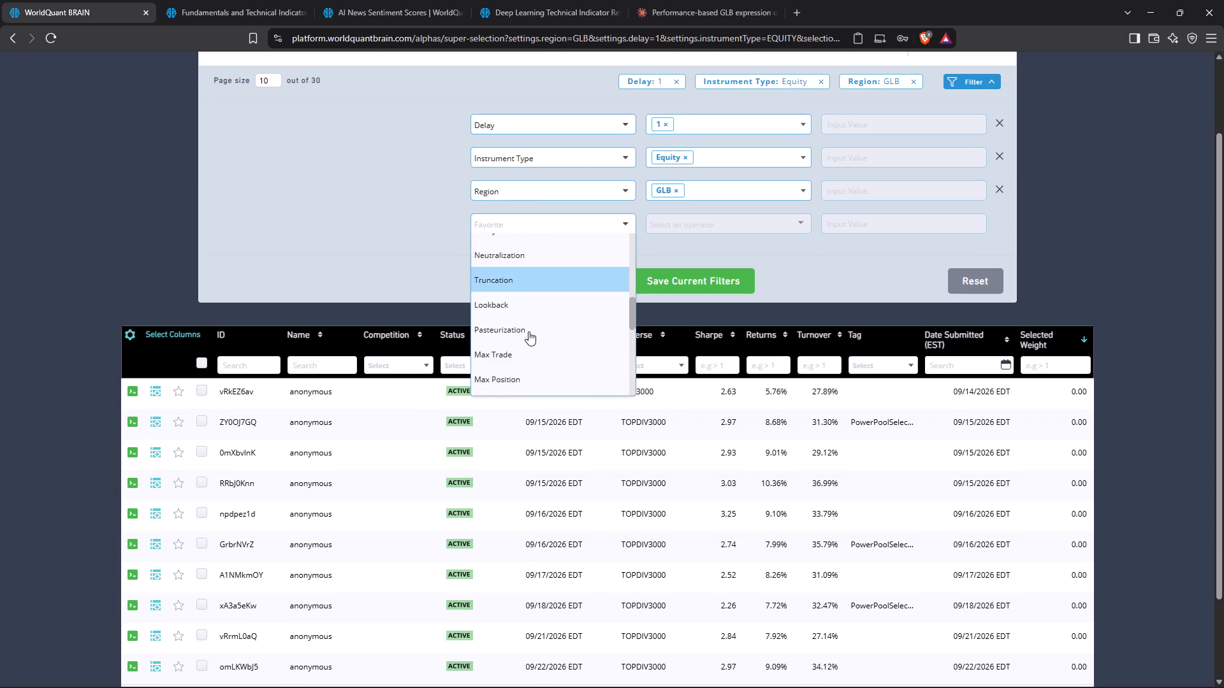
scroll(528, 331, "down", 2)
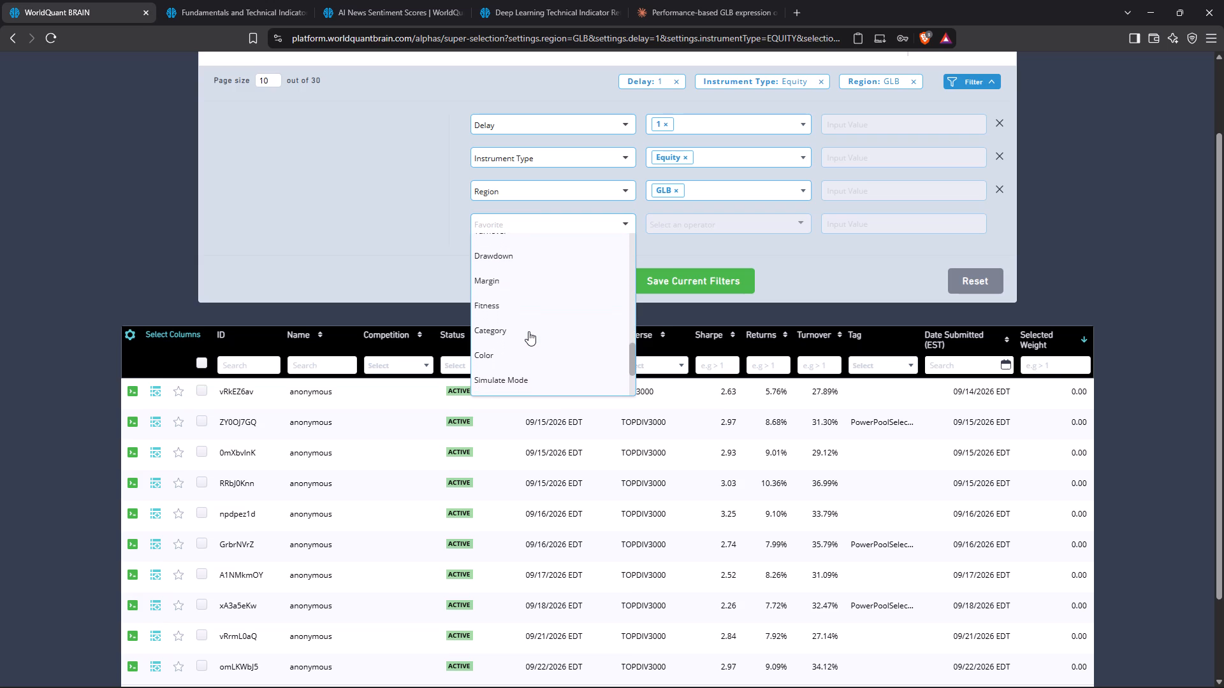
scroll(528, 331, "down", 3)
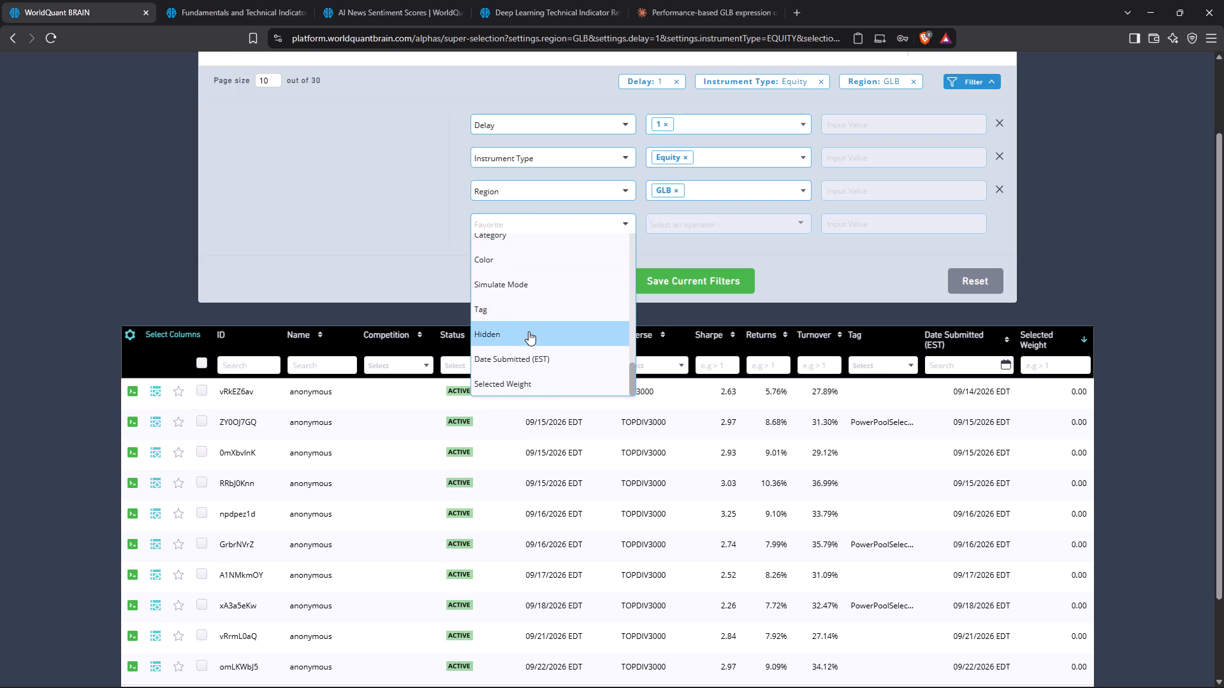
scroll(594, 309, "right", 1)
left_click(836, 235)
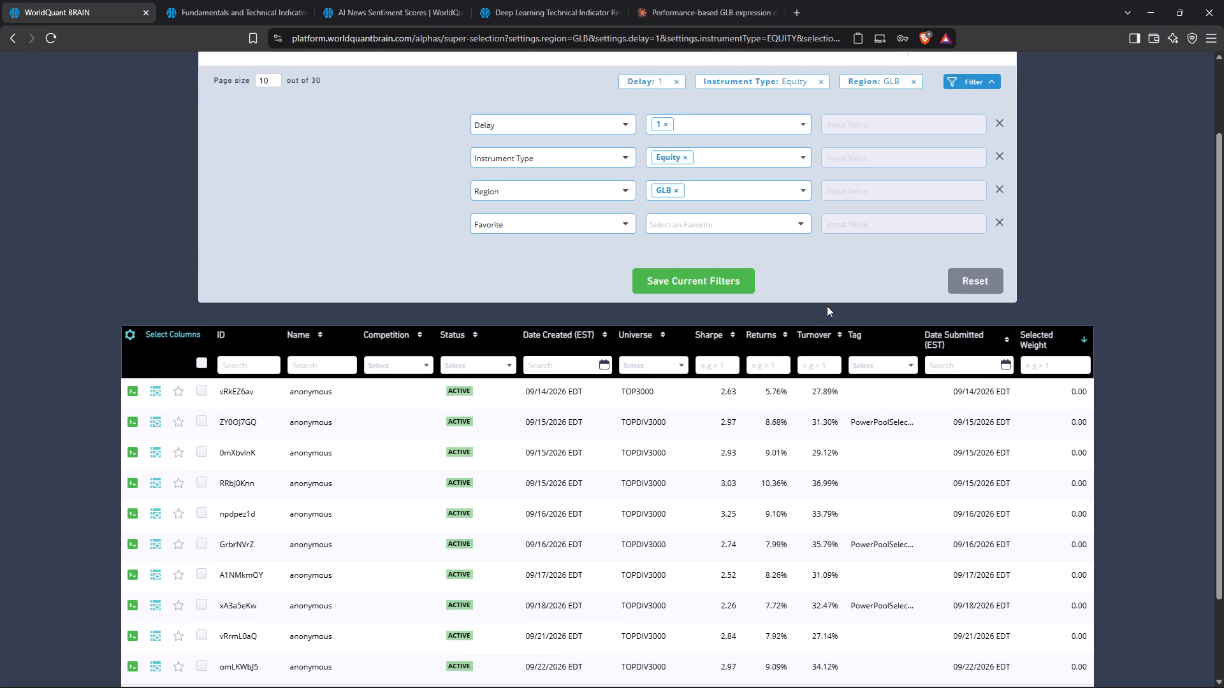
left_click(729, 373)
left_click(982, 83)
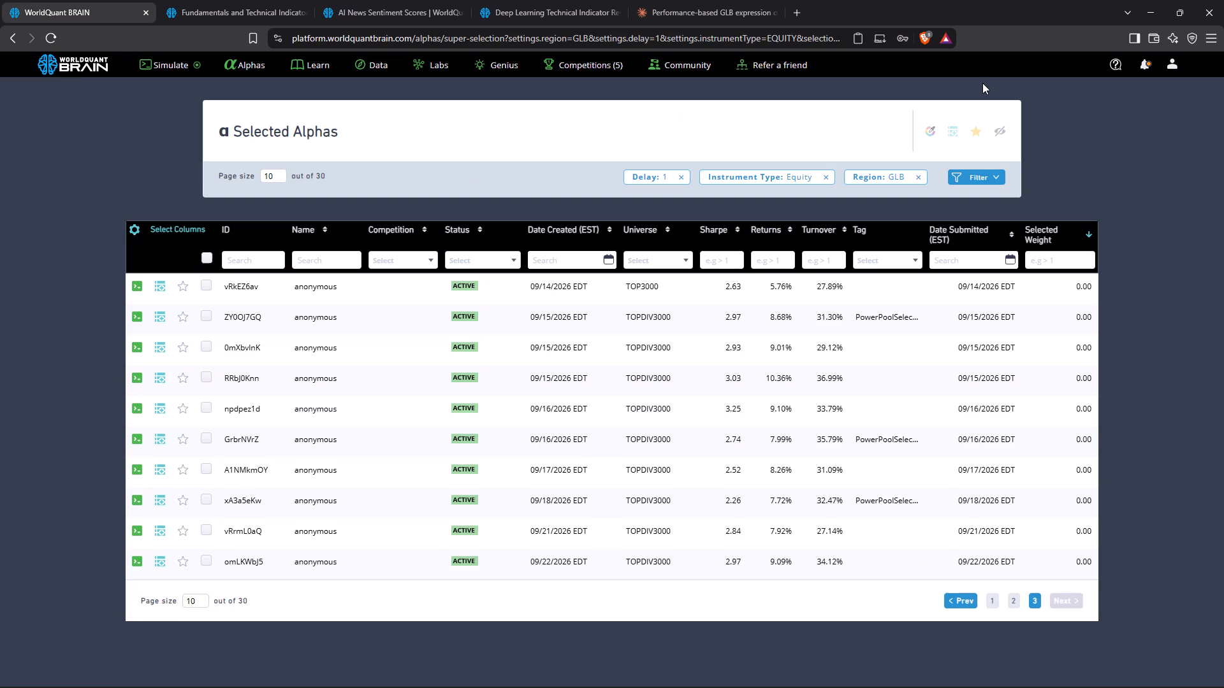
Reverse the Selected Weight sort order of the selected alphas and view the first page.
left_click(1090, 236)
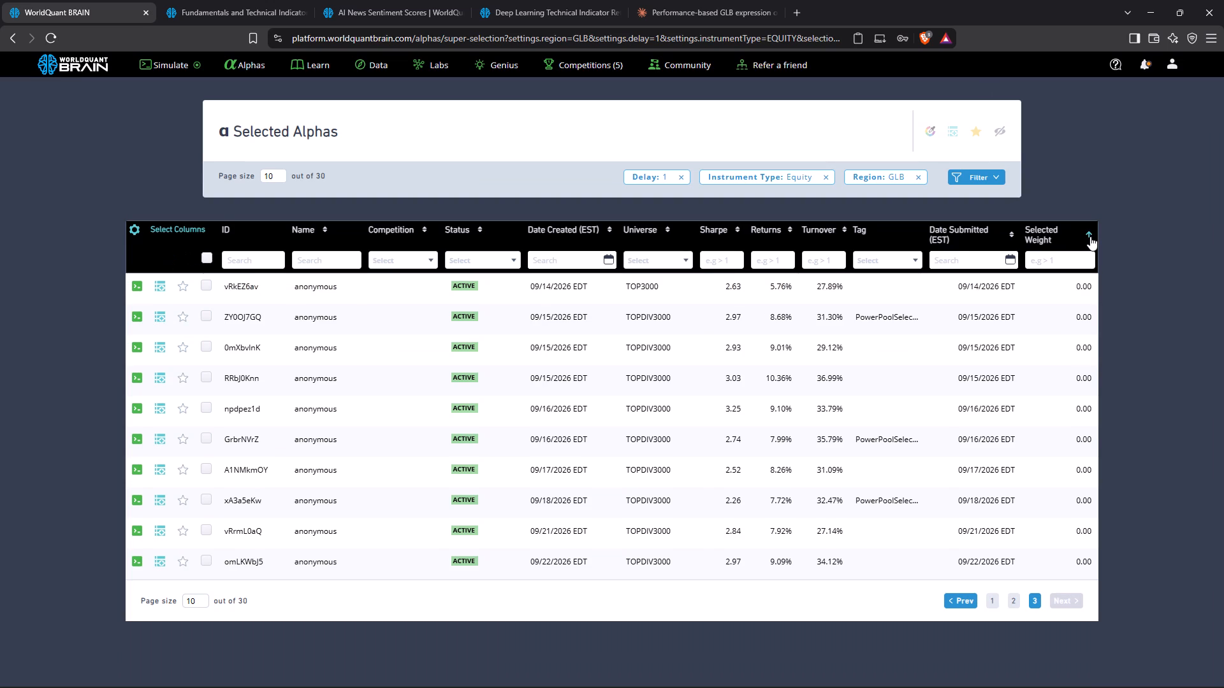
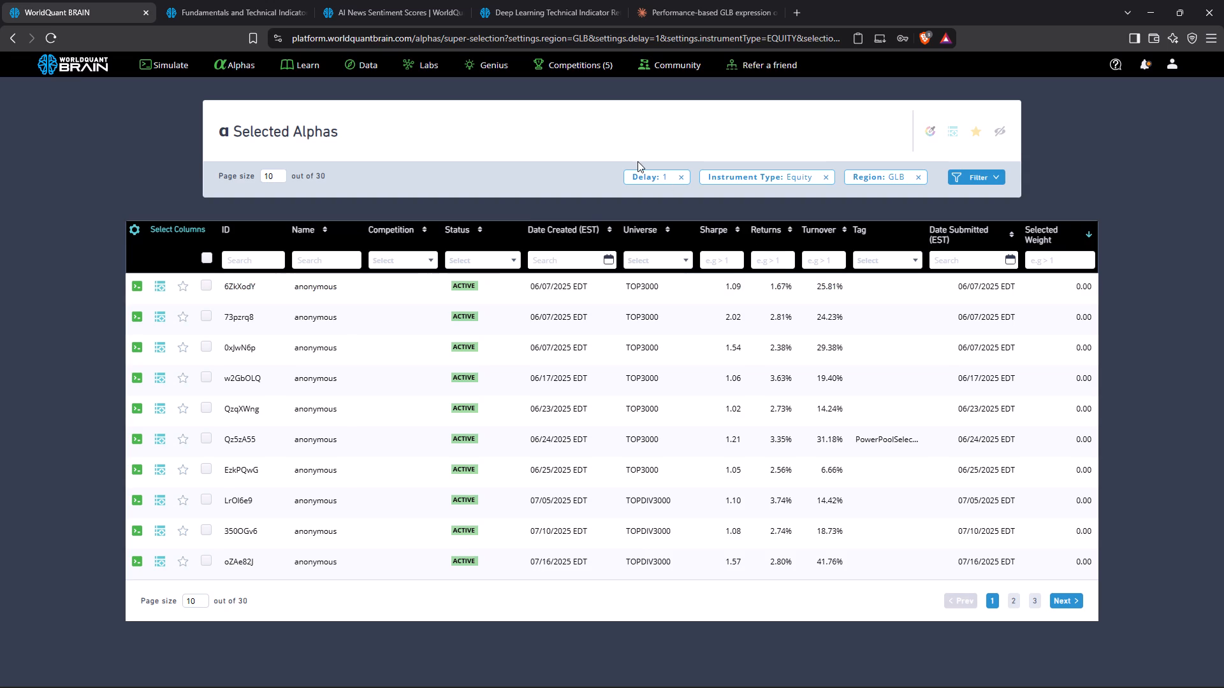
Open the Selected Alphas filters and examine the available filter types for production correlation, dataset or category options.
left_click(968, 171)
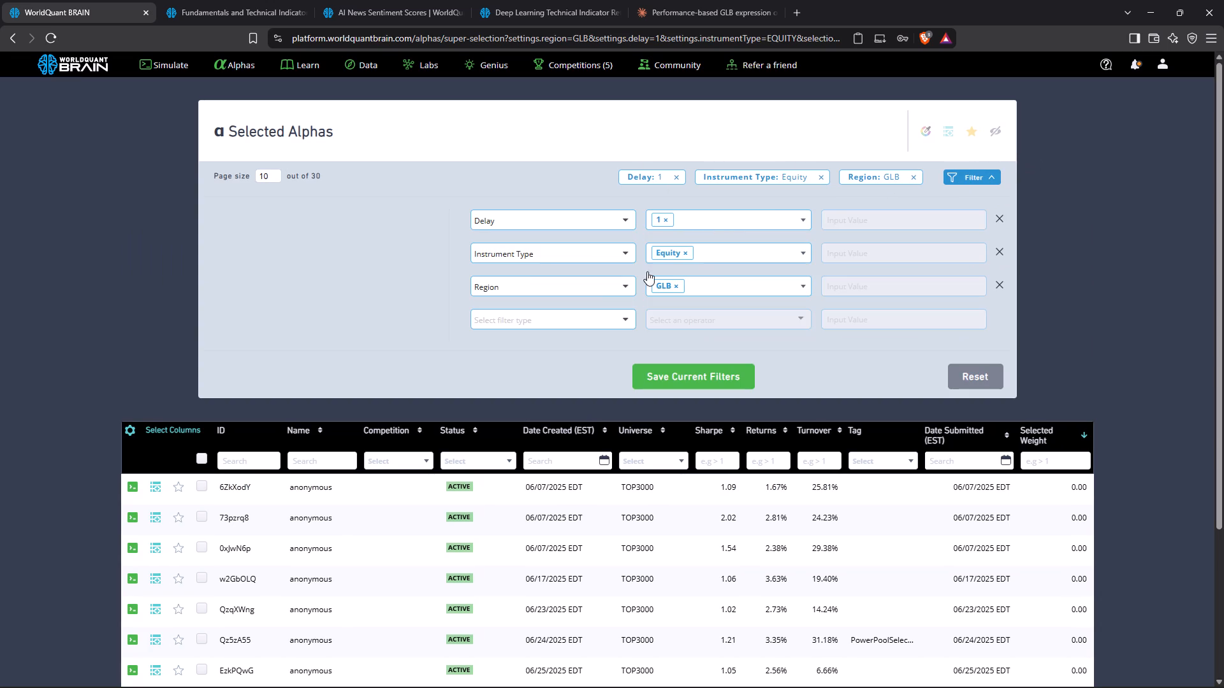
left_click(538, 315)
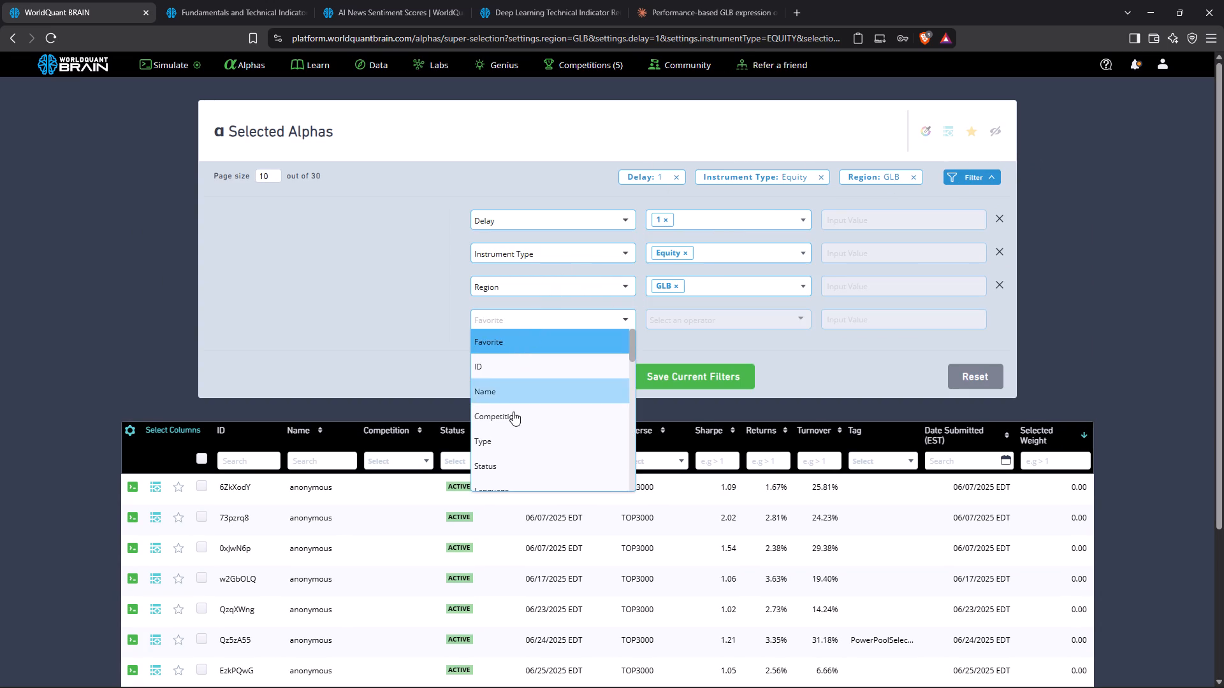
scroll(513, 412, "down", 5)
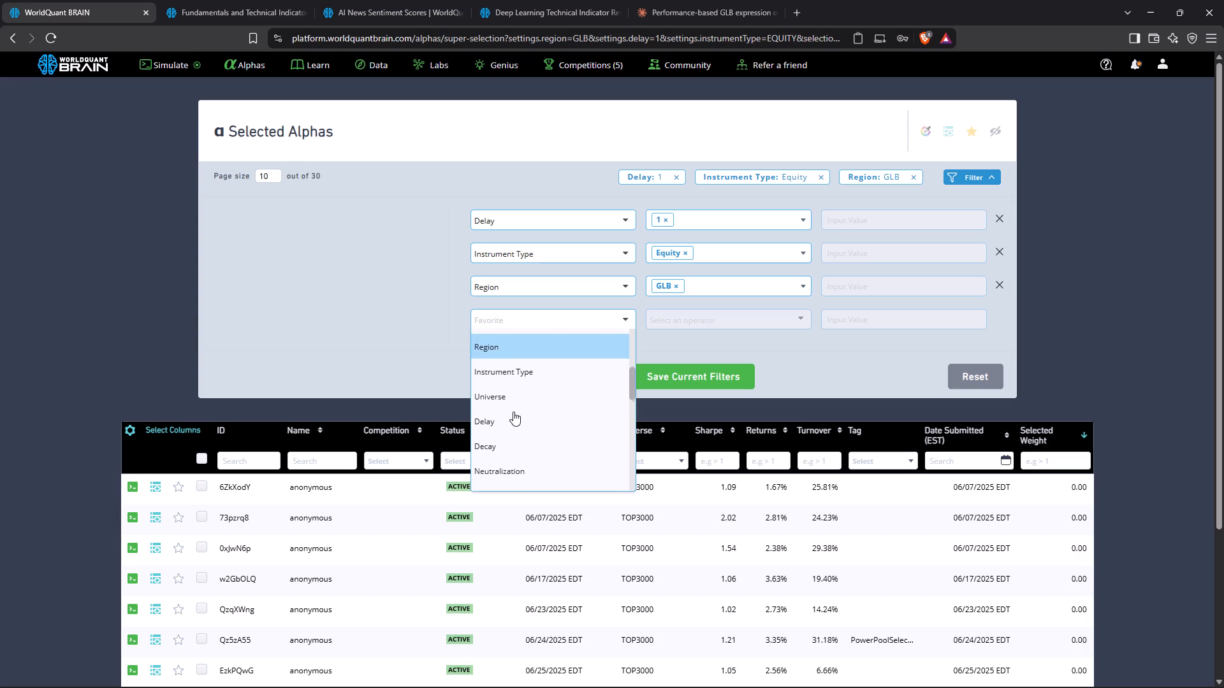
scroll(513, 412, "down", 3)
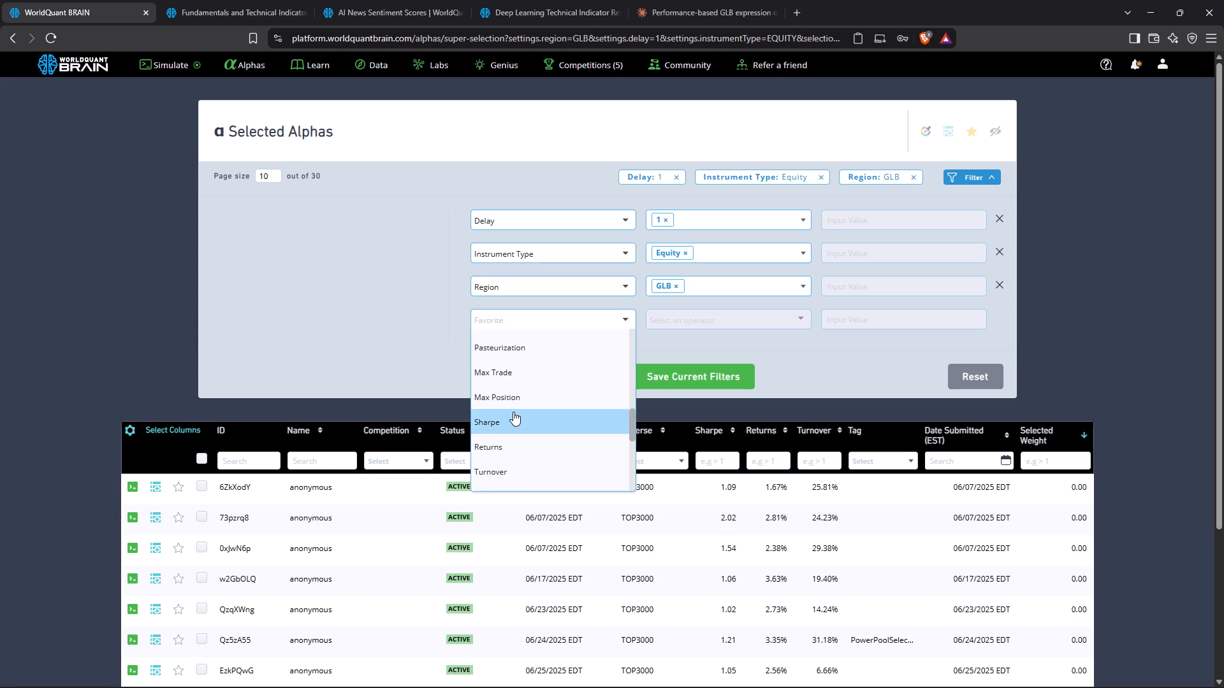
scroll(513, 412, "down", 3)
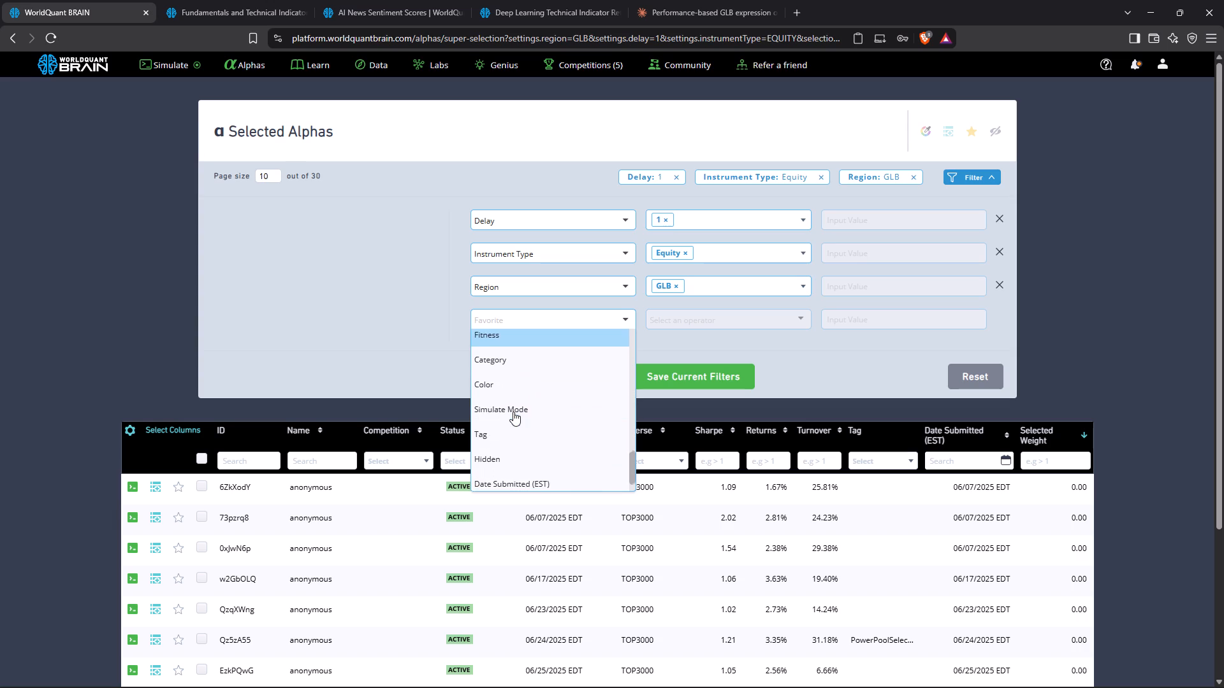
scroll(513, 412, "down", 1)
scroll(506, 471, "up", 4)
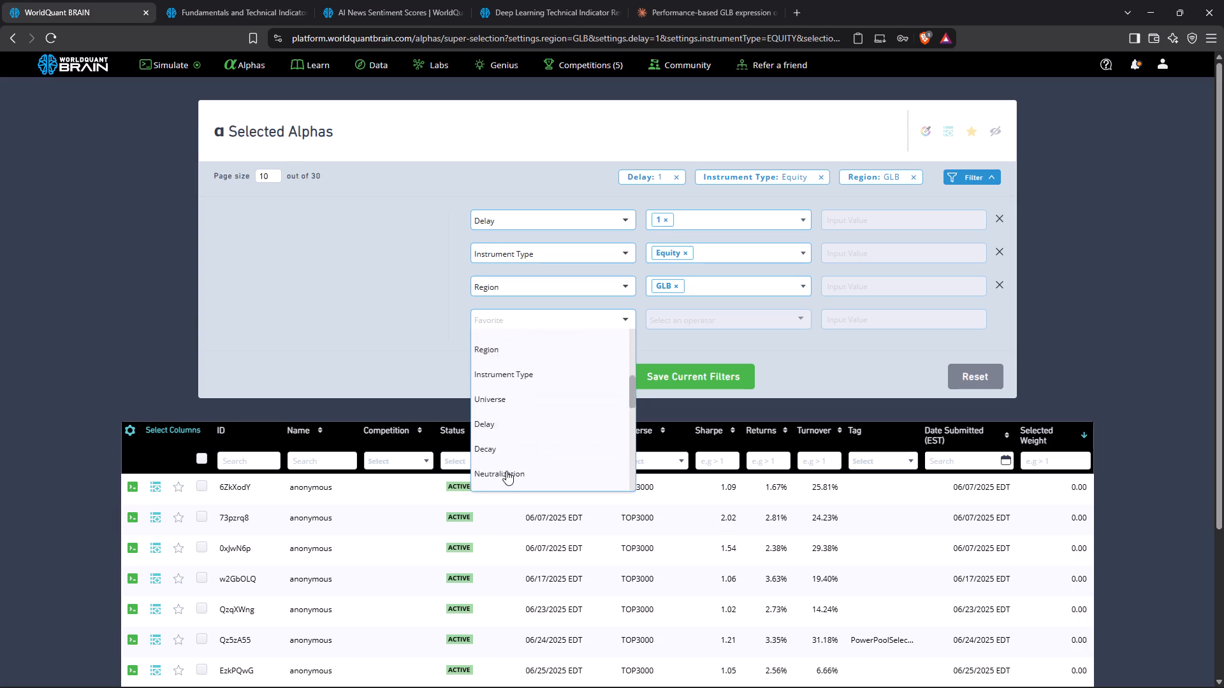
scroll(506, 471, "down", 5)
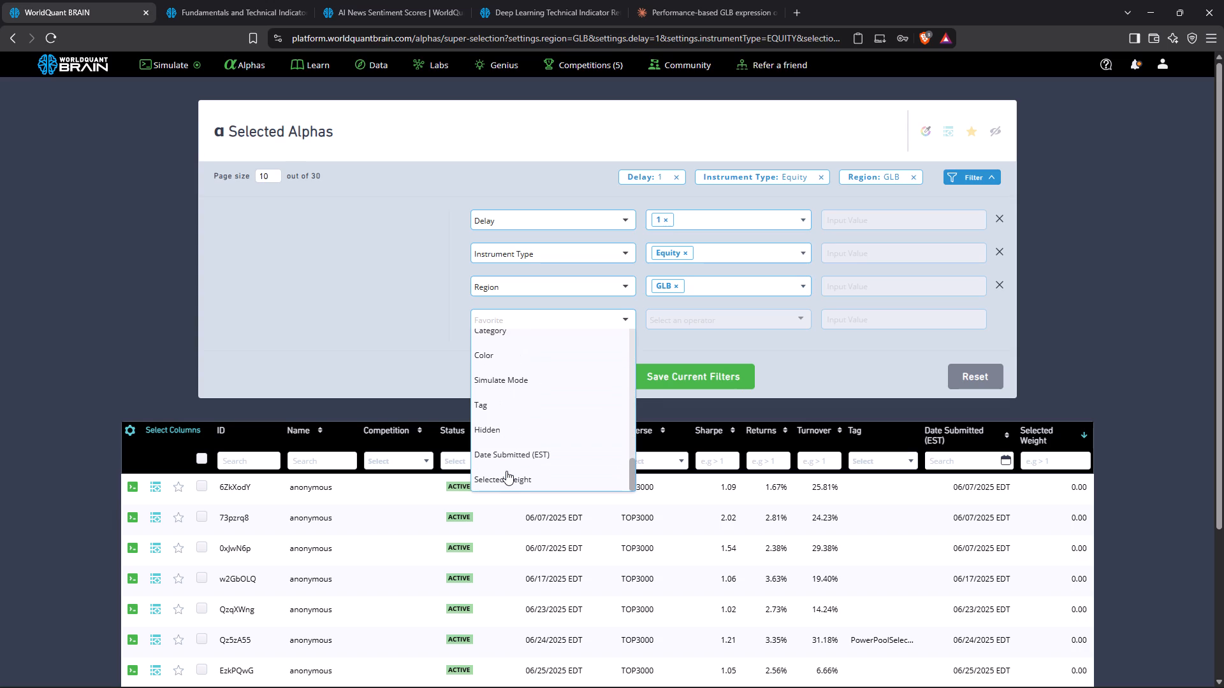
scroll(537, 408, "up", 1)
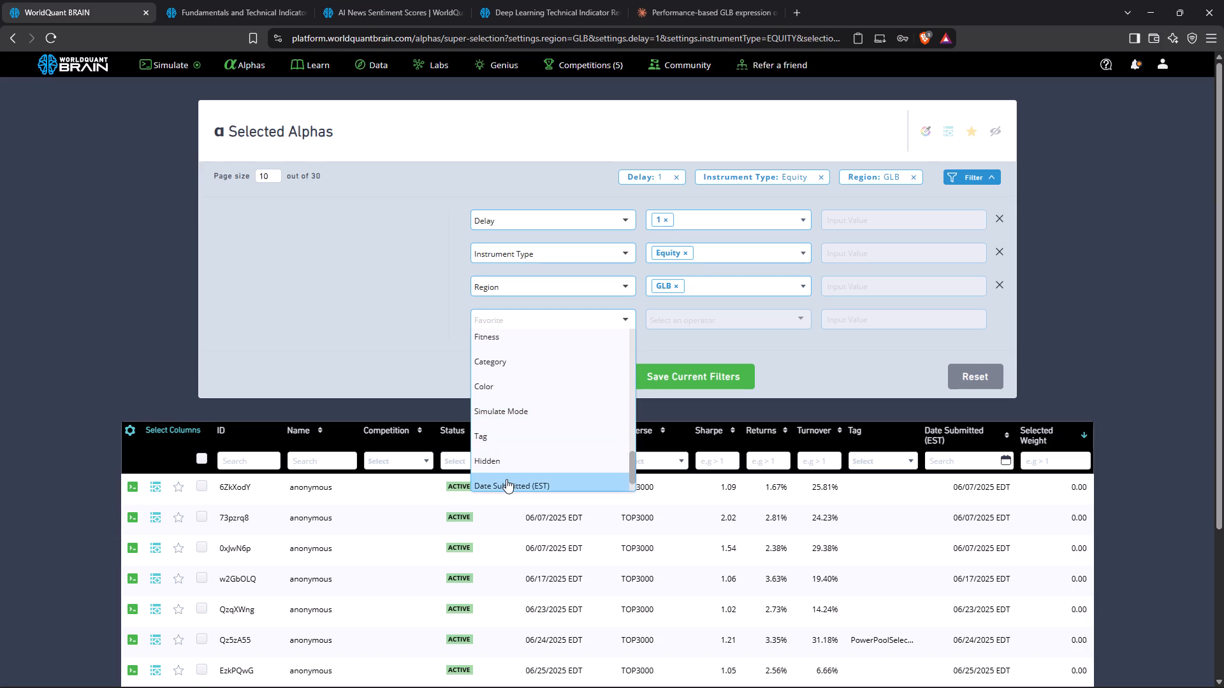
scroll(544, 390, "up", 4)
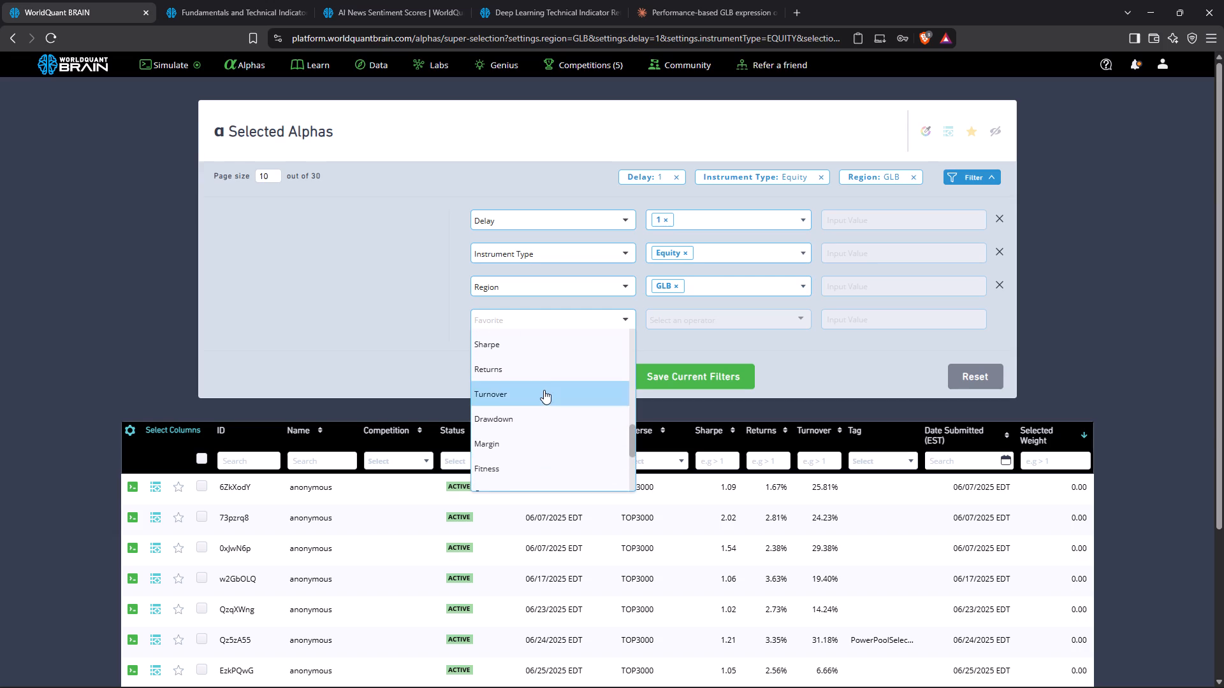
scroll(544, 390, "up", 3)
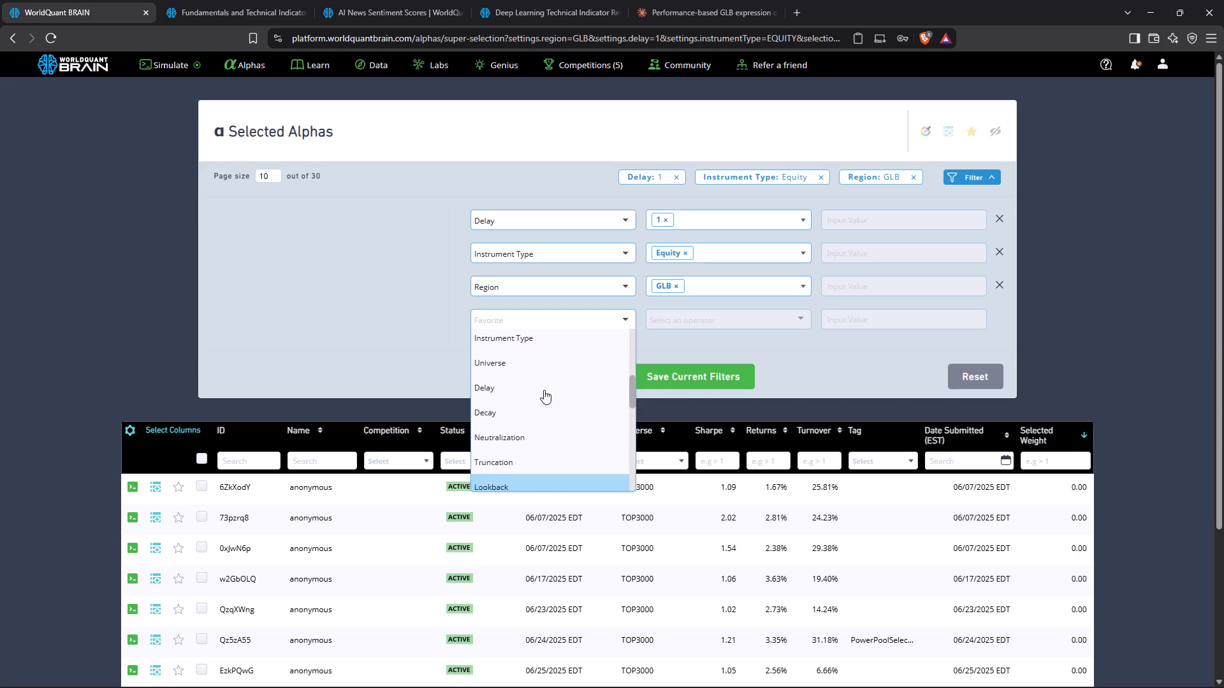
scroll(544, 390, "up", 4)
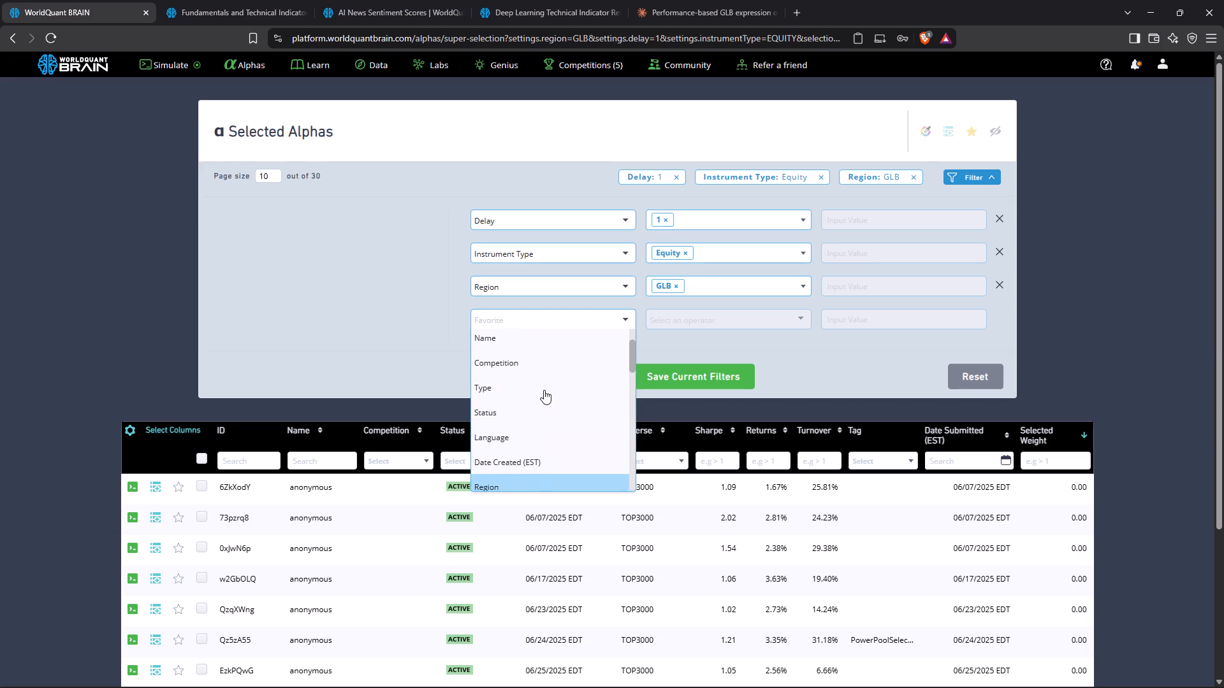
scroll(514, 454, "up", 2)
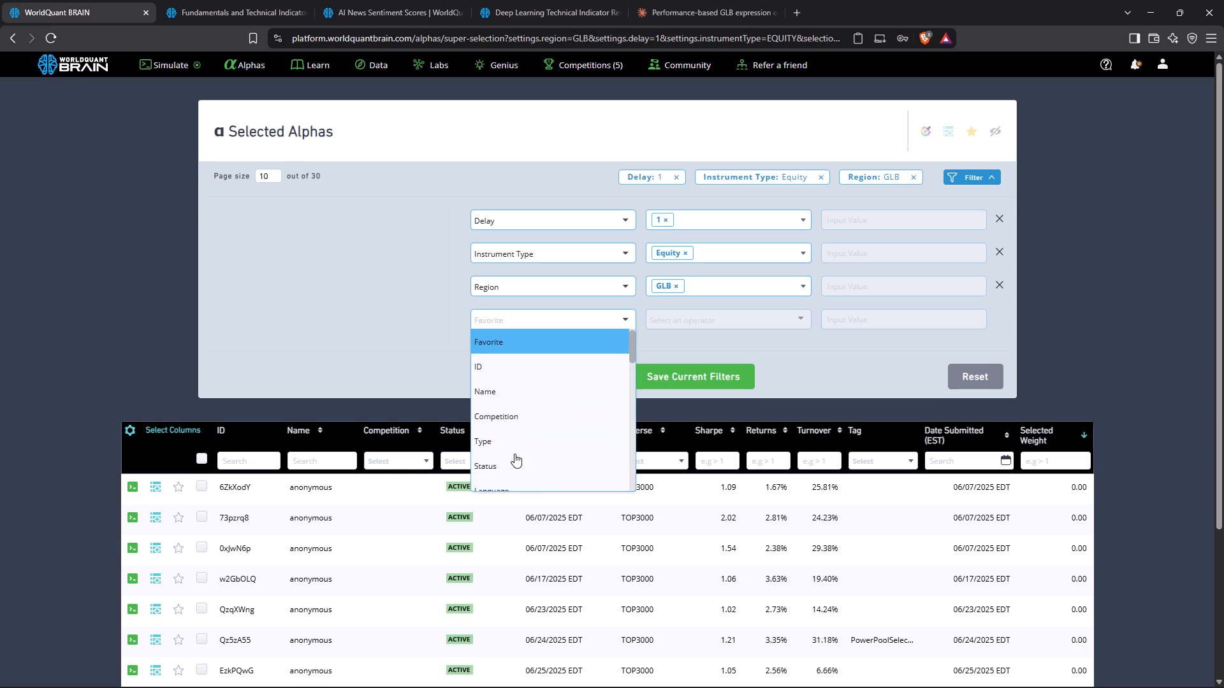
scroll(514, 454, "down", 3)
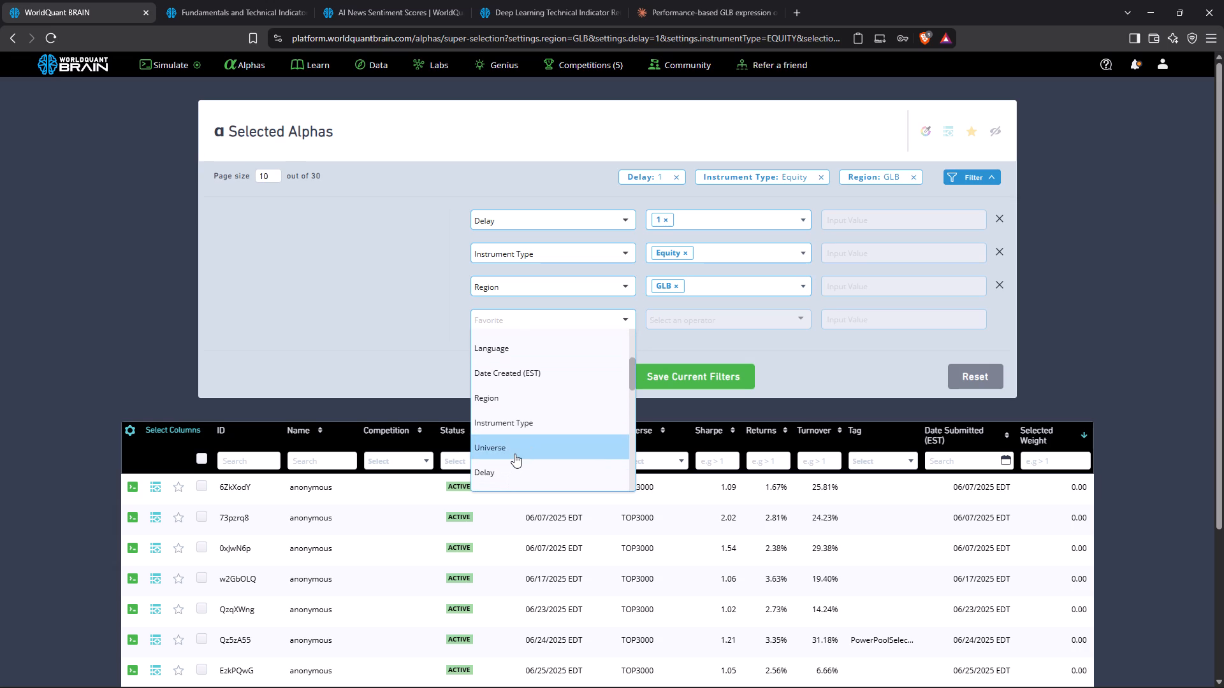
scroll(514, 454, "down", 3)
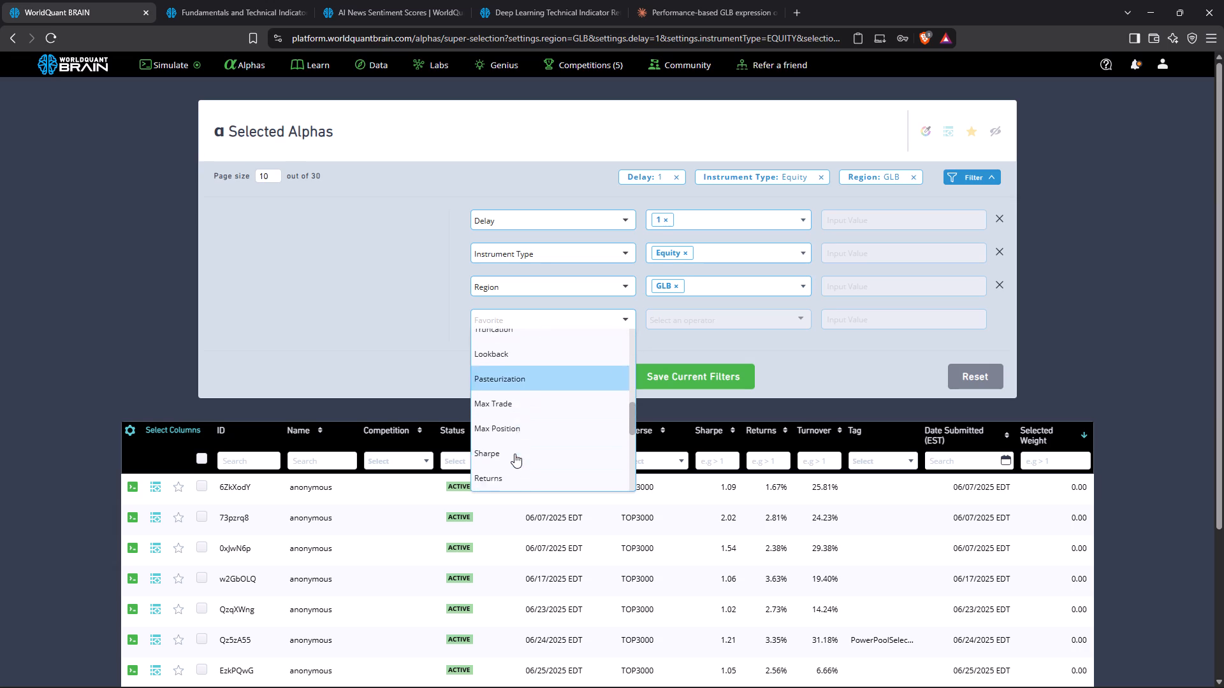
scroll(514, 454, "down", 3)
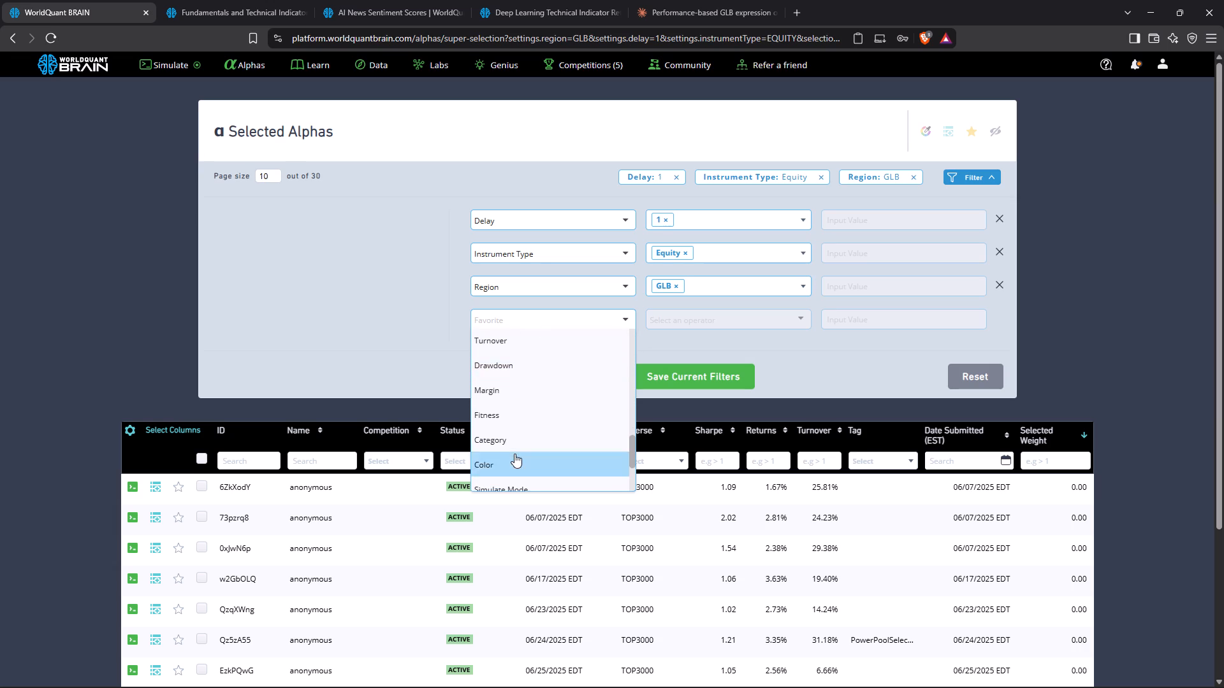
scroll(514, 454, "down", 1)
scroll(535, 378, "up", 7)
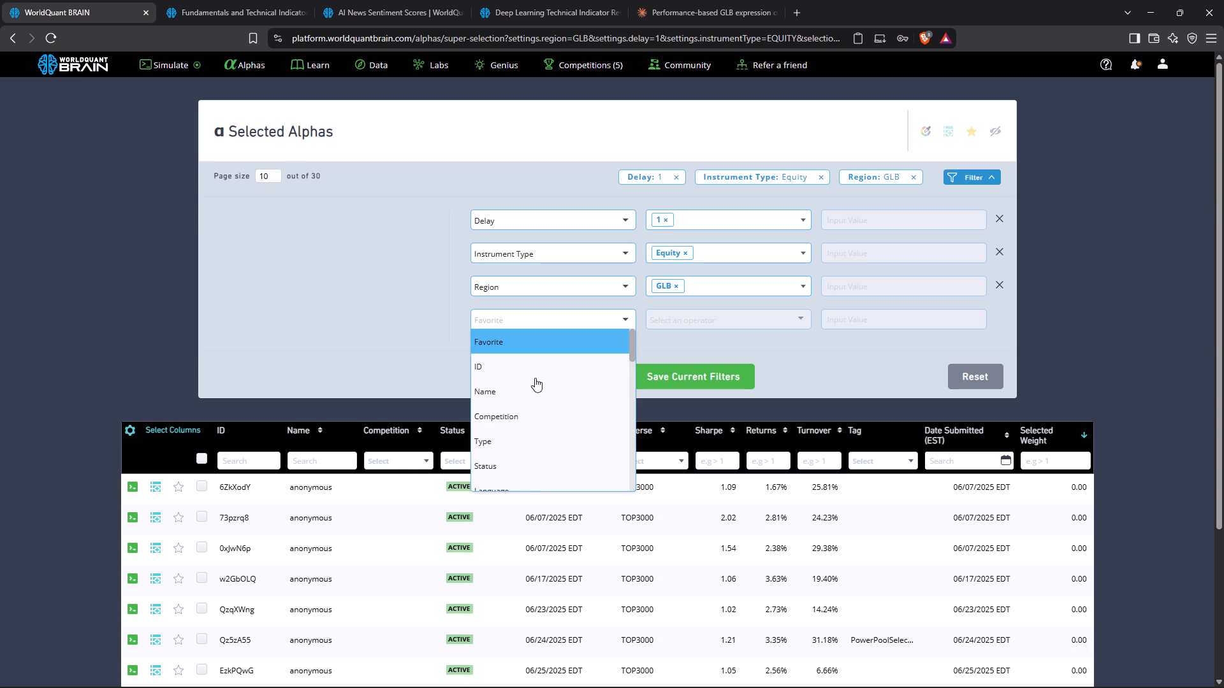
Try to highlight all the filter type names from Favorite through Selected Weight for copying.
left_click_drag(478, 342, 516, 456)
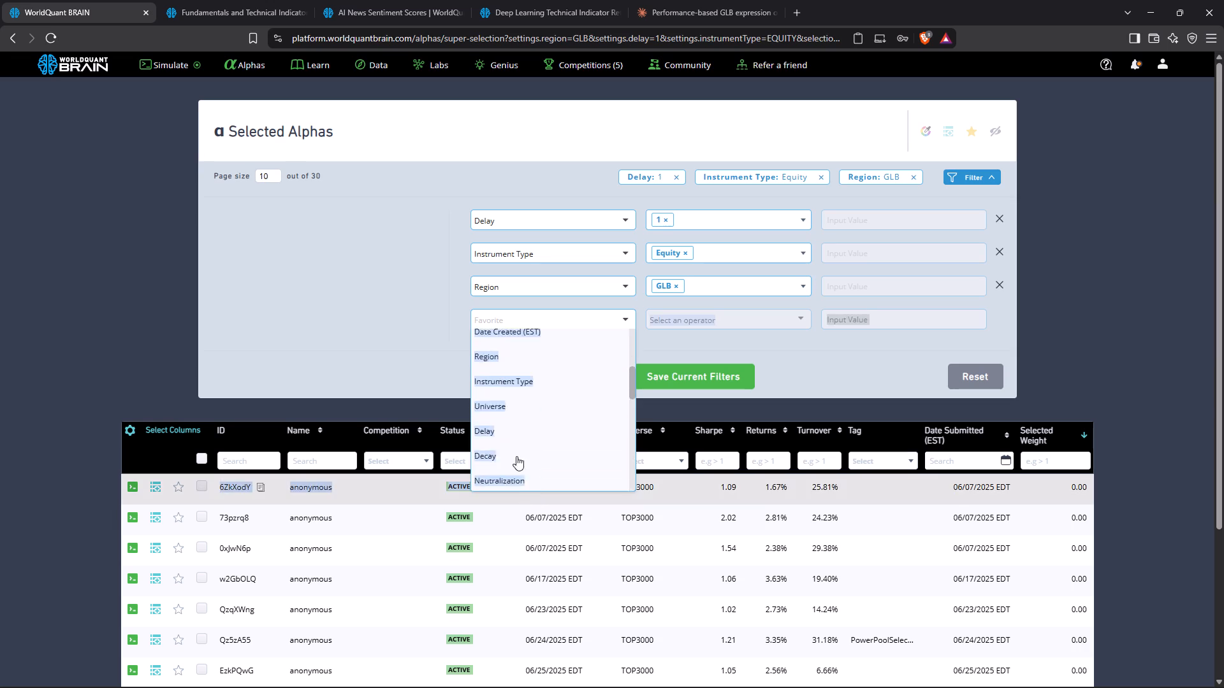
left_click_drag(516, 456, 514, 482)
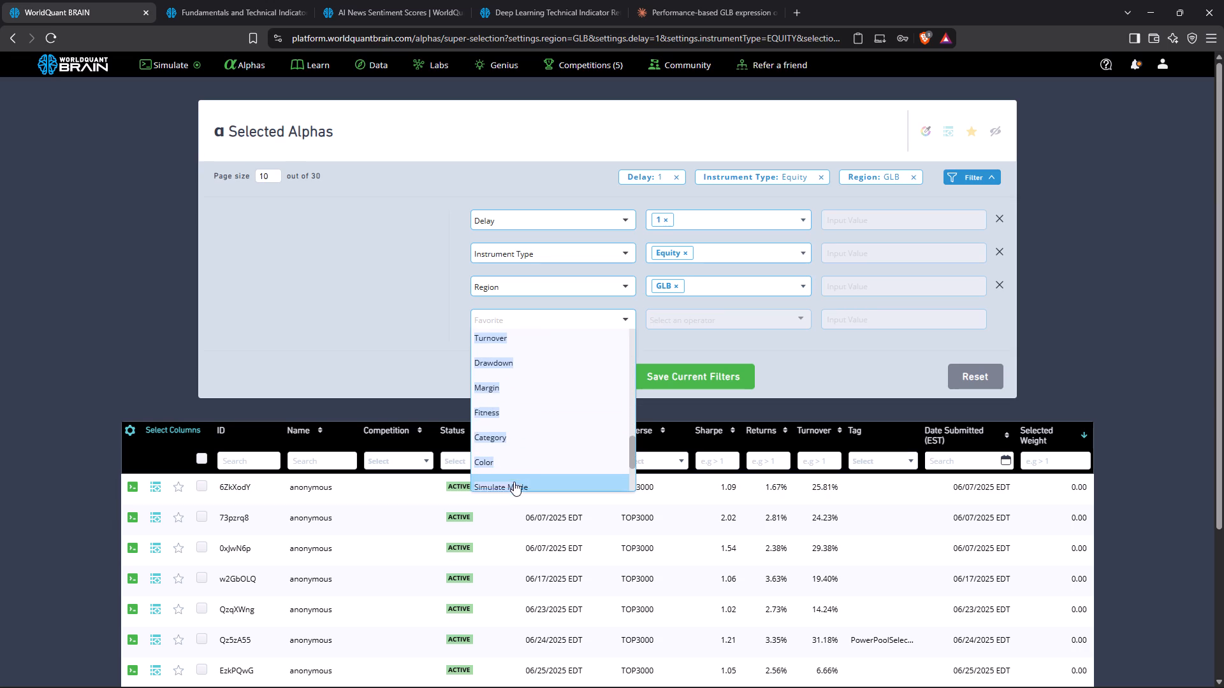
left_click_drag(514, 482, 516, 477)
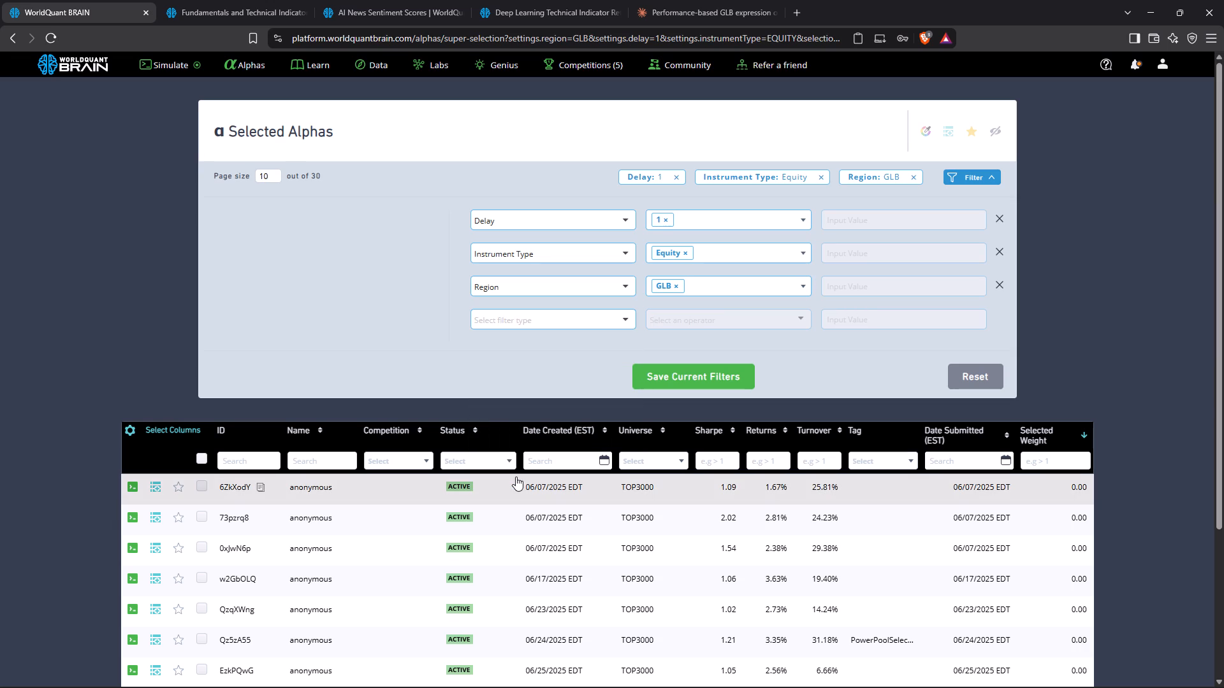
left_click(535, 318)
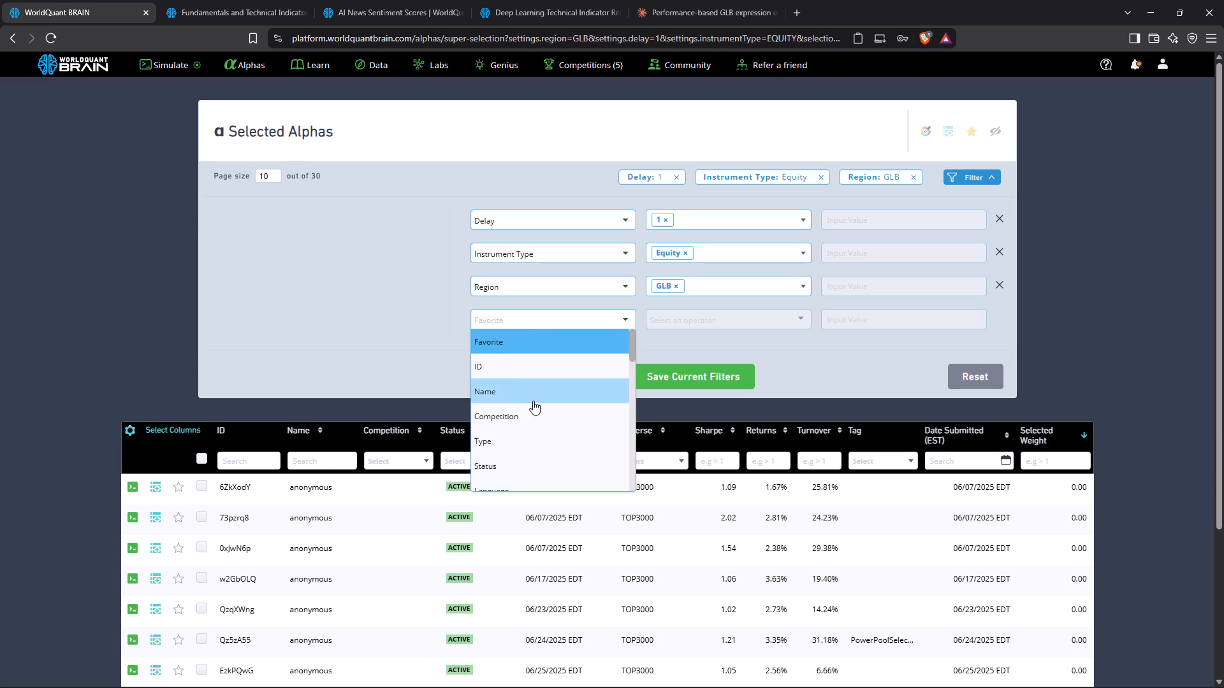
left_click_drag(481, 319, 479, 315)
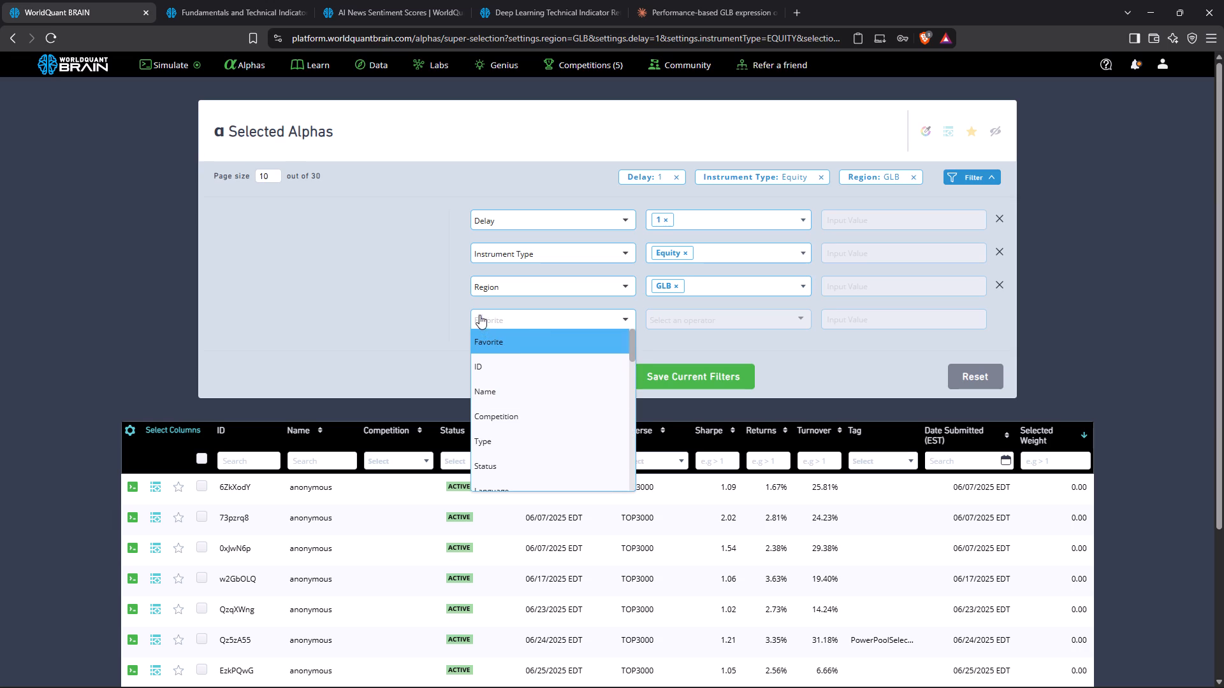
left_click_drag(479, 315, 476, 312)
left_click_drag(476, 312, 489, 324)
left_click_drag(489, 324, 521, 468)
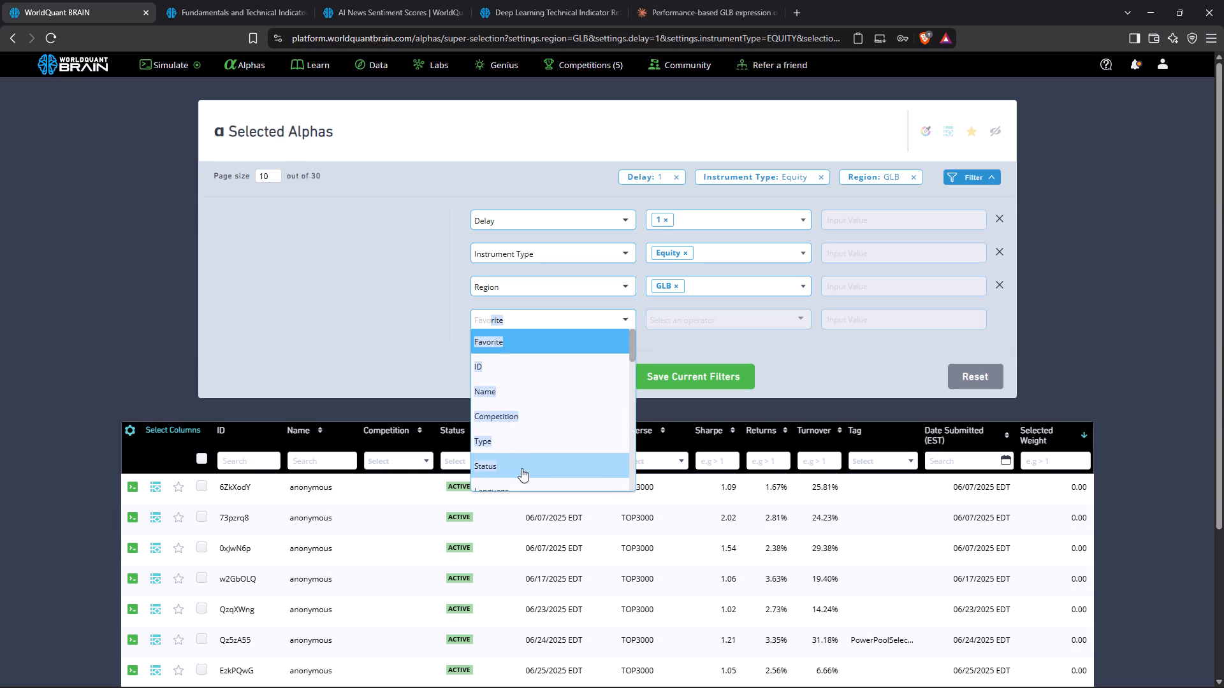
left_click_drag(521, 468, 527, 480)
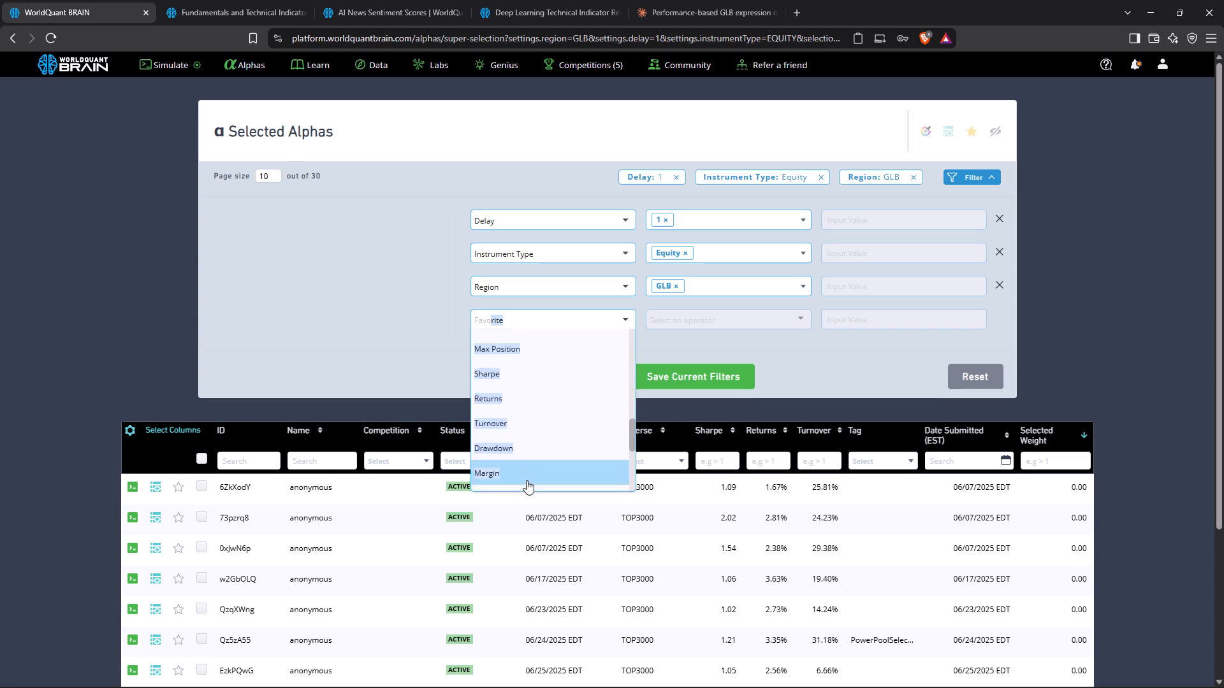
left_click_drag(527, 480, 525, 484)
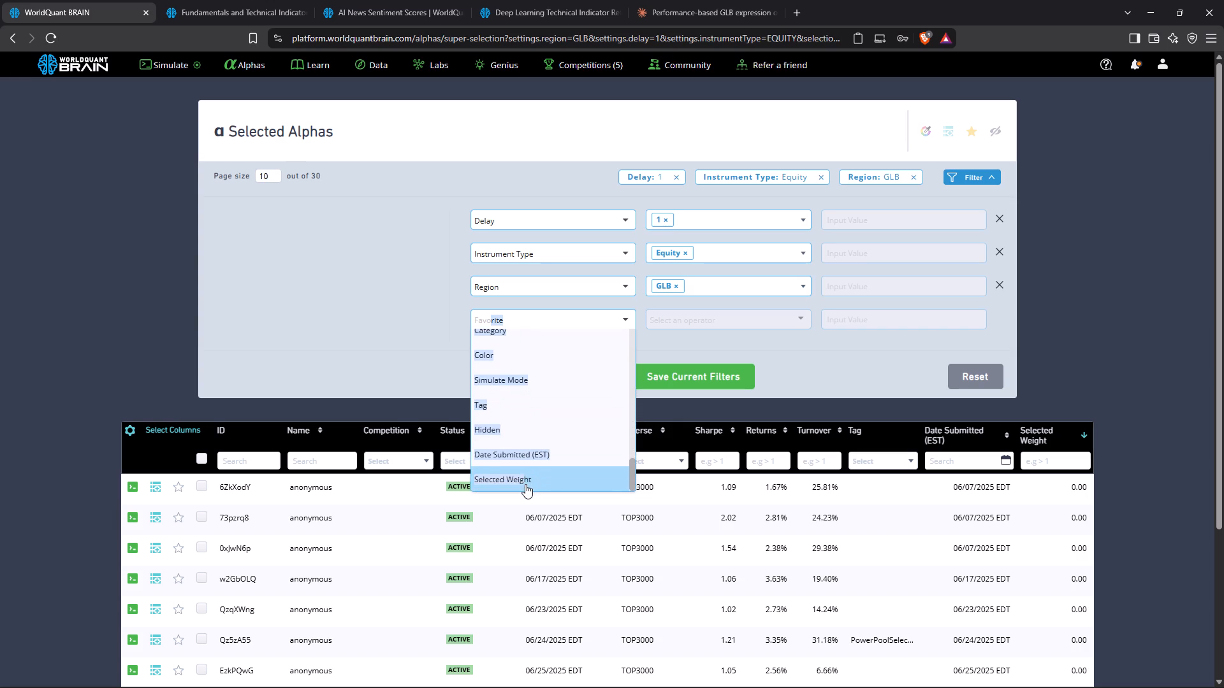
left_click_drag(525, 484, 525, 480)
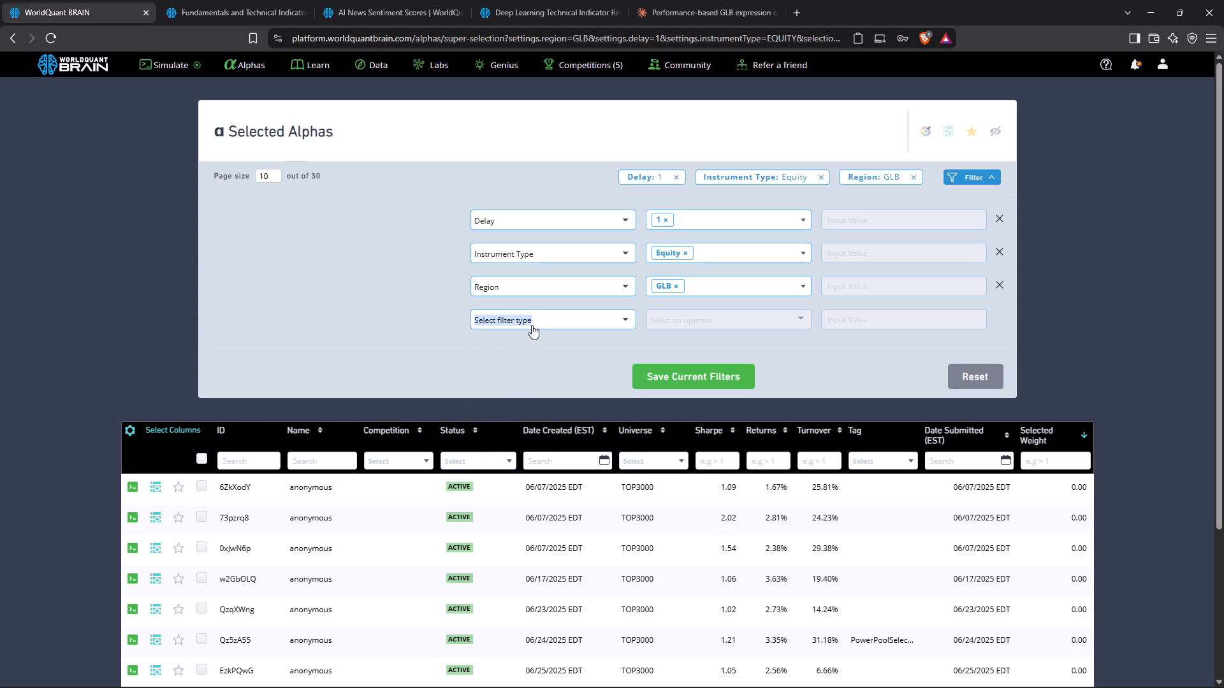
left_click(532, 325)
left_click_drag(479, 330, 532, 482)
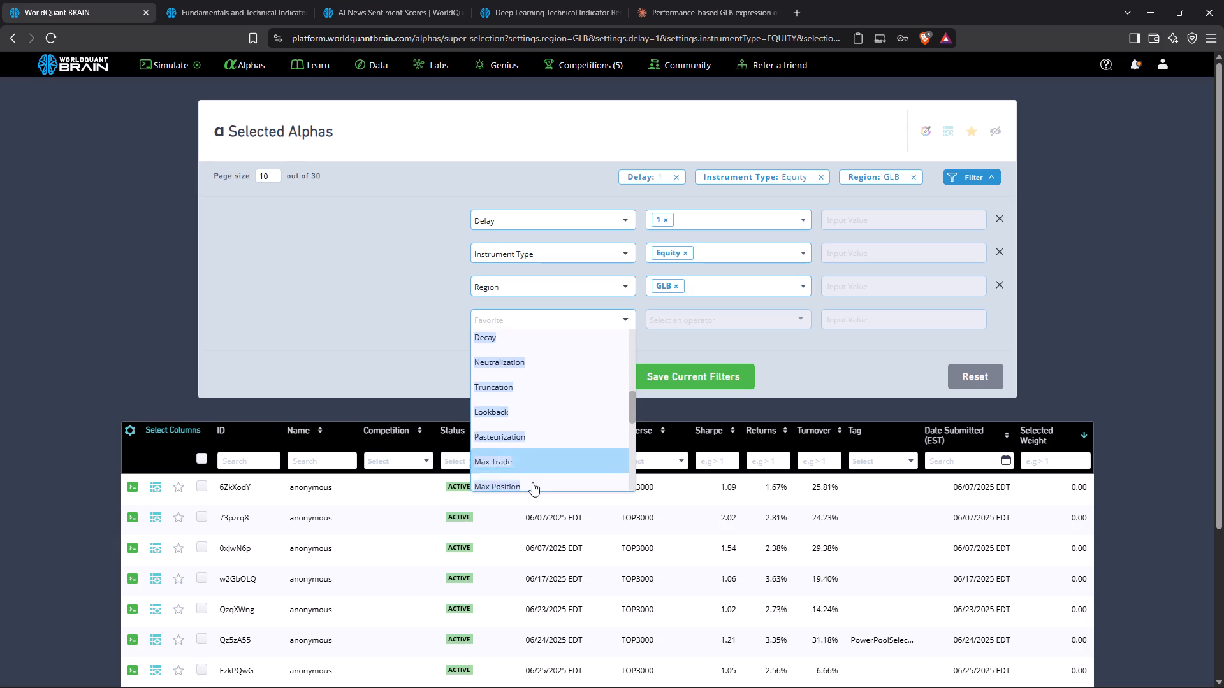
left_click_drag(532, 482, 532, 479)
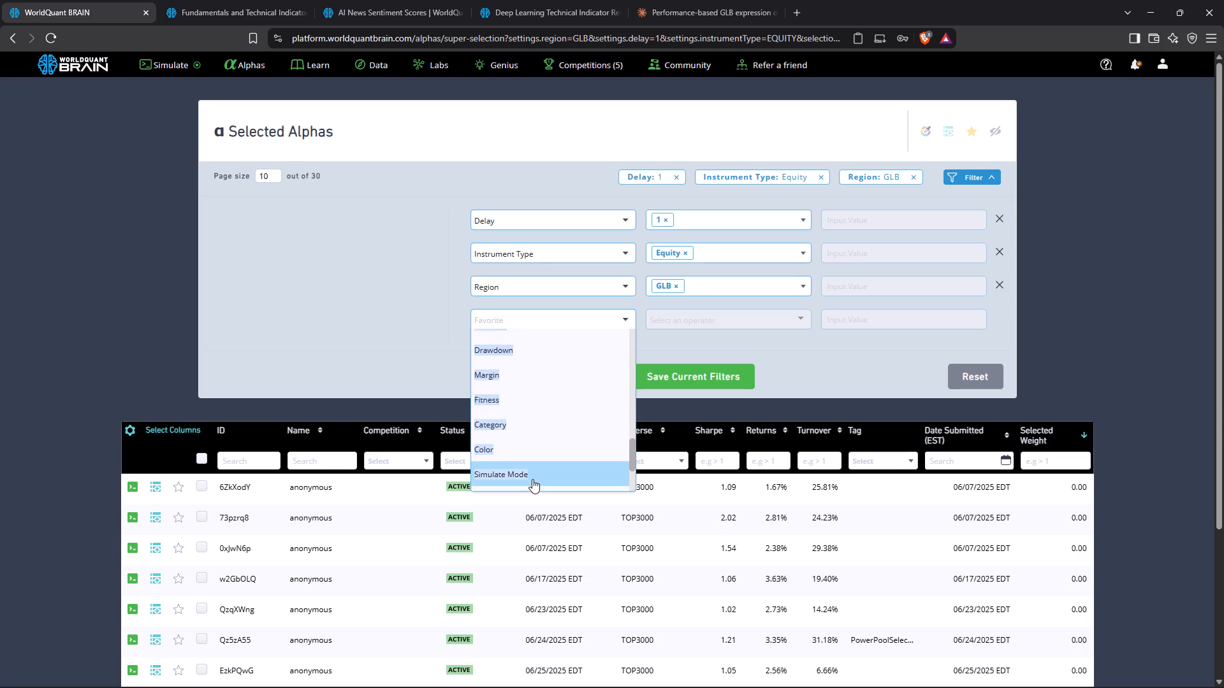
left_click_drag(532, 479, 532, 481)
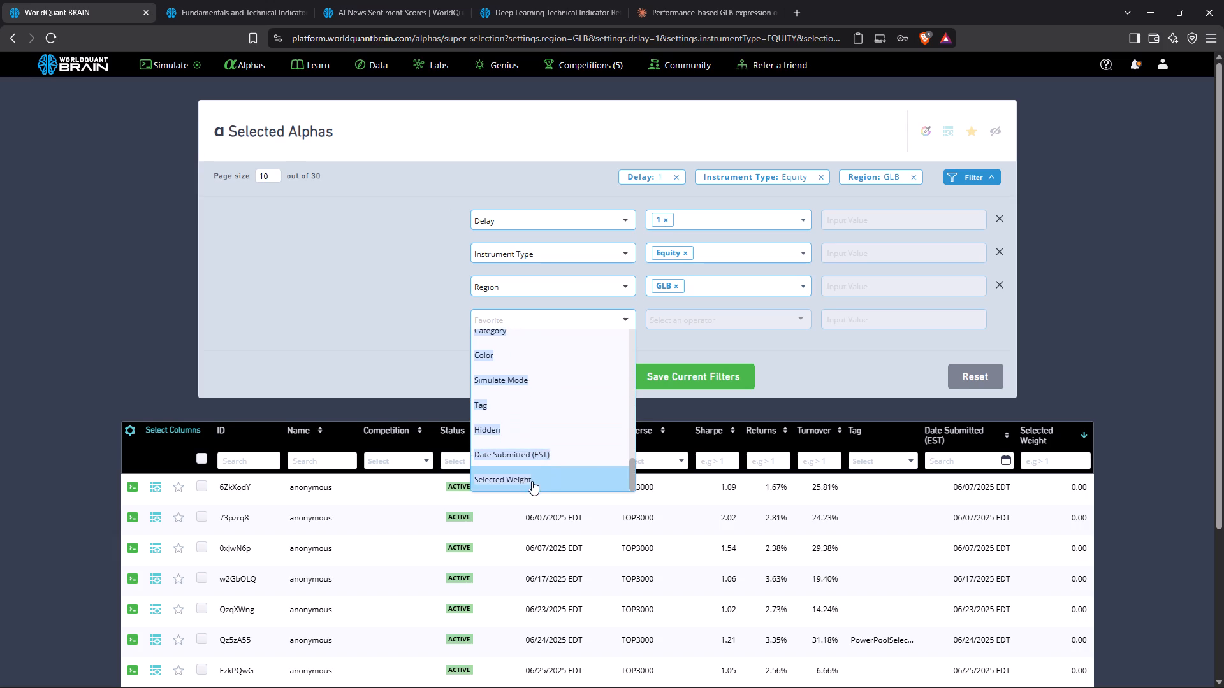
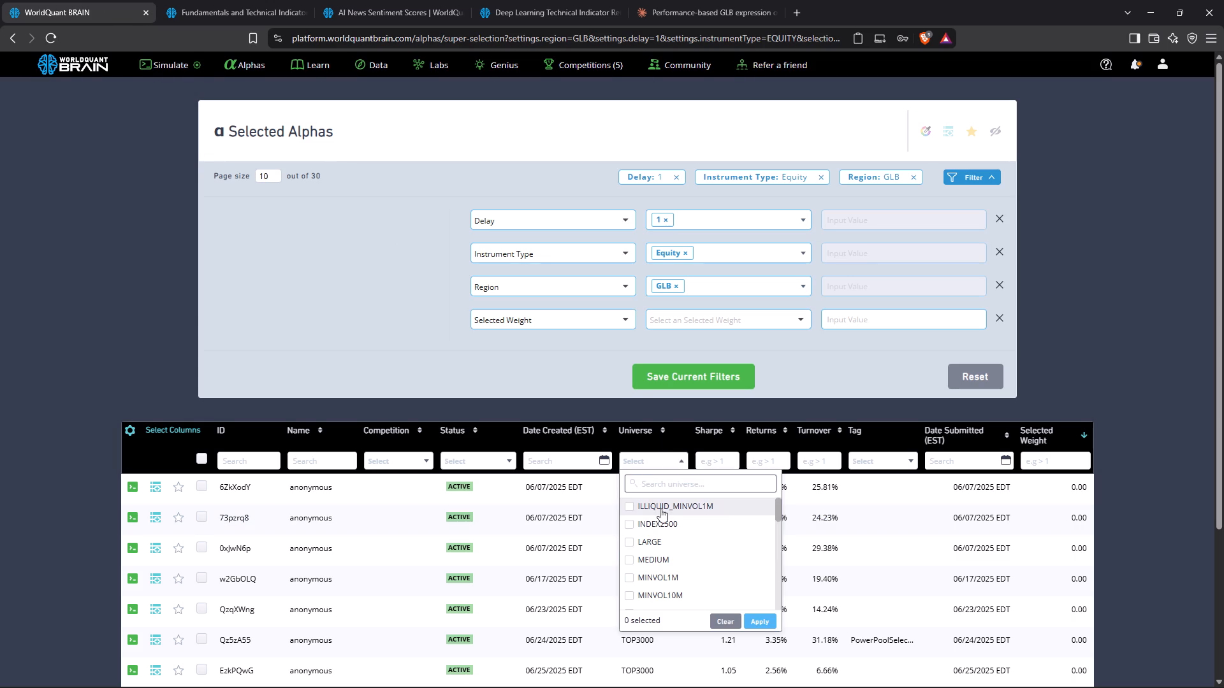
left_click(658, 585)
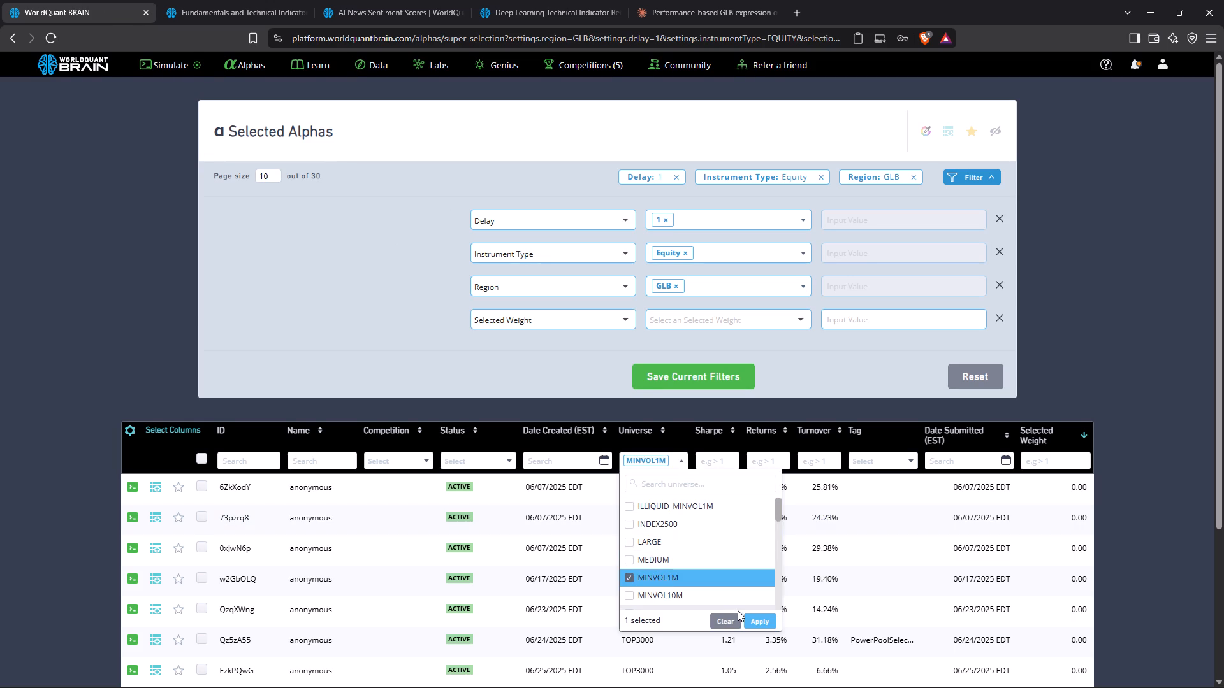
left_click(759, 620)
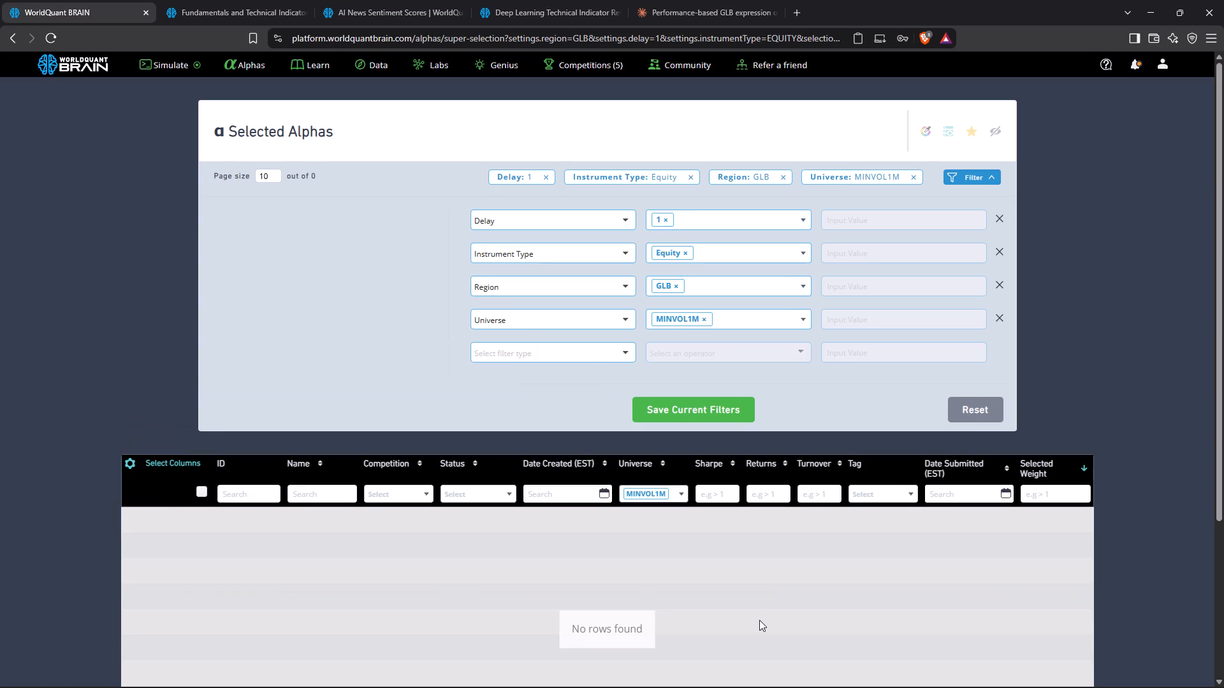
Add TOPDIV3000 and TOP3000 to the Universe column filter, apply it and look over the resulting rows.
left_click(671, 492)
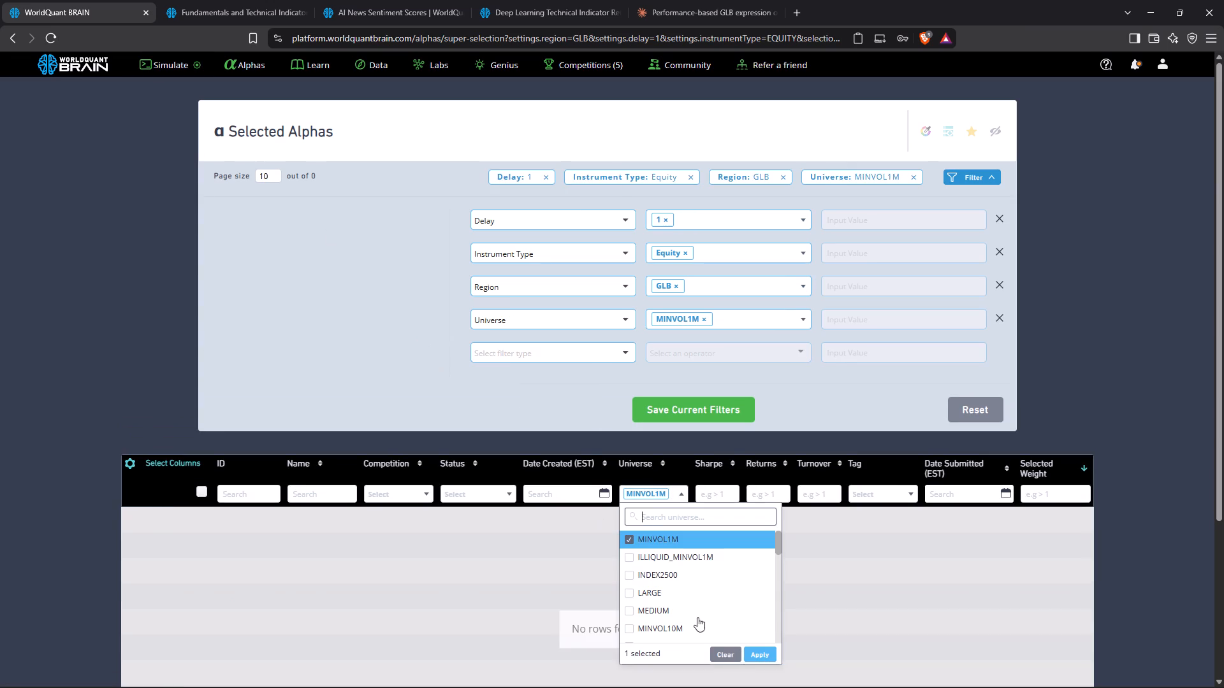
scroll(650, 585, "down", 3)
scroll(639, 563, "up", 2)
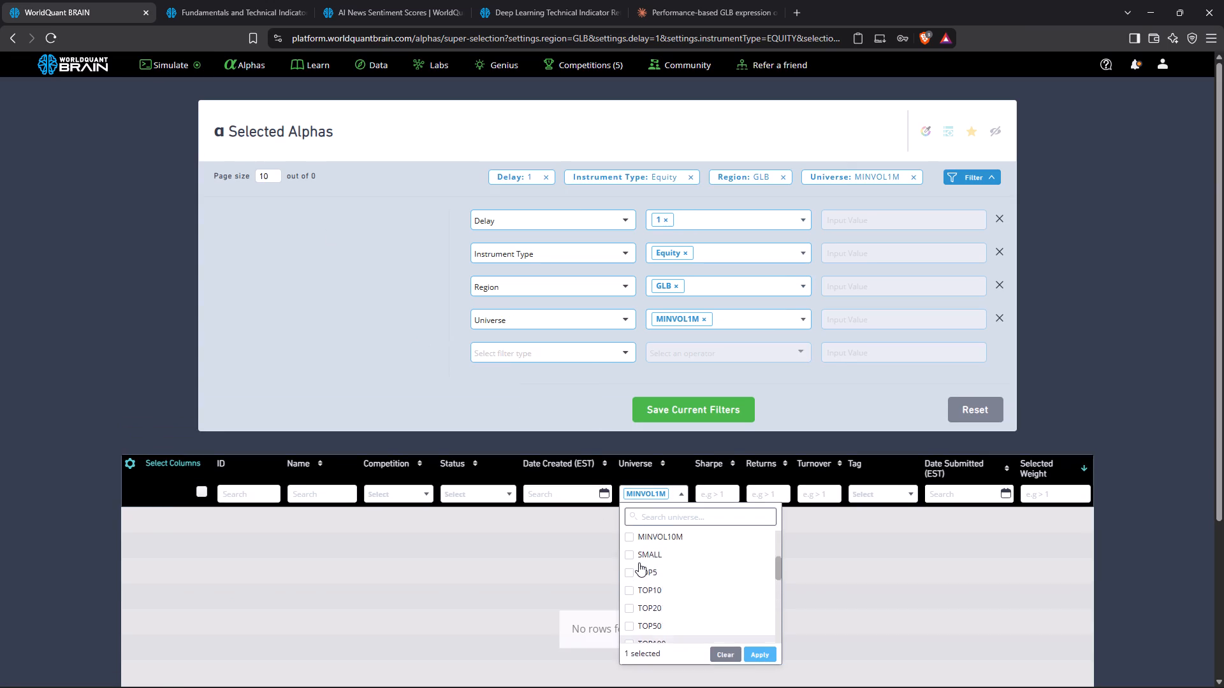
scroll(639, 563, "up", 4)
scroll(639, 563, "down", 3)
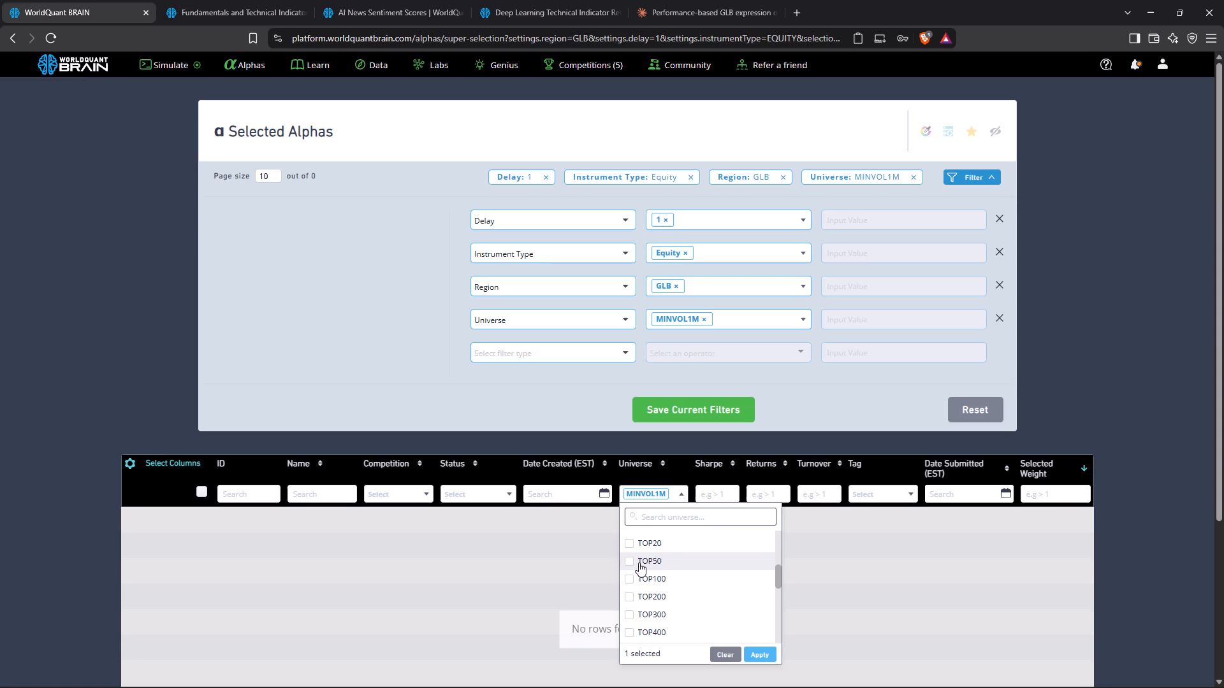
scroll(651, 619, "down", 5)
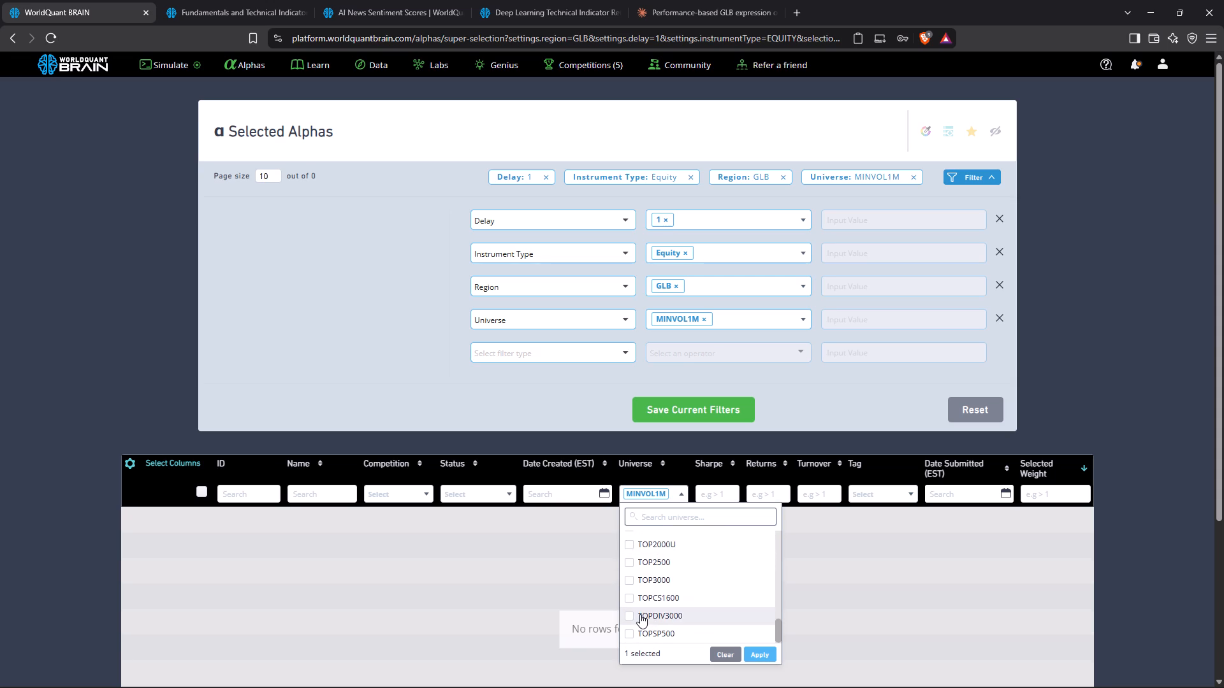
left_click(651, 613)
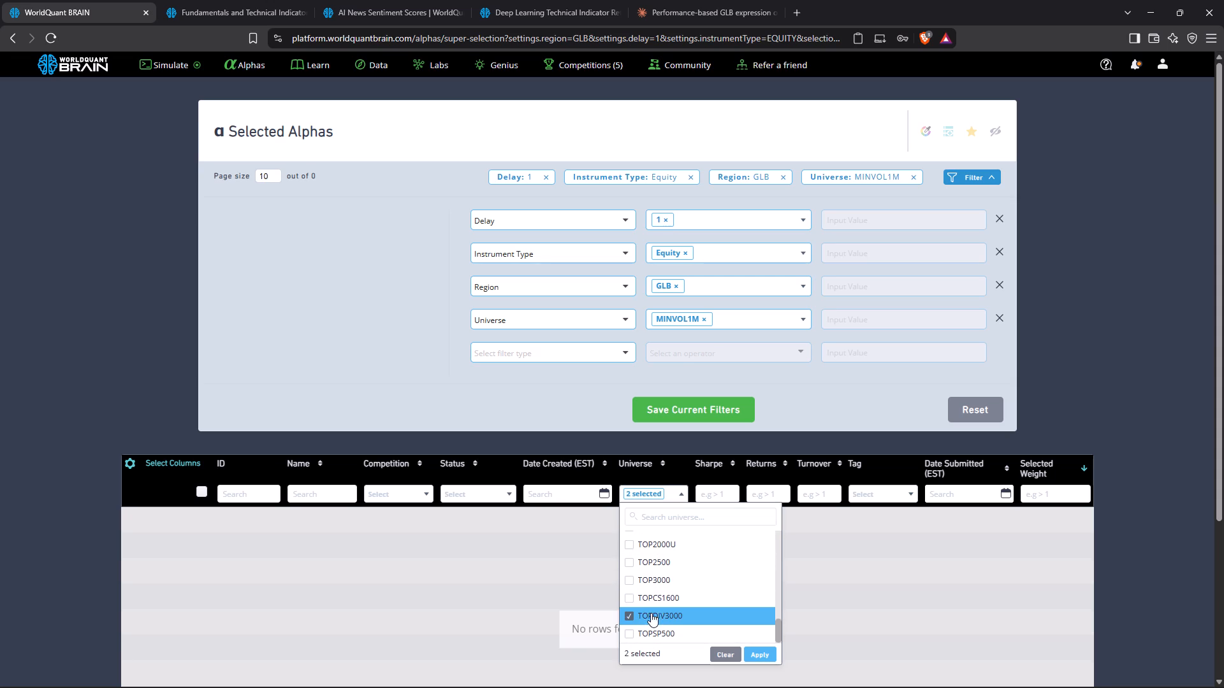
left_click(632, 575)
left_click(754, 650)
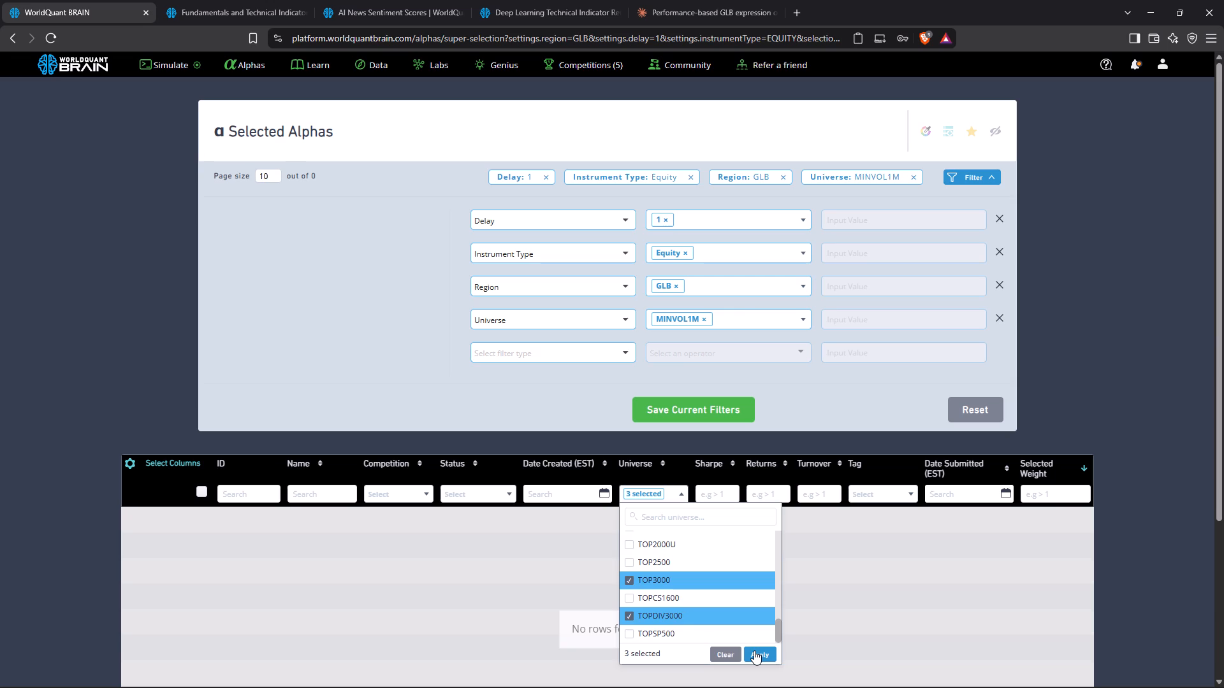
scroll(754, 650, "down", 5)
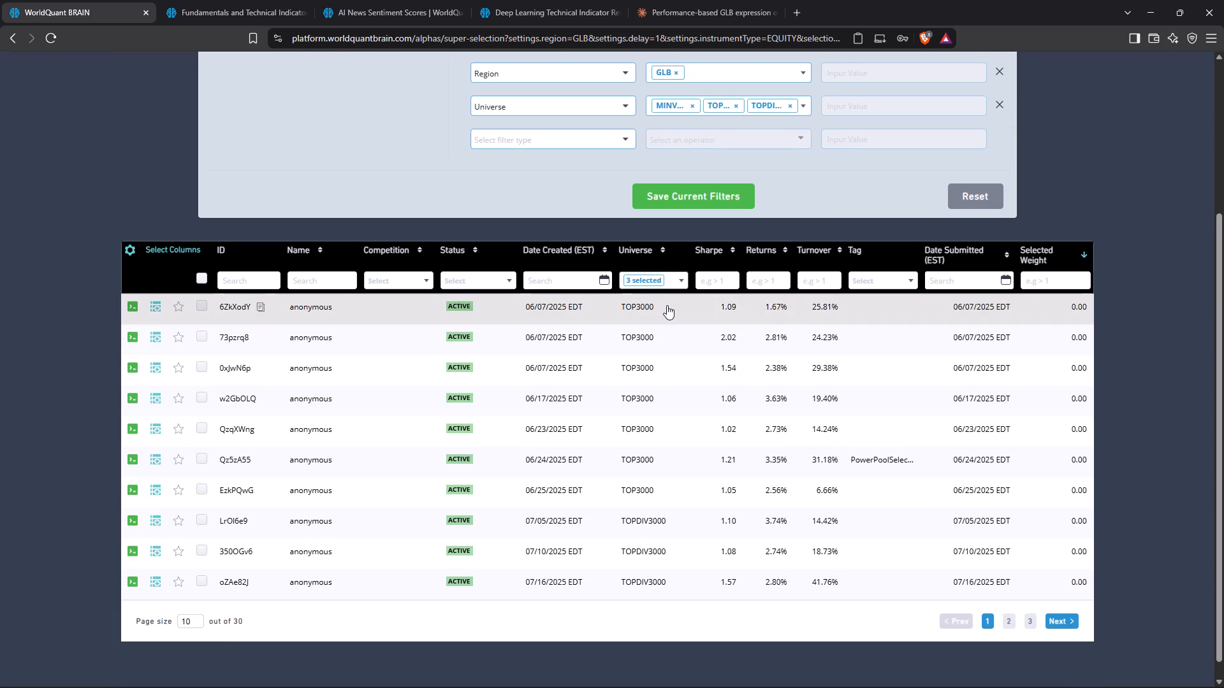
scroll(676, 405, "down", 4)
scroll(676, 405, "up", 3)
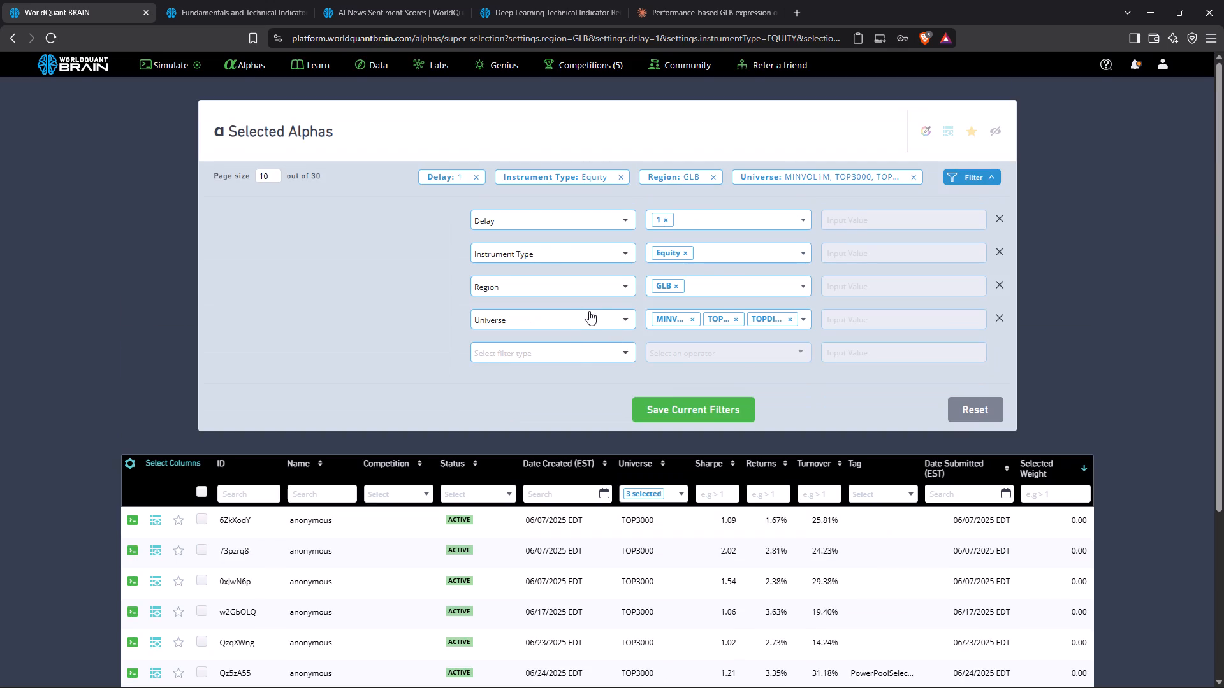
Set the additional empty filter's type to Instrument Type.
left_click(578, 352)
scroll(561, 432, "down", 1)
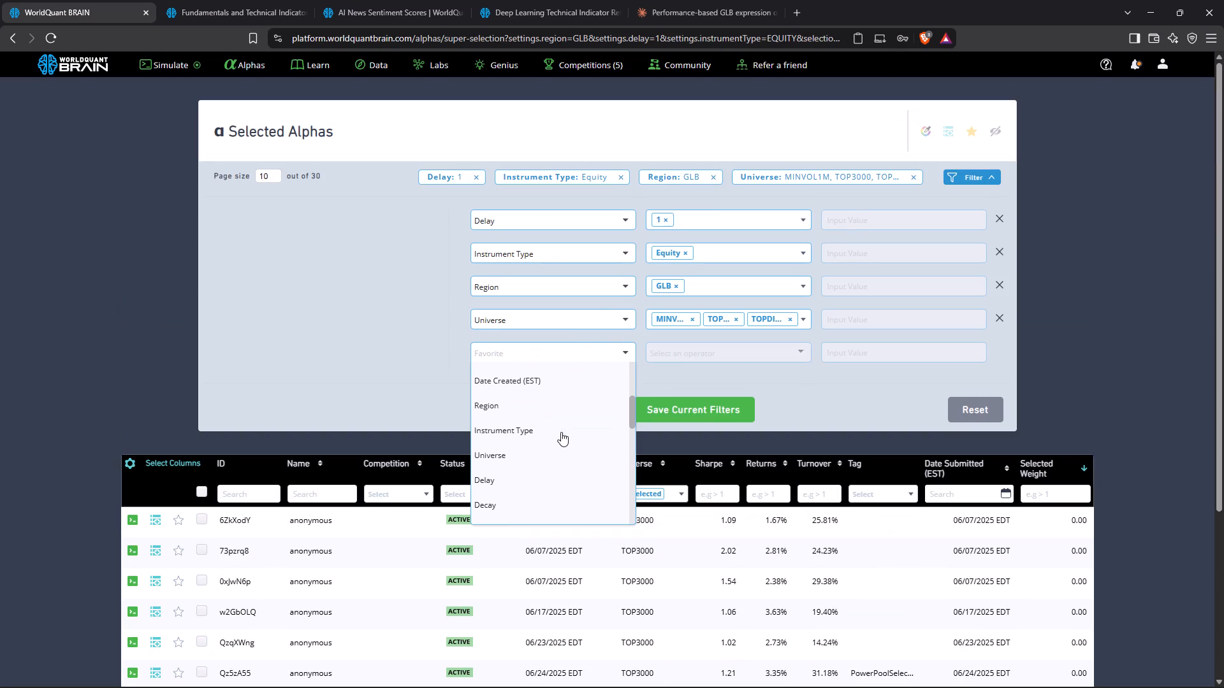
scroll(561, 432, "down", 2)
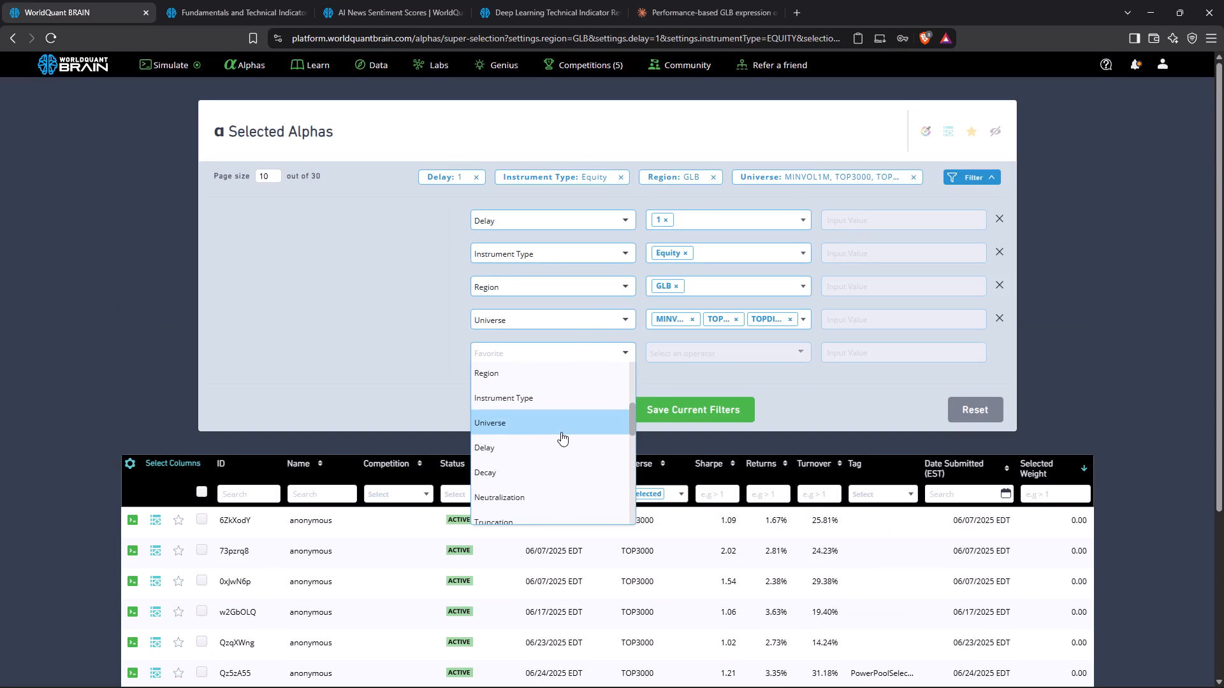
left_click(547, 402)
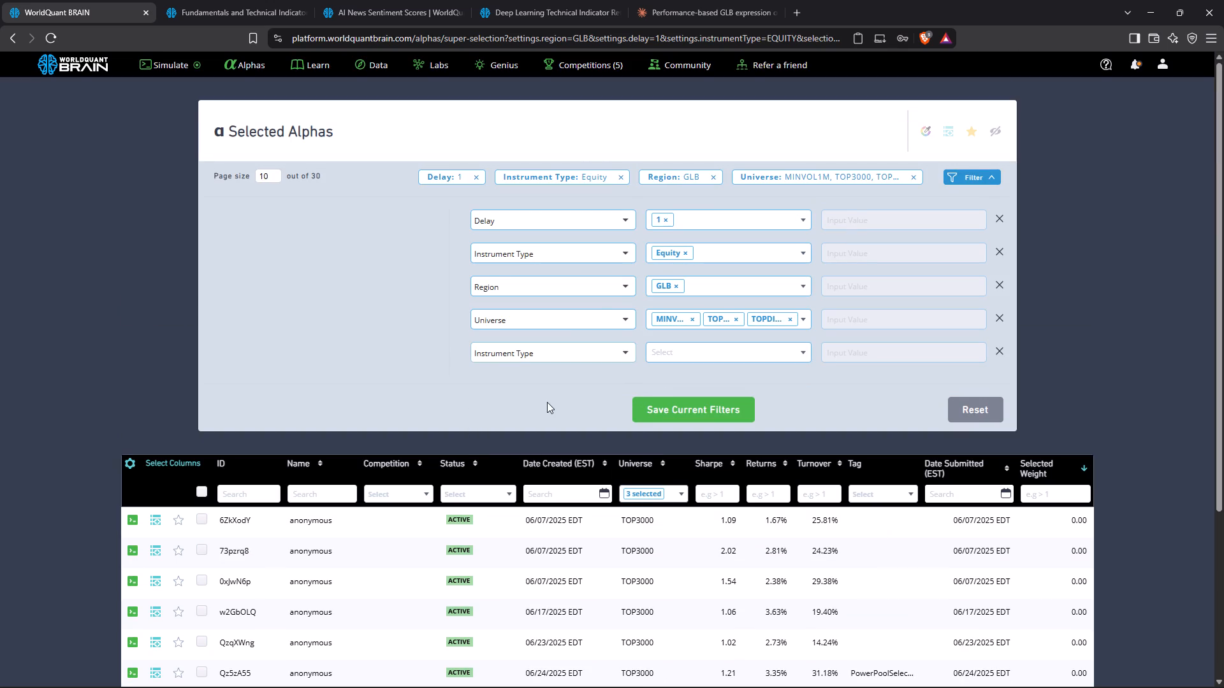
Save the current filters as a filter set named 1.
left_click(646, 419)
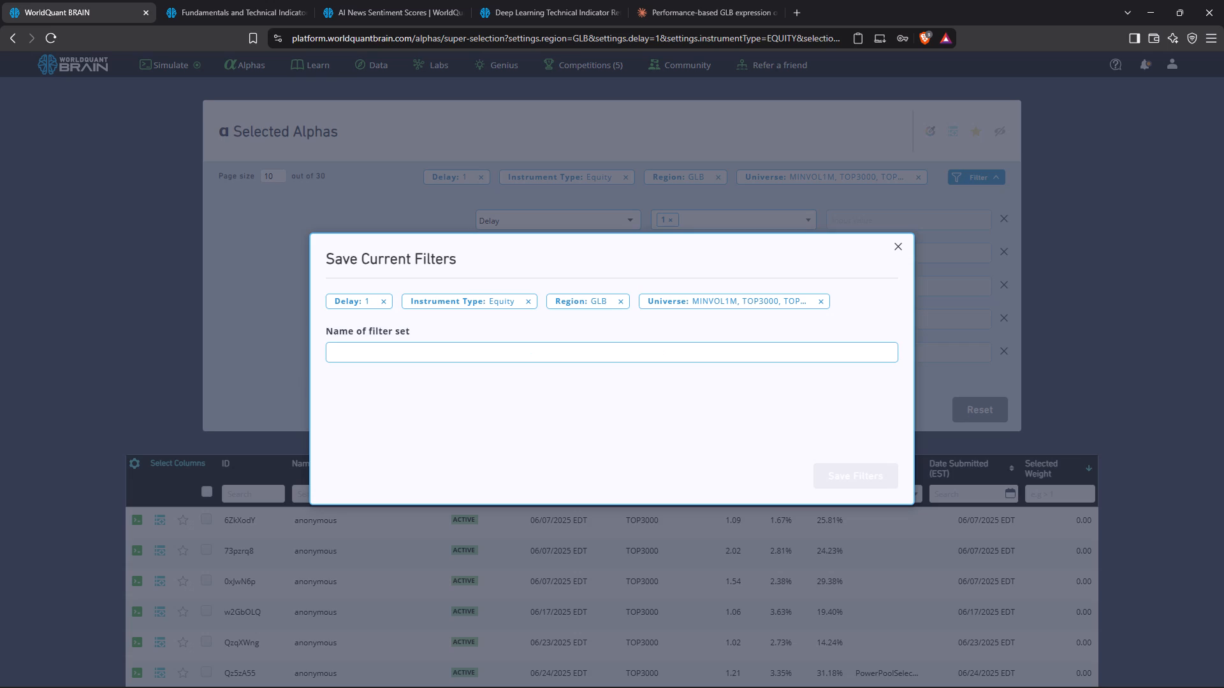
left_click(465, 343)
key("1")
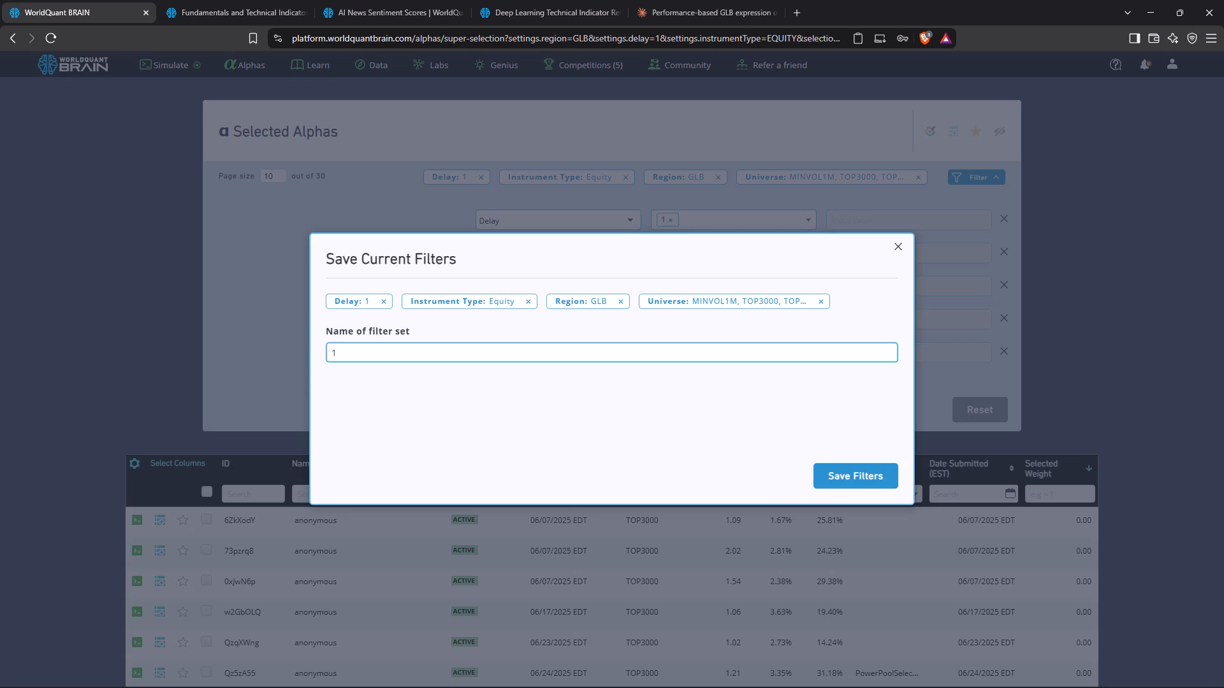
left_click(873, 474)
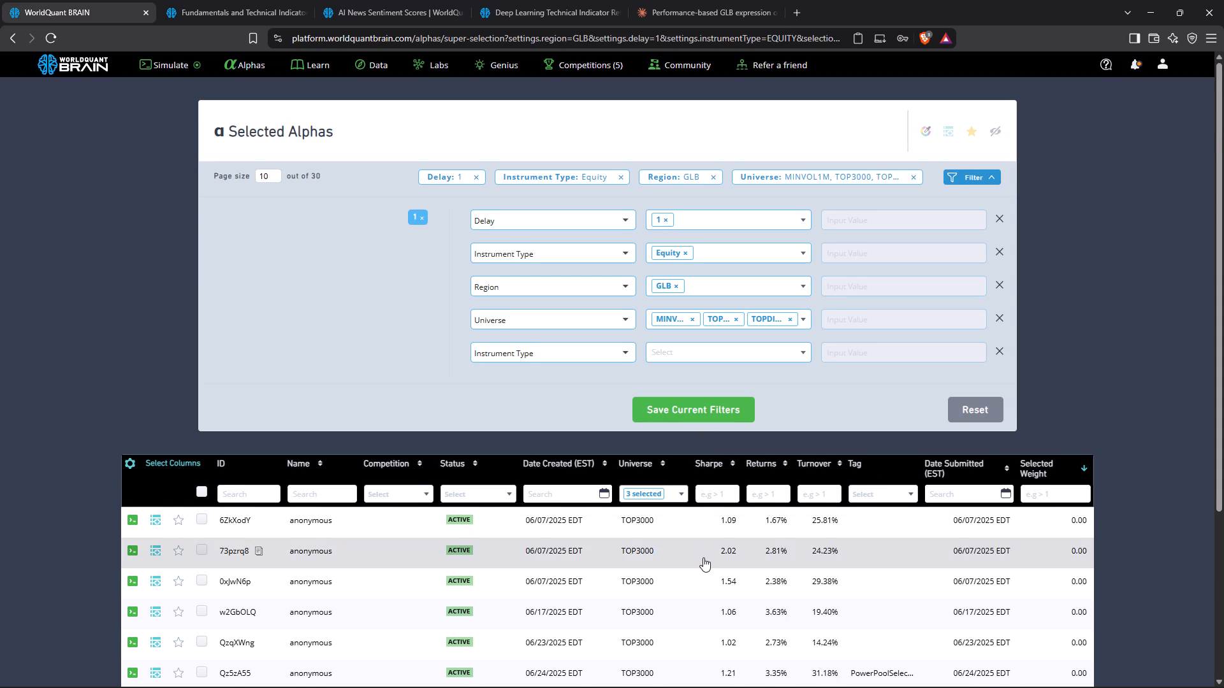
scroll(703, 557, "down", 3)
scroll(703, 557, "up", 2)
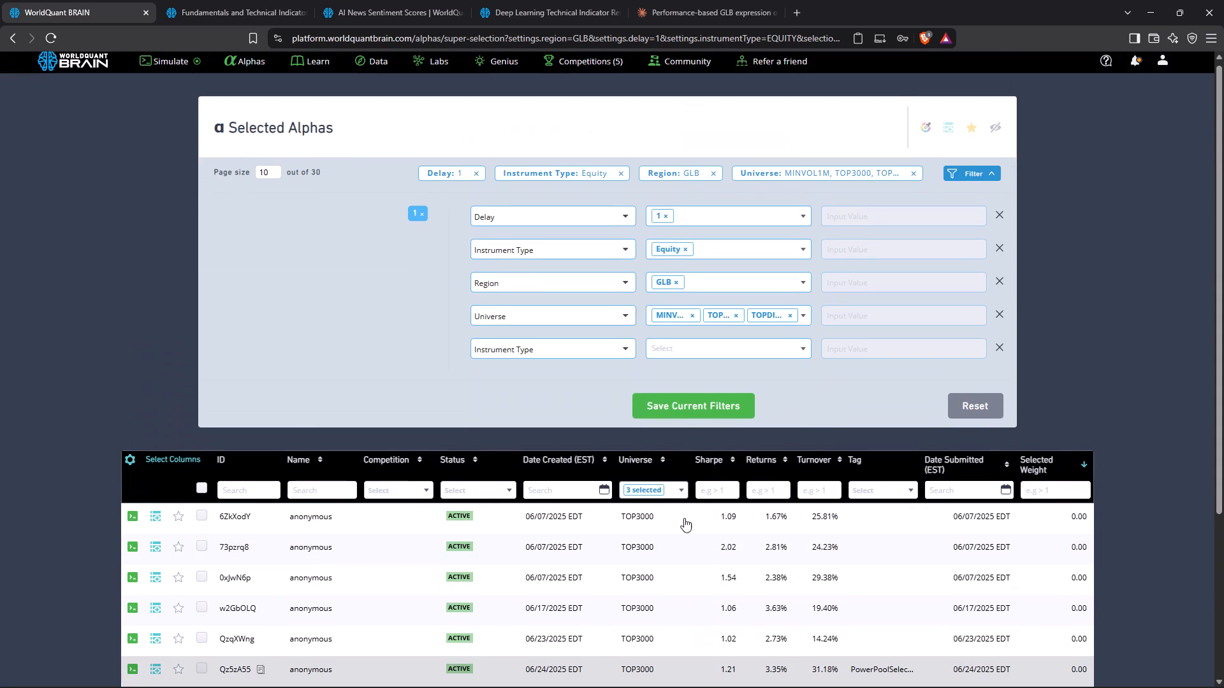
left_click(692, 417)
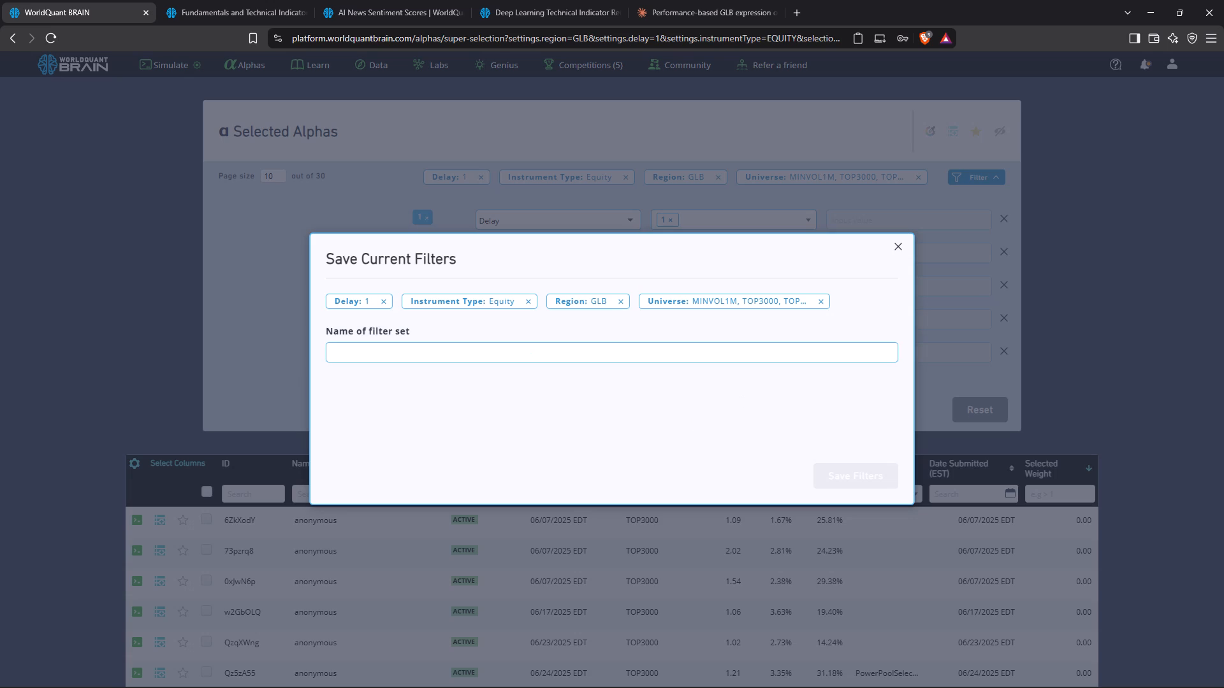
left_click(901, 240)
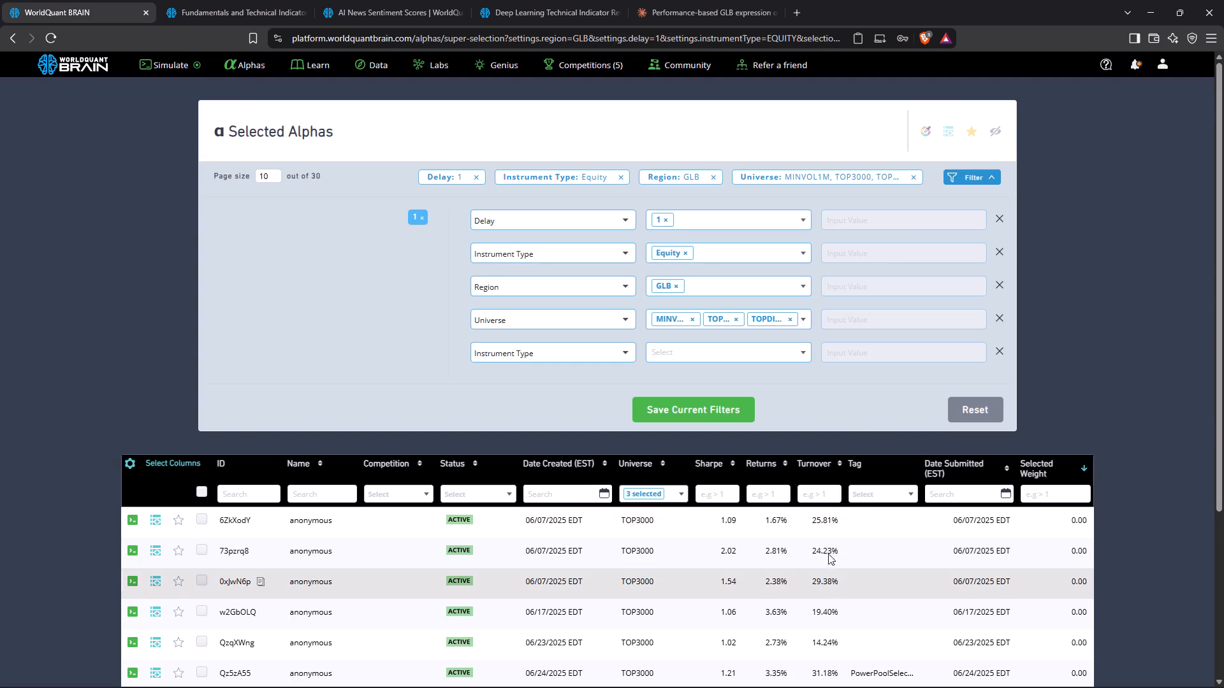
Check the additional filter's Instrument Type values, change its type to Max Trade and view the values offered for it.
left_click(740, 348)
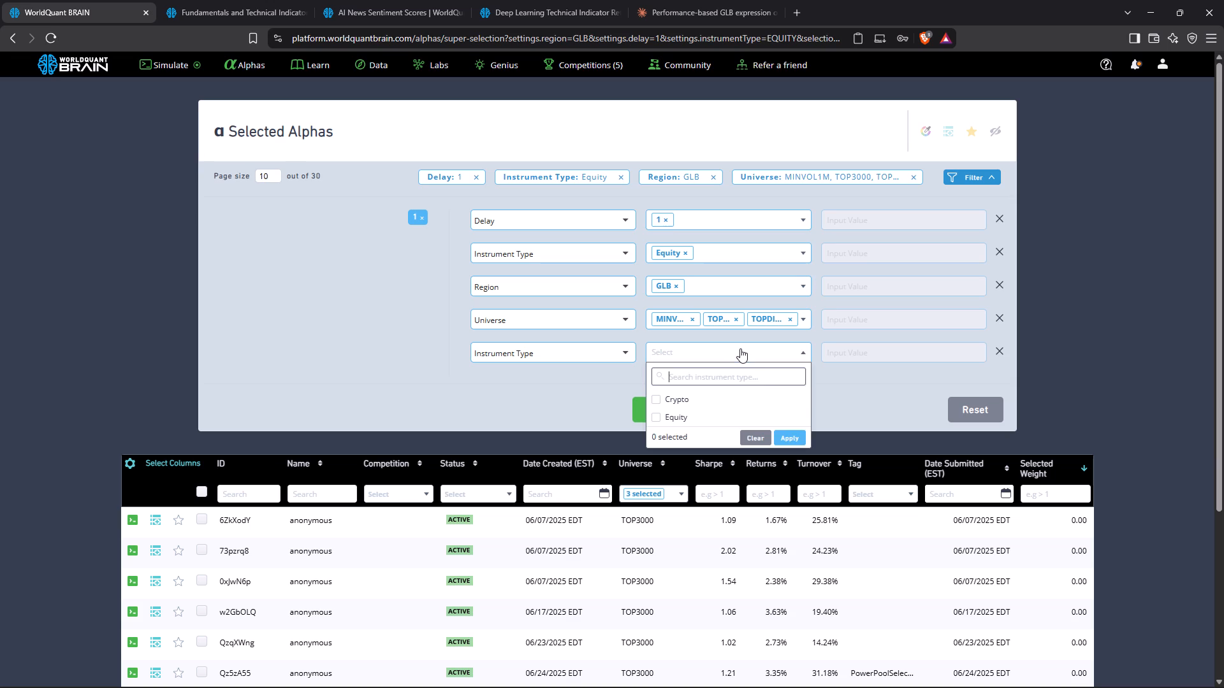
scroll(699, 414, "down", 2)
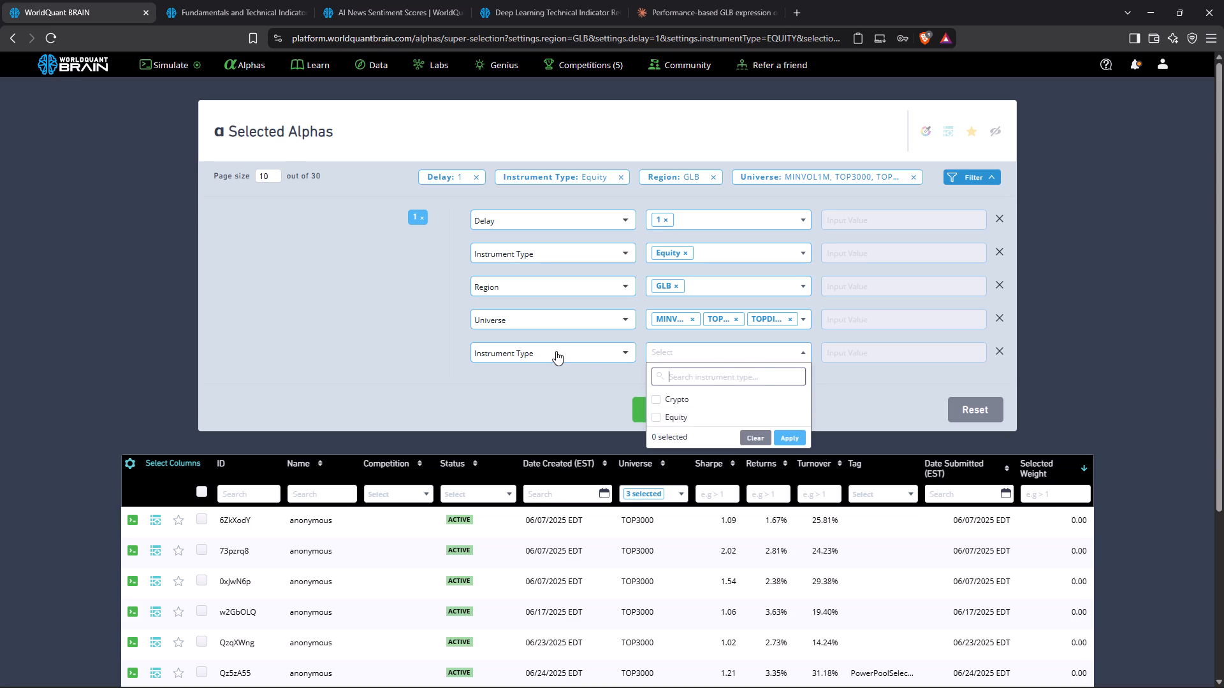
left_click(556, 351)
scroll(544, 473, "down", 2)
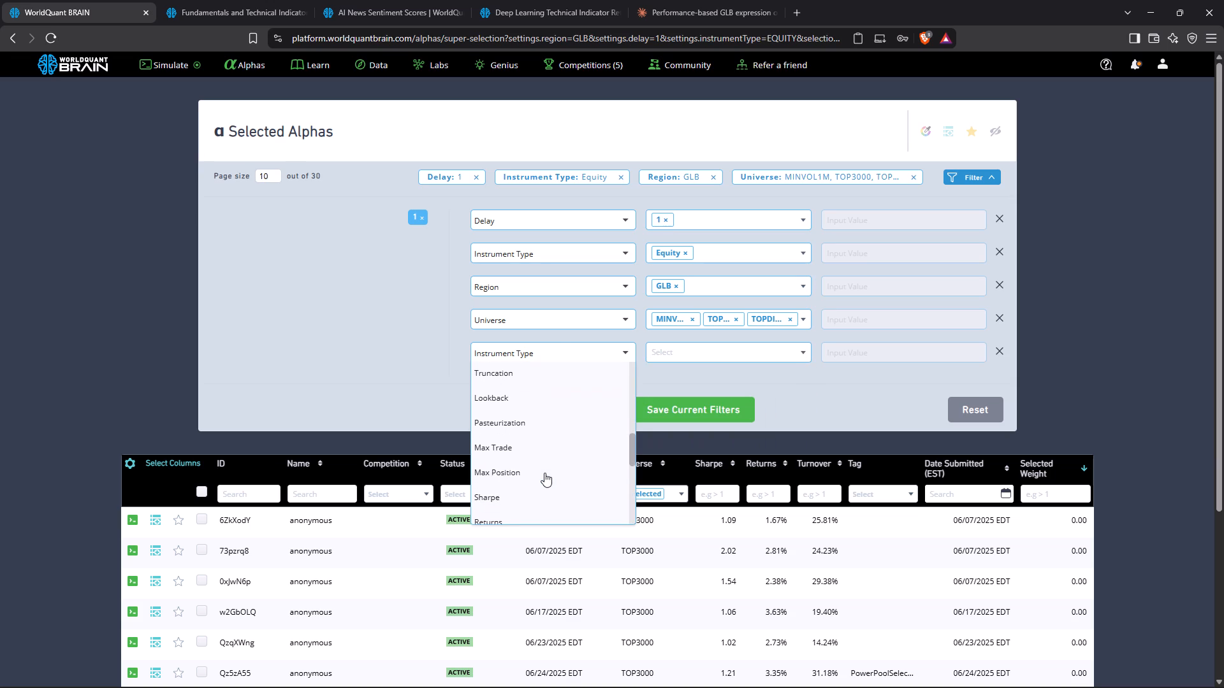
scroll(544, 473, "down", 2)
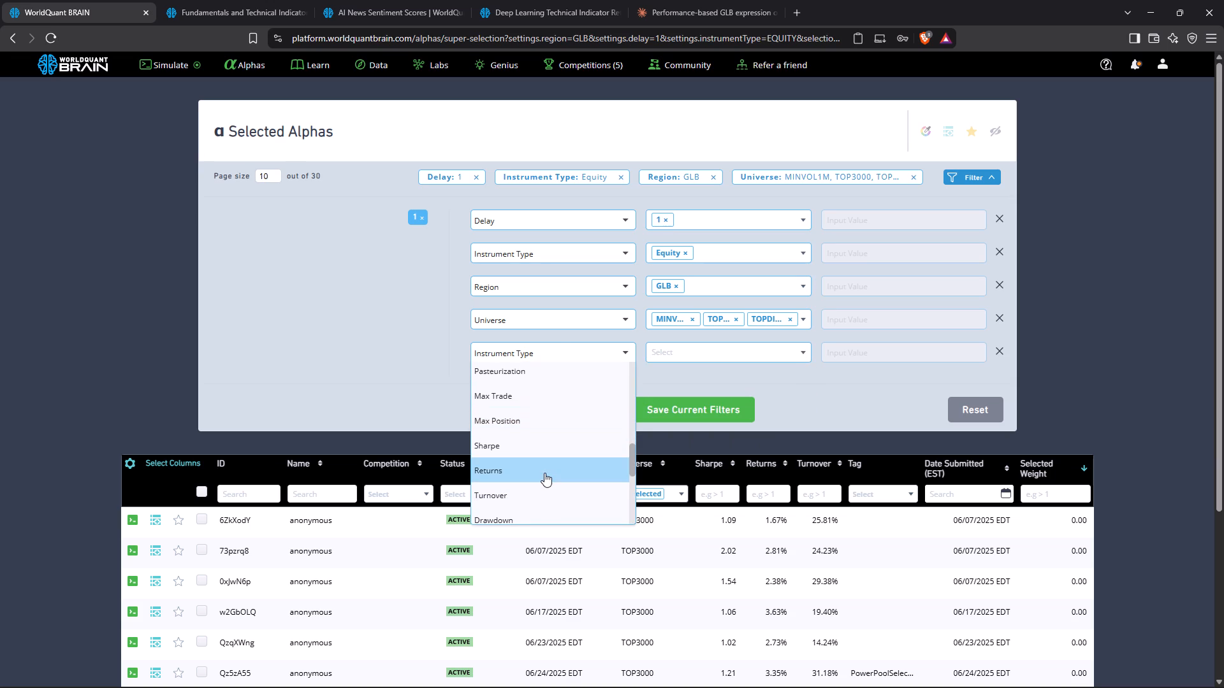
left_click(513, 399)
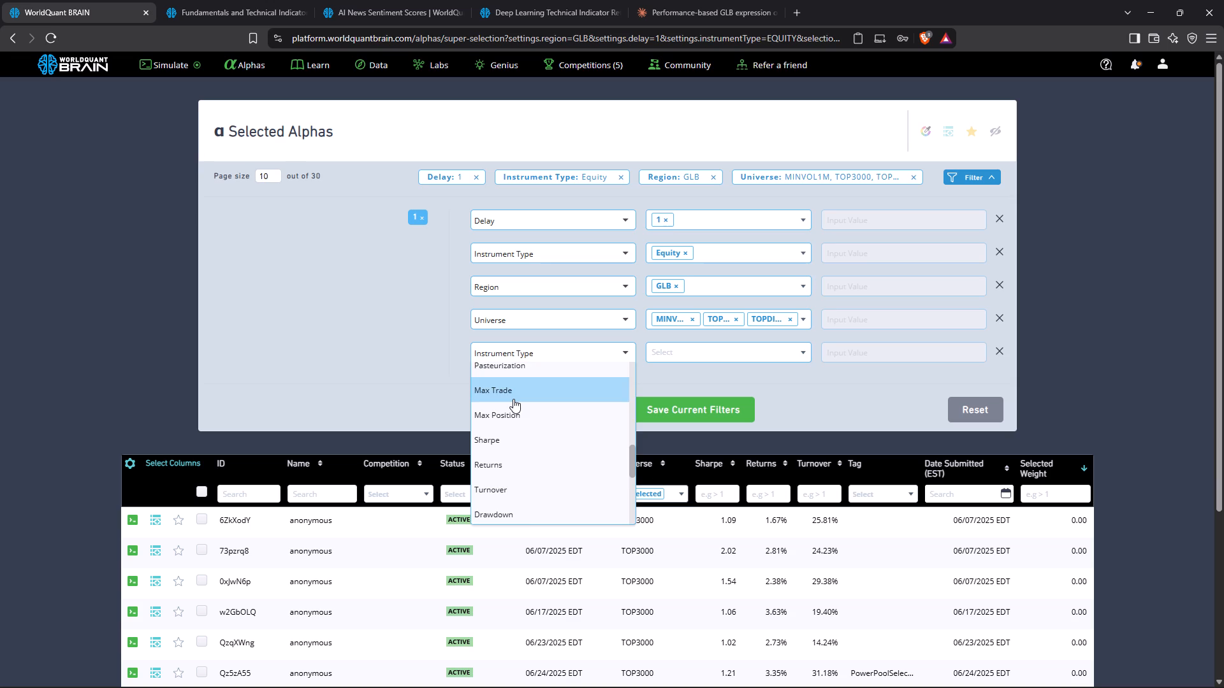
left_click_drag(671, 370, 664, 358)
left_click(664, 358)
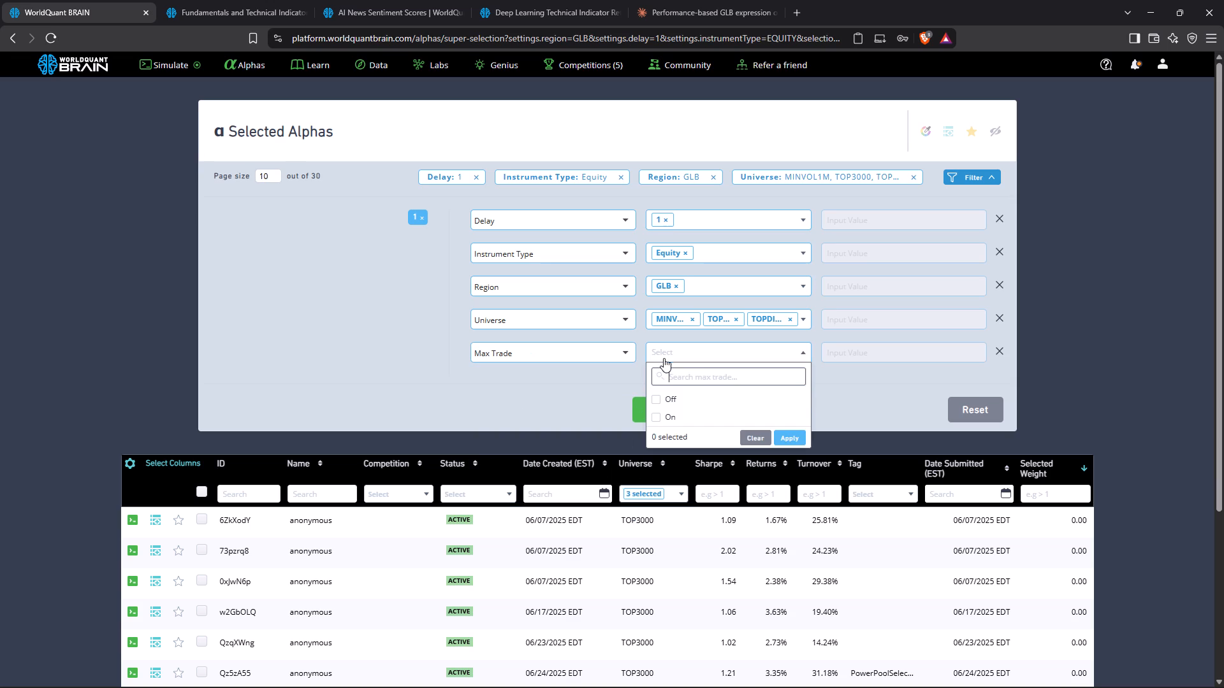
left_click(558, 365)
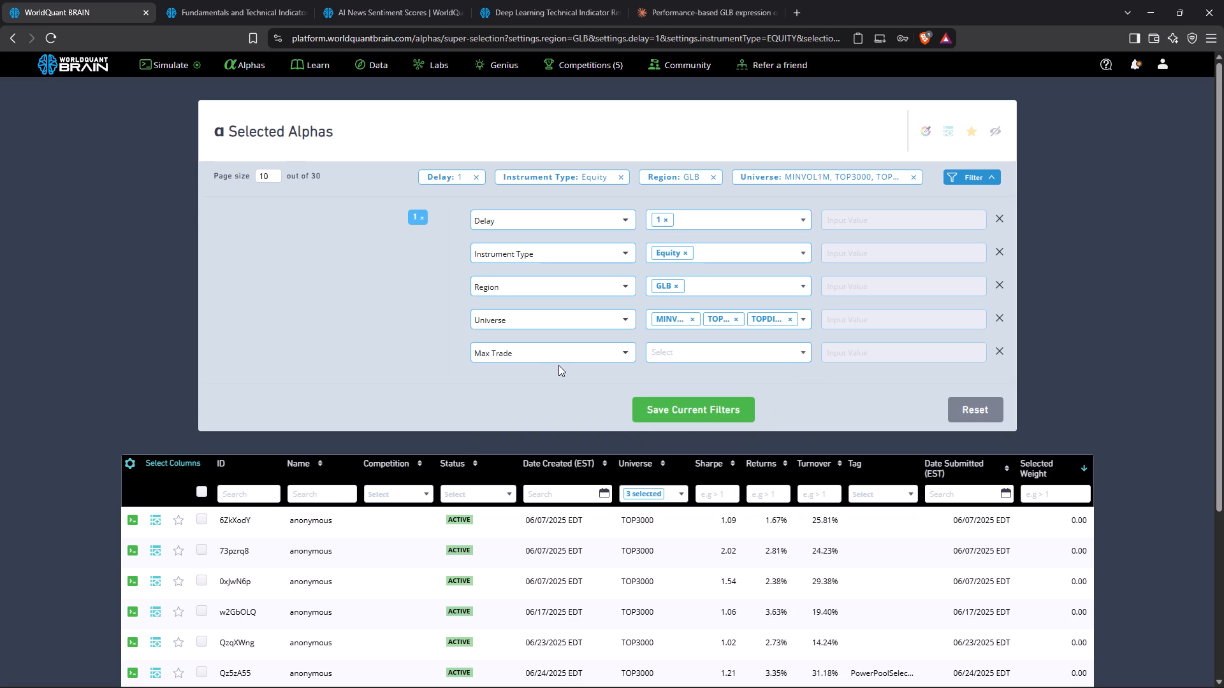
left_click(553, 357)
scroll(550, 435, "down", 1)
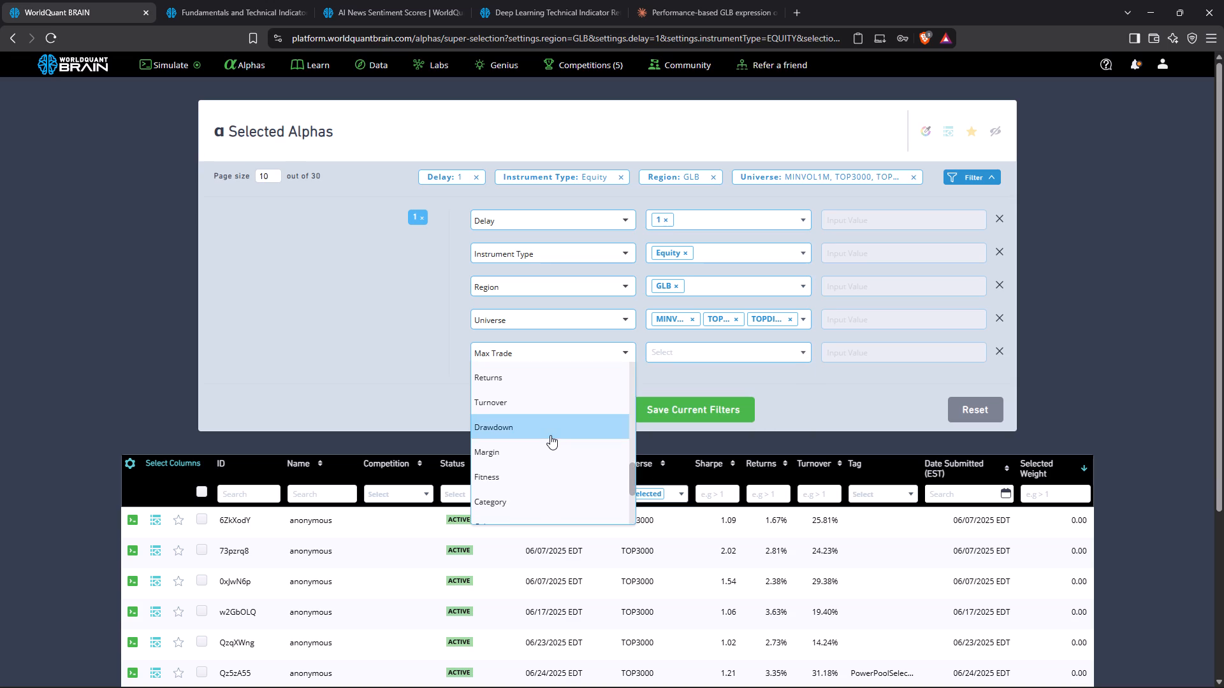
scroll(550, 435, "down", 1)
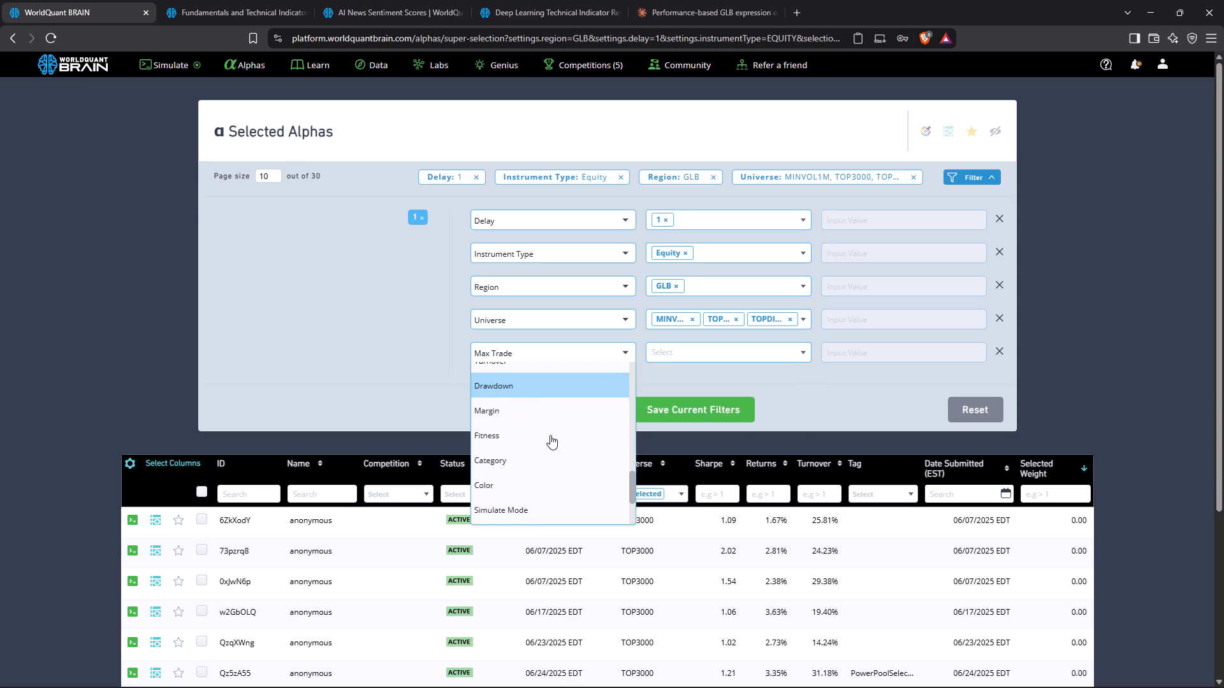
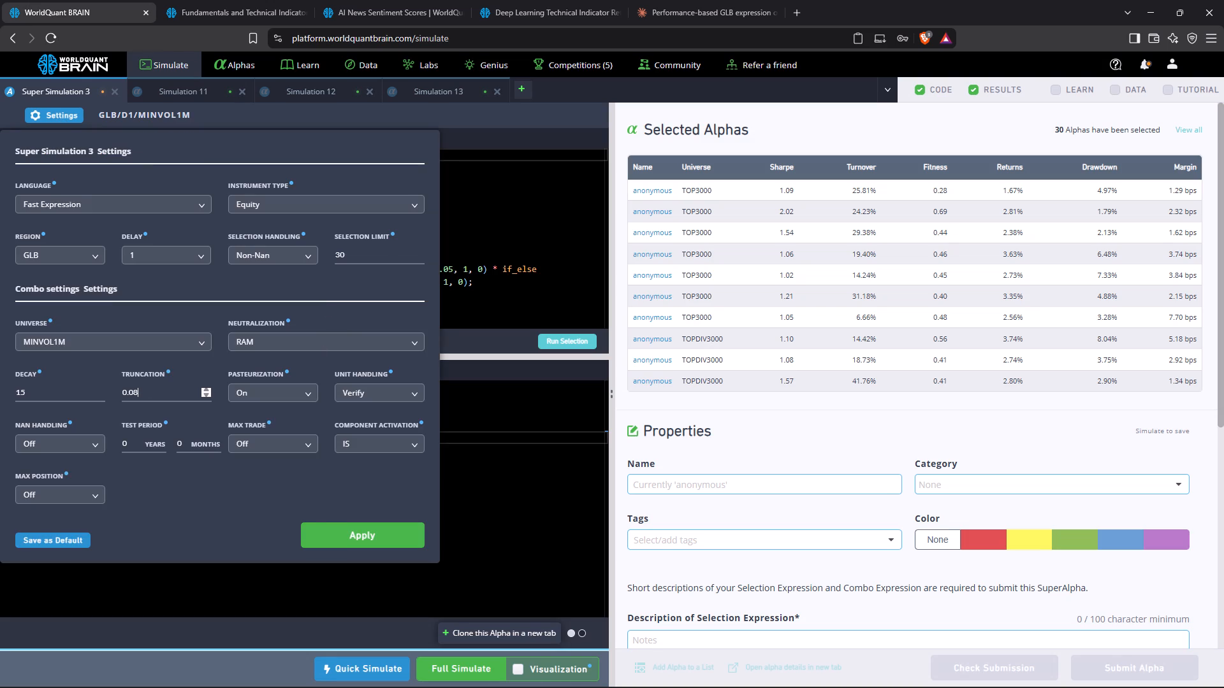
key("Down")
key("Down")
key("Down")
key("Down")
key("Down")
double_click(389, 533)
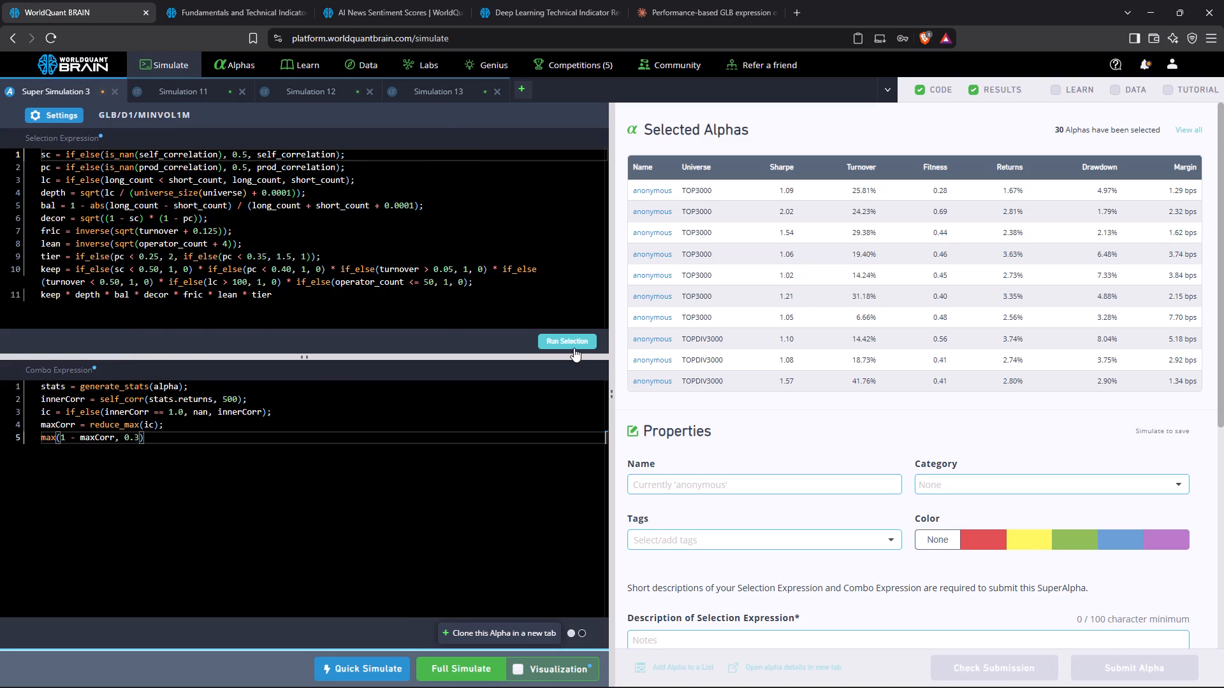
Rerun the alpha selection for Super Simulation 3 and start its full simulation.
left_click(574, 348)
left_click(463, 662)
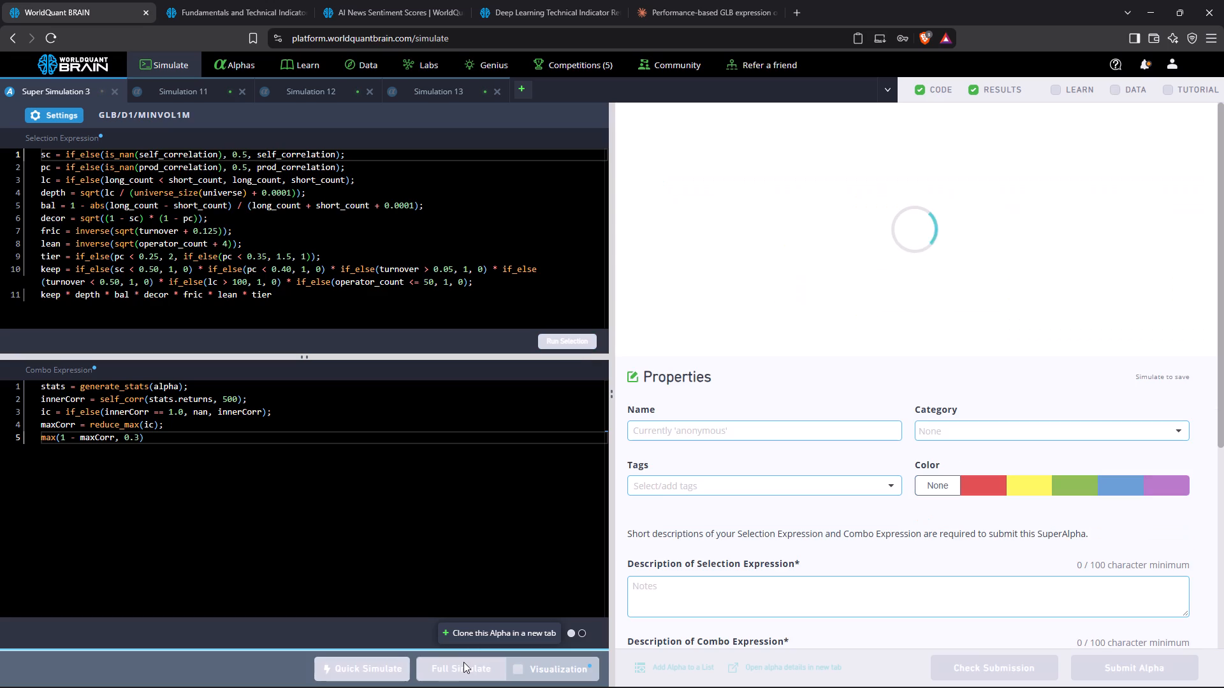
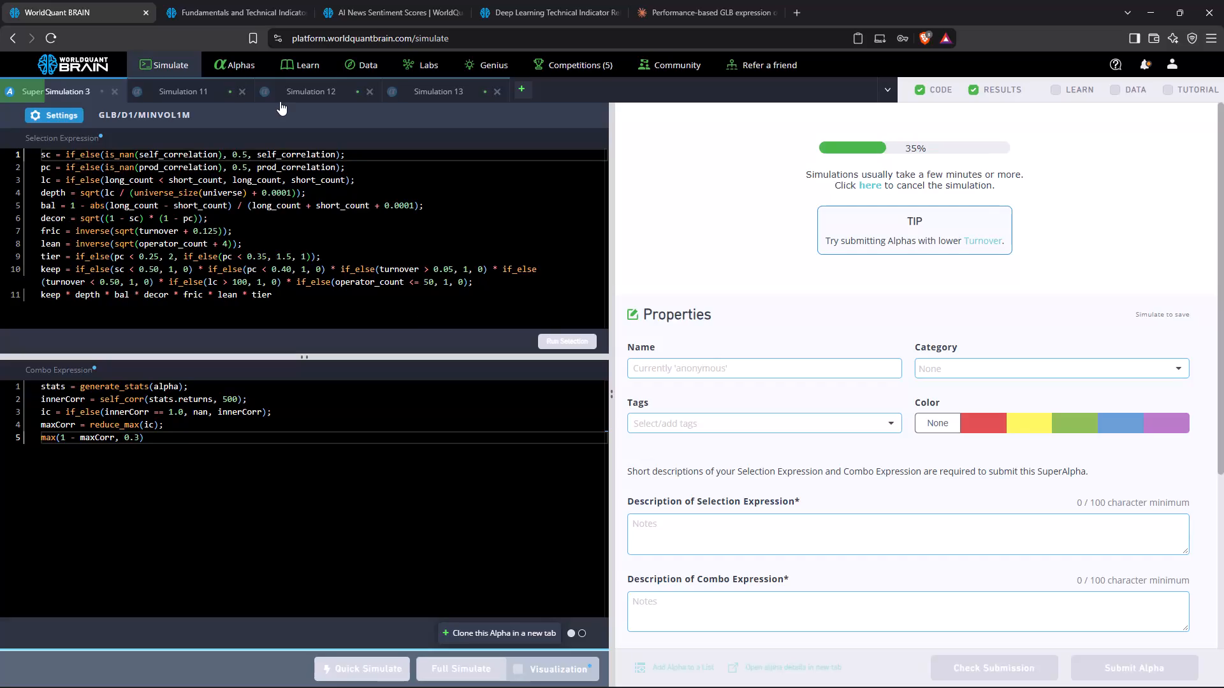
Open Simulation 12 and review the passed checks and warning in its IS Testing Status.
left_click(280, 101)
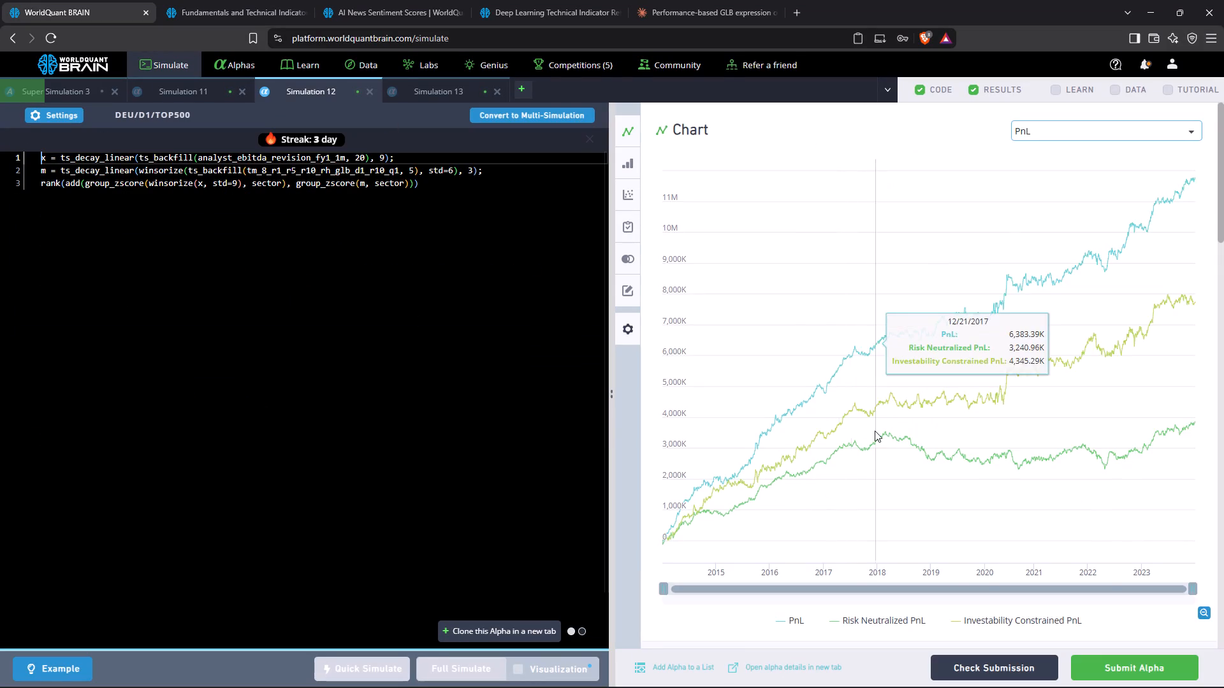
scroll(875, 431, "down", 10)
left_click(721, 382)
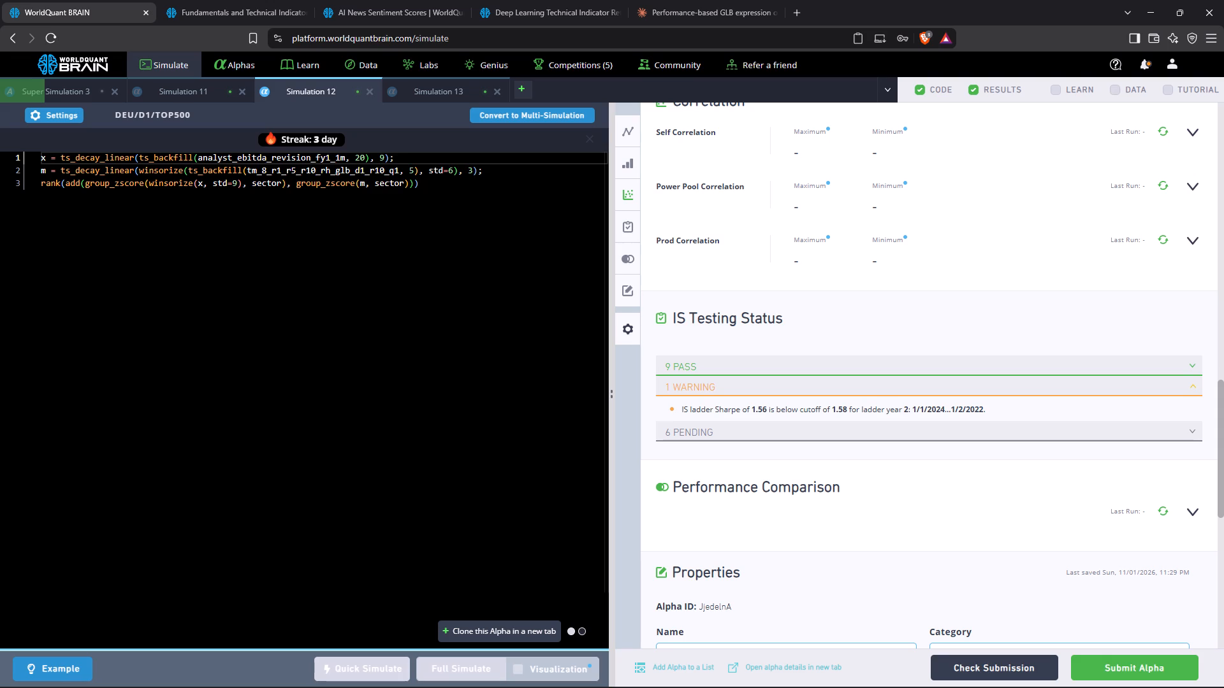
left_click(723, 375)
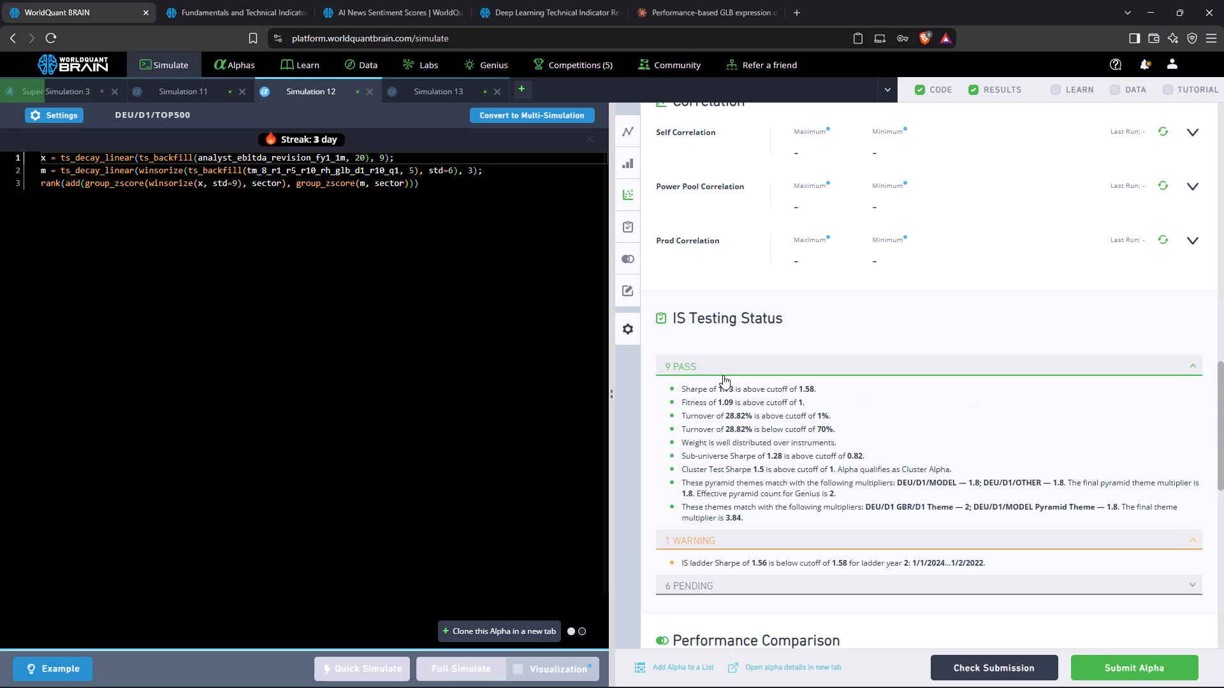
scroll(723, 375, "down", 3)
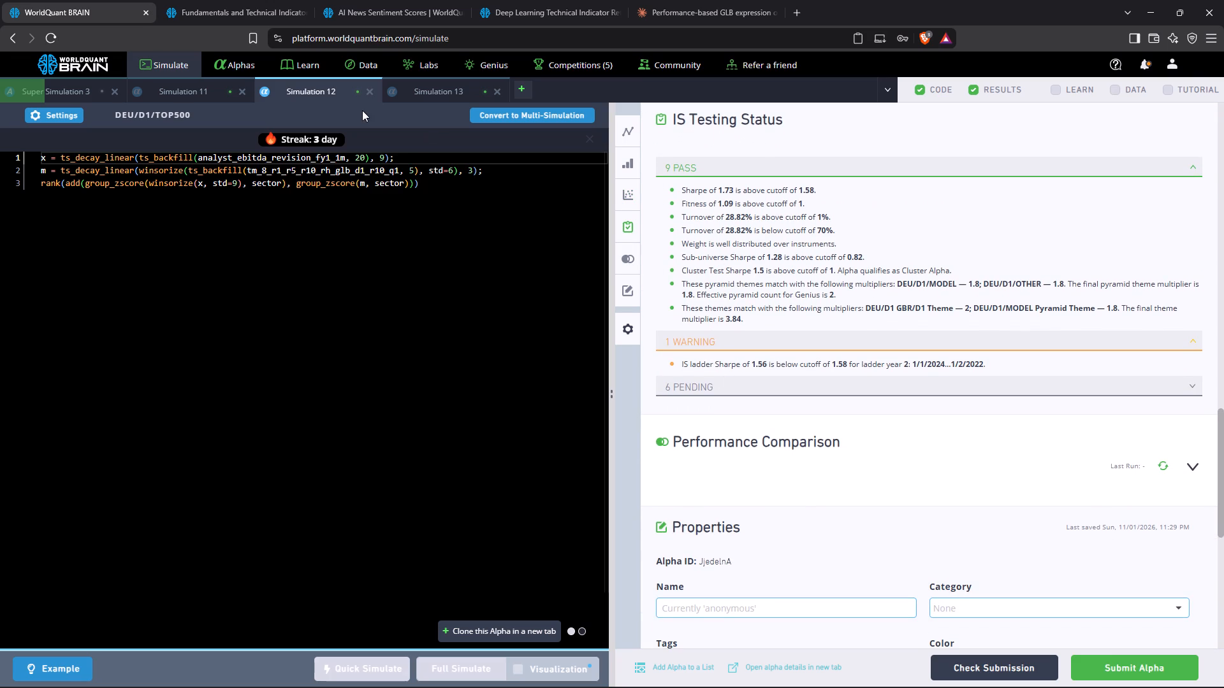
In Simulation 12's expression, set the winsorize std of x to 4 and the linear decay of m to 5.
left_click(235, 184)
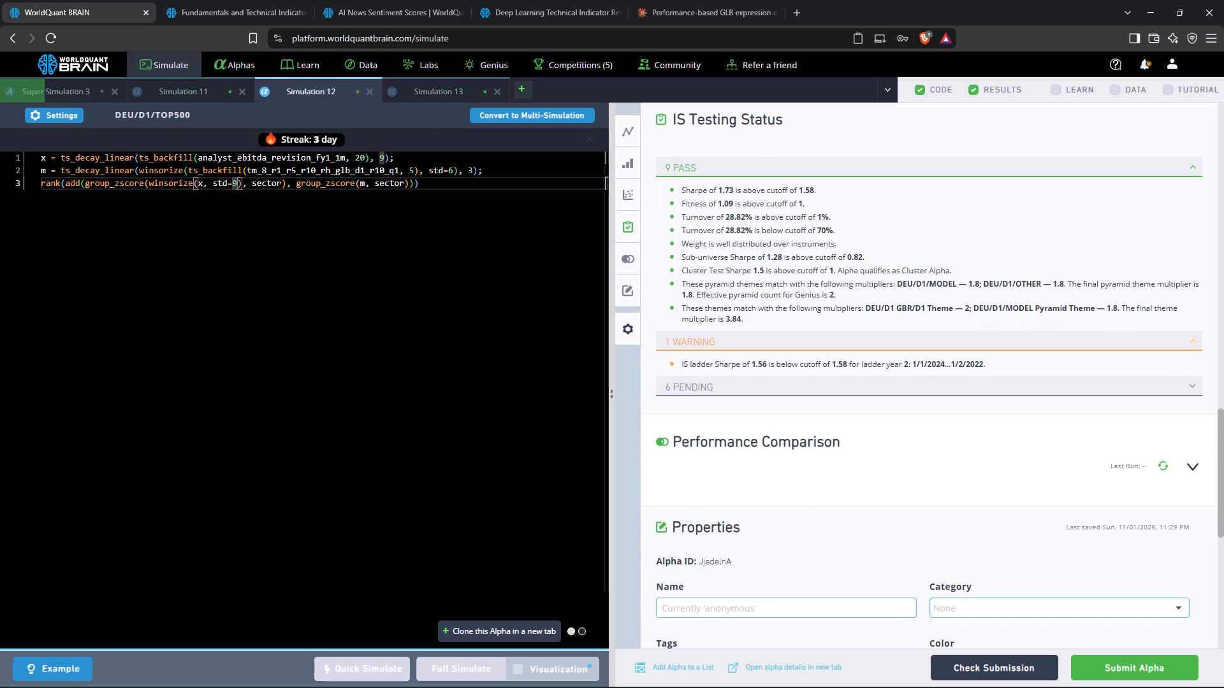
key("BackSpace")
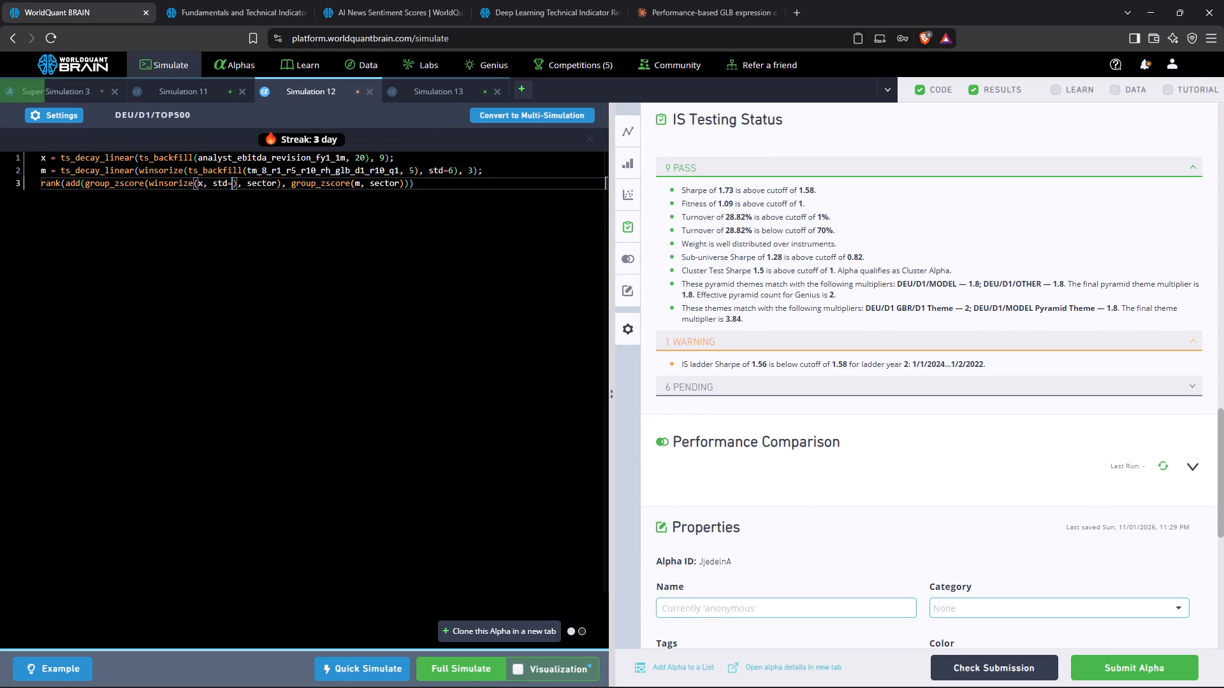
key("4")
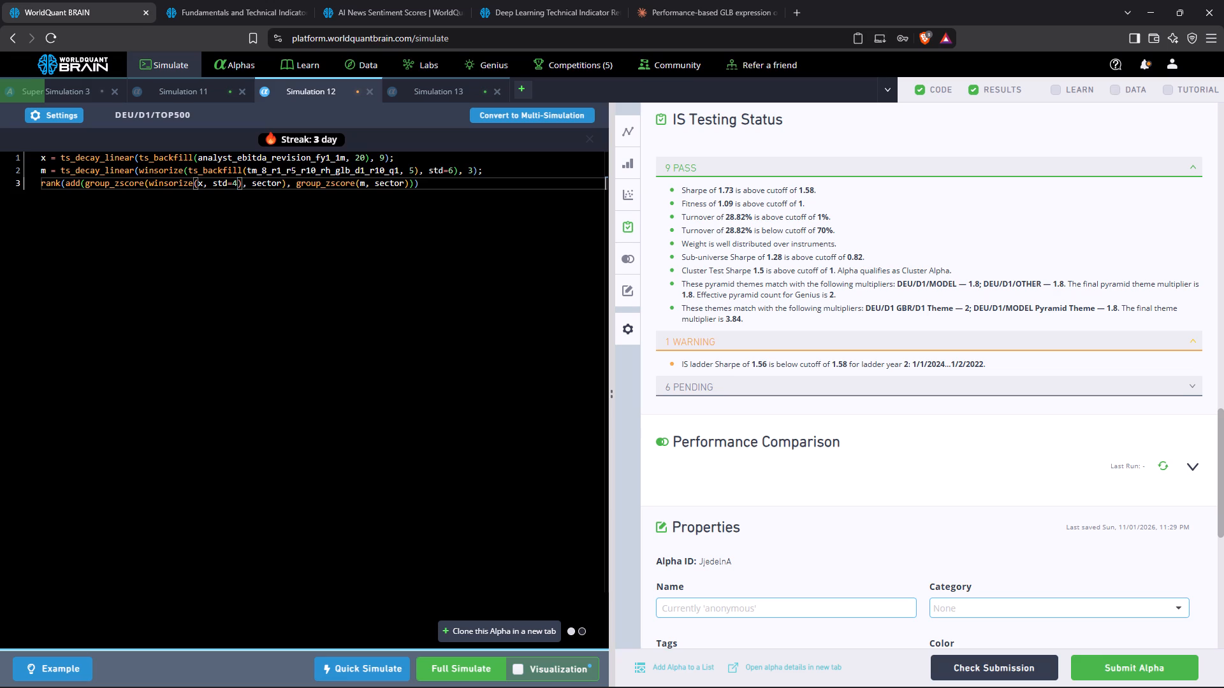
left_click(470, 173)
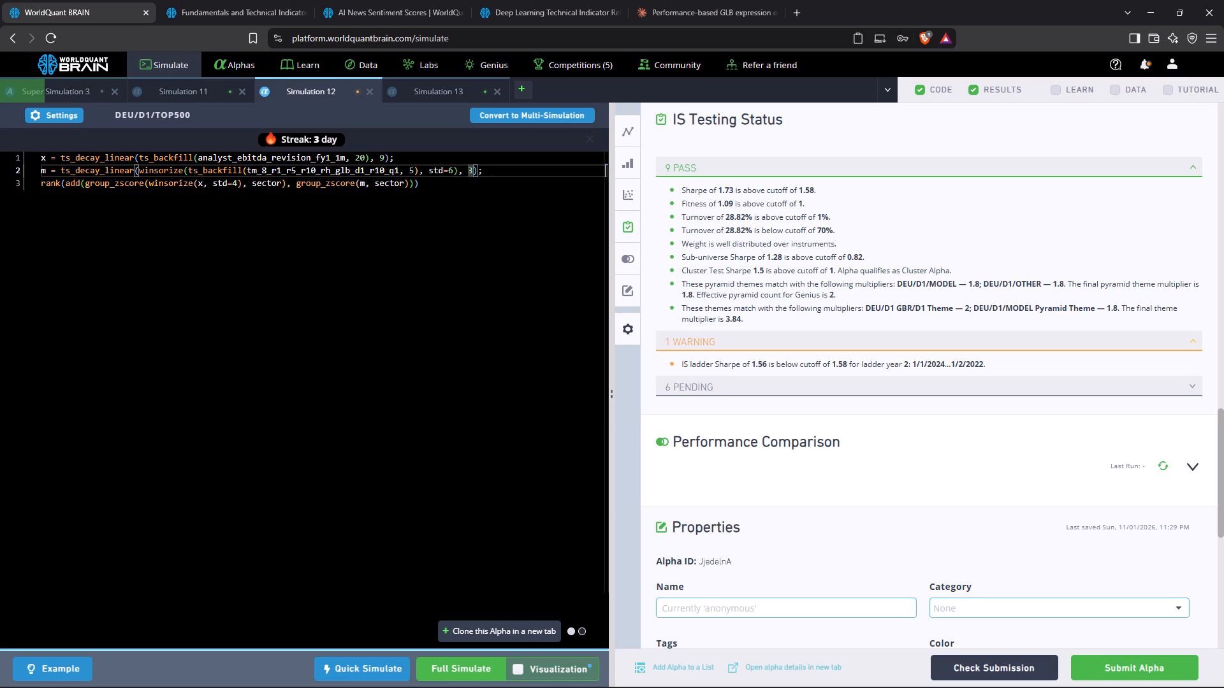
key("BackSpace")
key("5")
scroll(808, 345, "up", 2)
left_click(1193, 228)
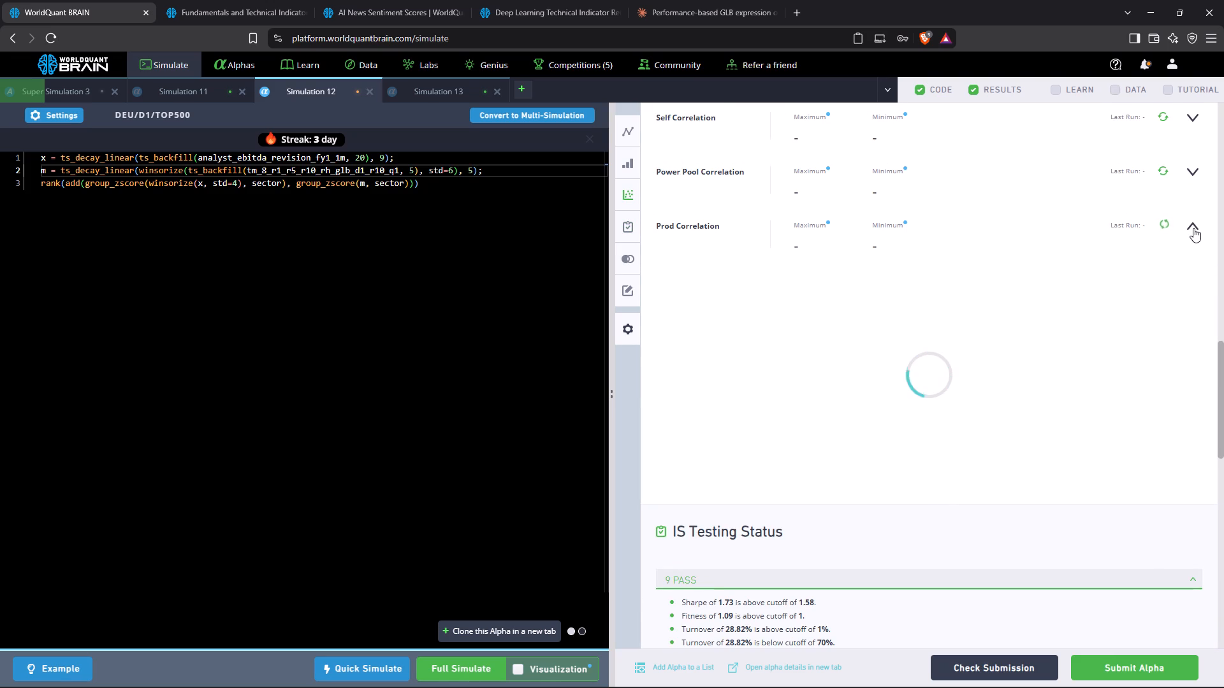
scroll(1126, 355, "down", 1)
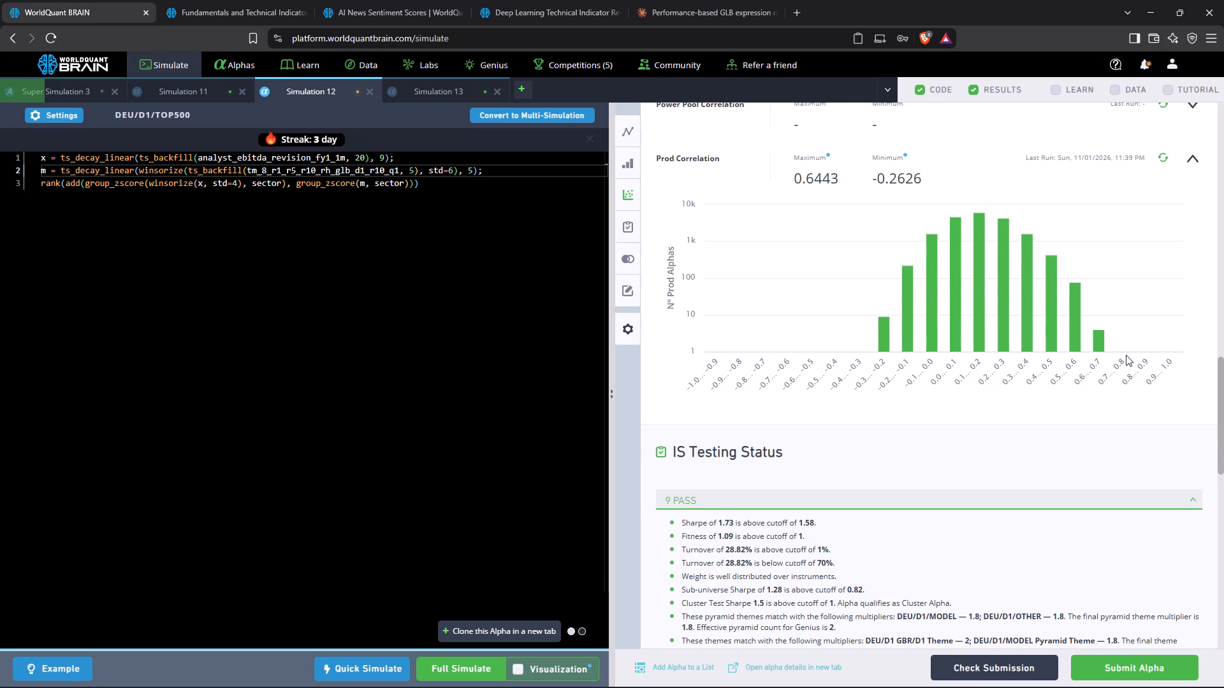
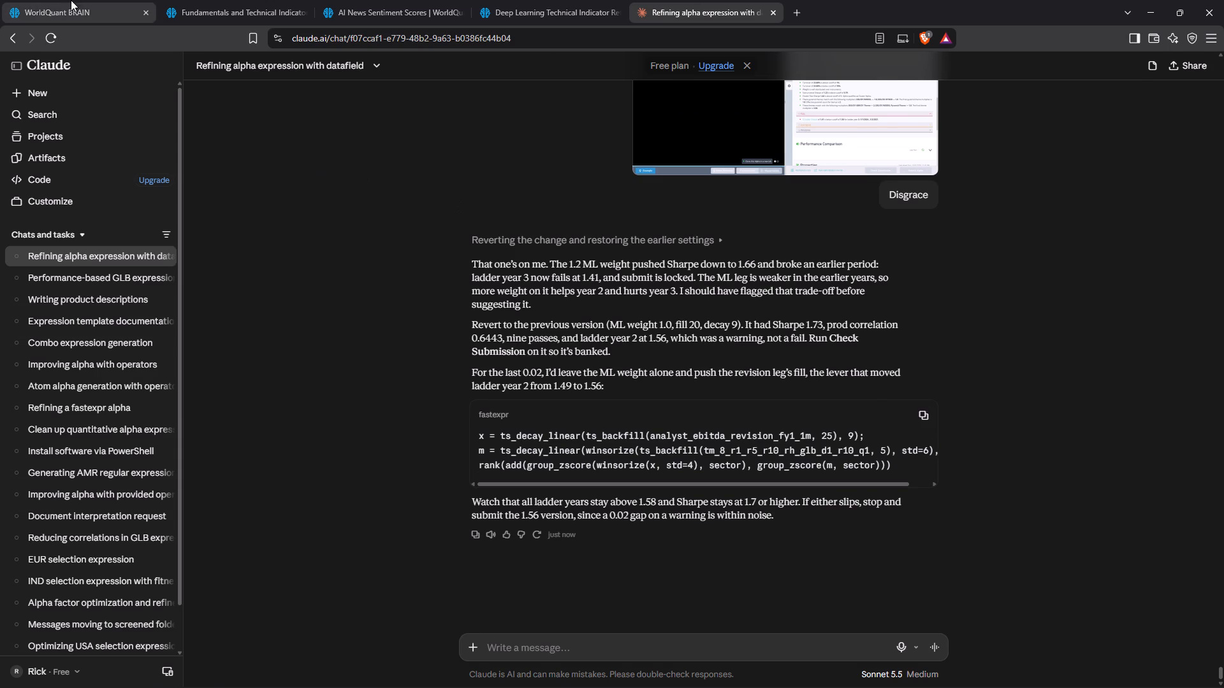
left_click(456, 348)
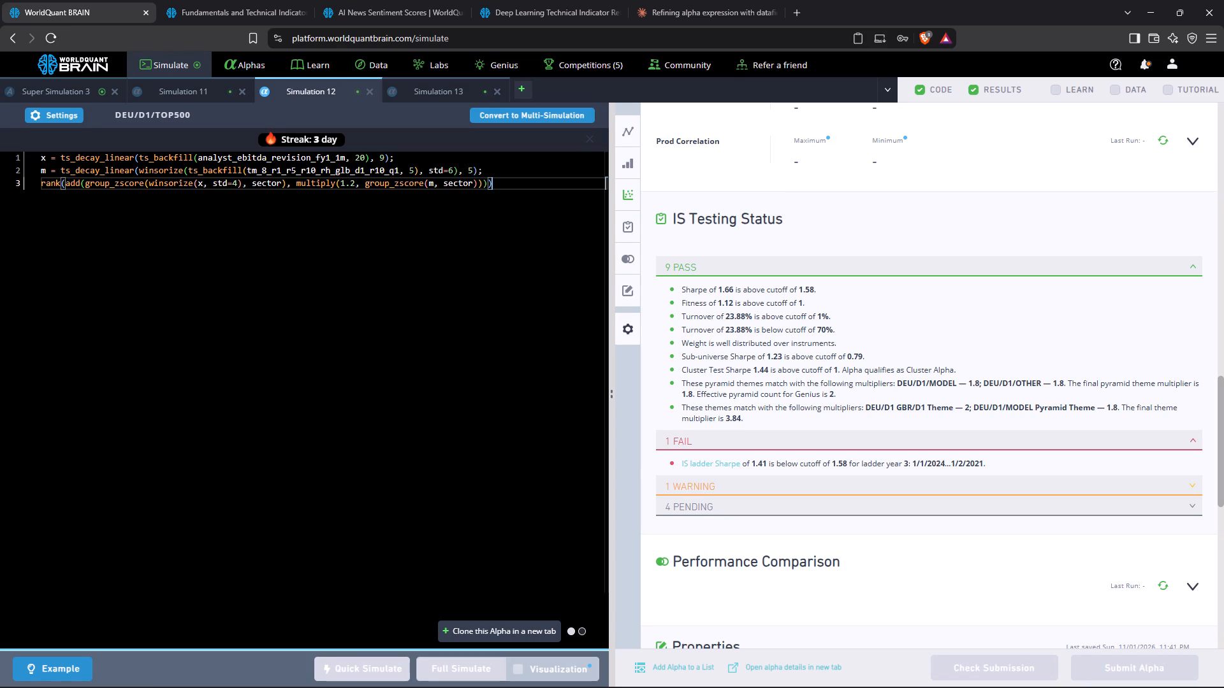
key("ctrl+a")
key("ctrl+v")
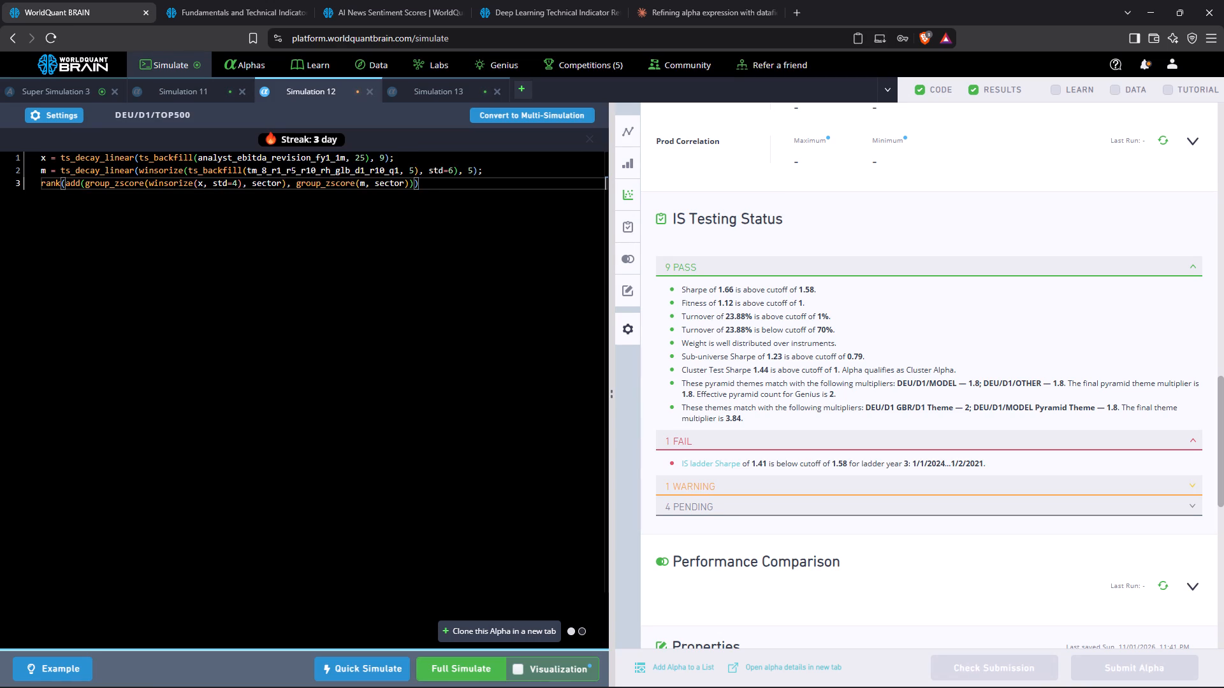
key("ctrl+a")
key("ctrl+v")
left_click(458, 657)
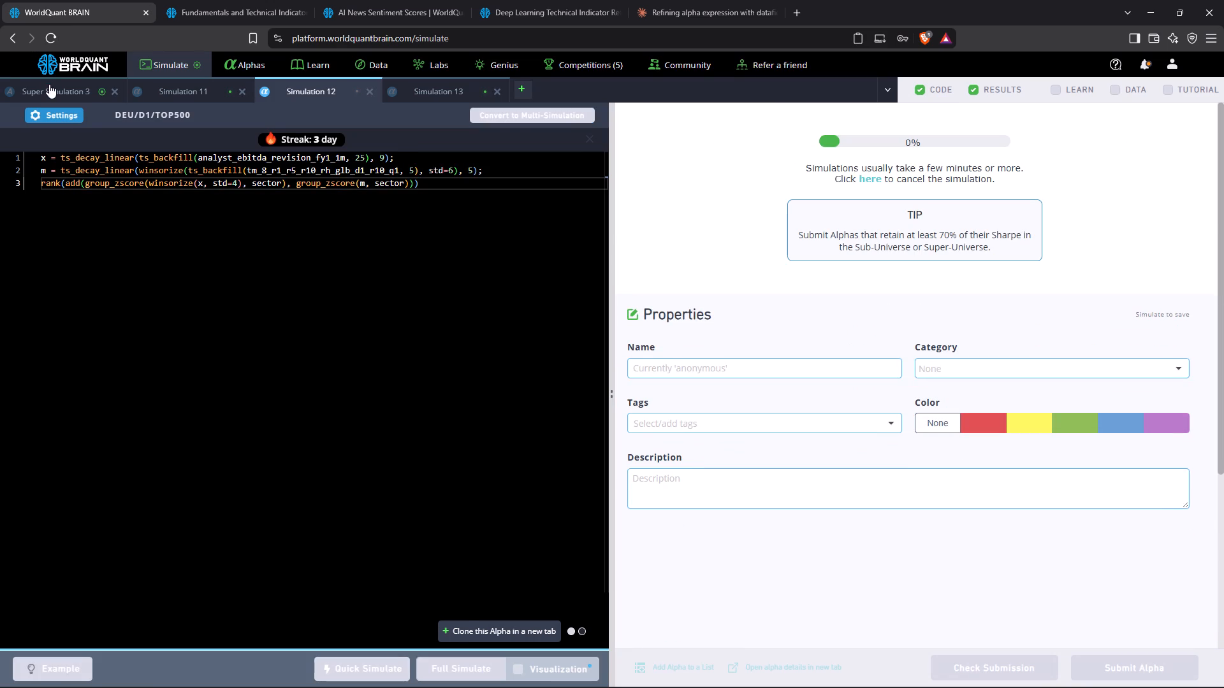
Run the Prod Correlation check for Super Simulation 3 and examine its distribution.
left_click(49, 84)
scroll(782, 345, "down", 8)
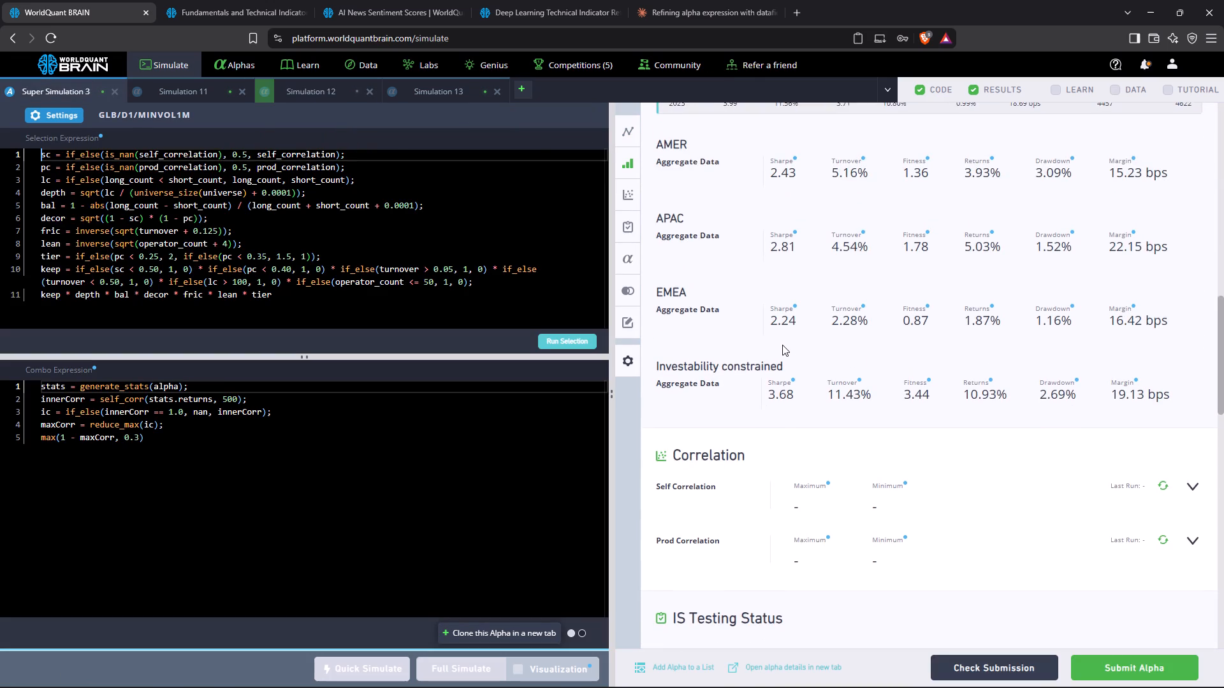
scroll(782, 345, "down", 2)
left_click_drag(1203, 362, 1195, 363)
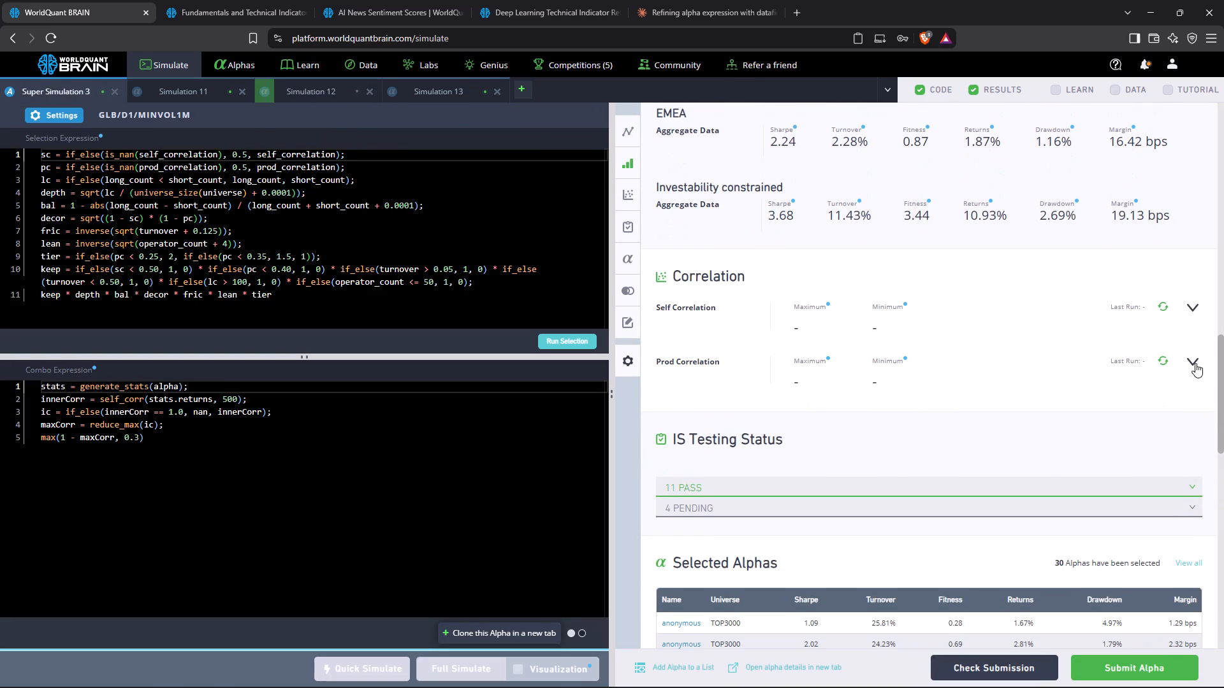
left_click(1195, 363)
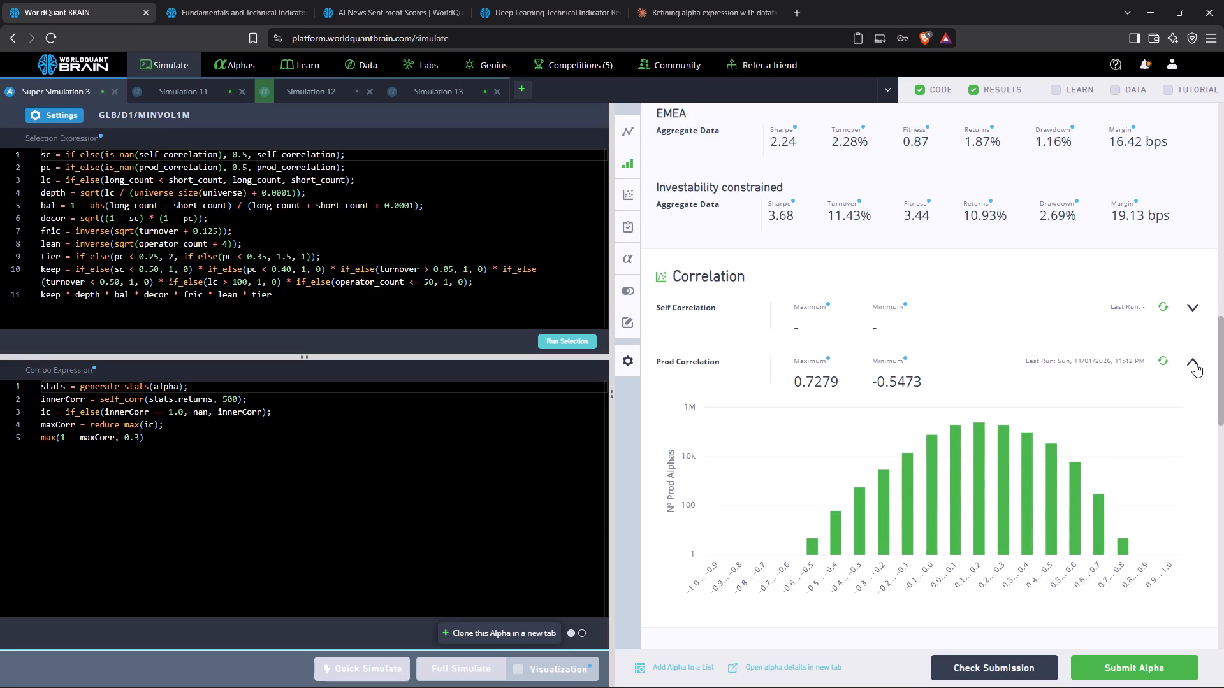
left_click(877, 457)
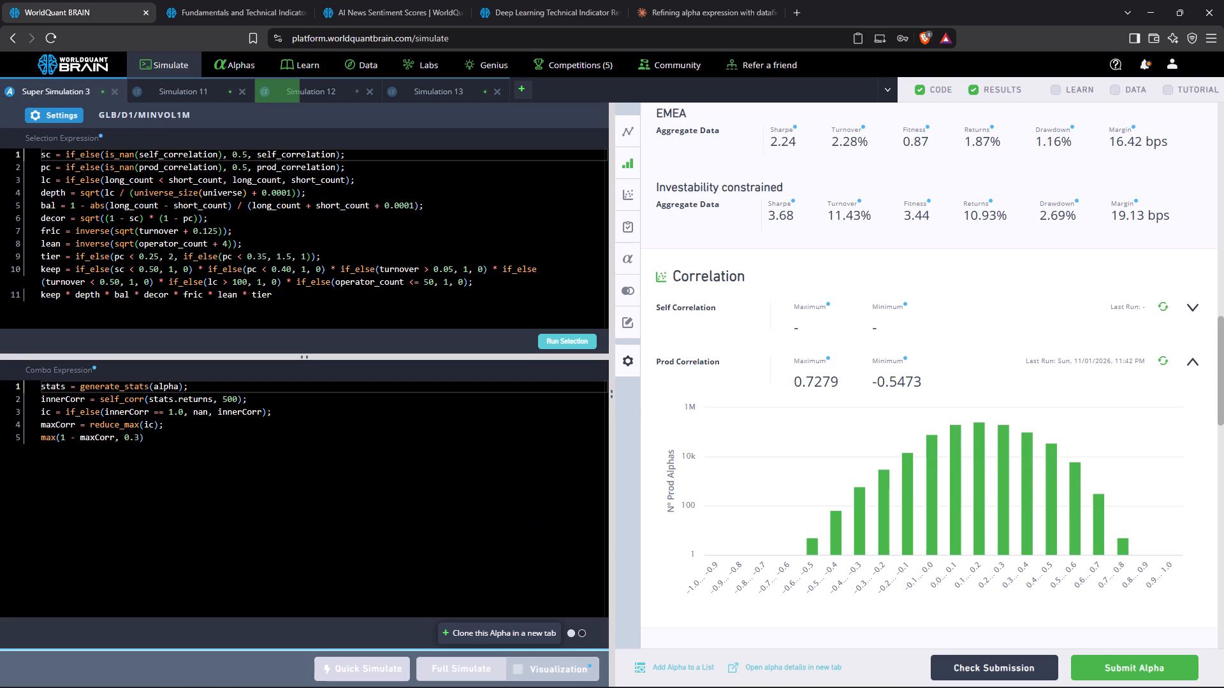
Replace Super Simulation 3's combo expression with 1 and start its full simulation.
left_click(391, 535)
key("ctrl+a")
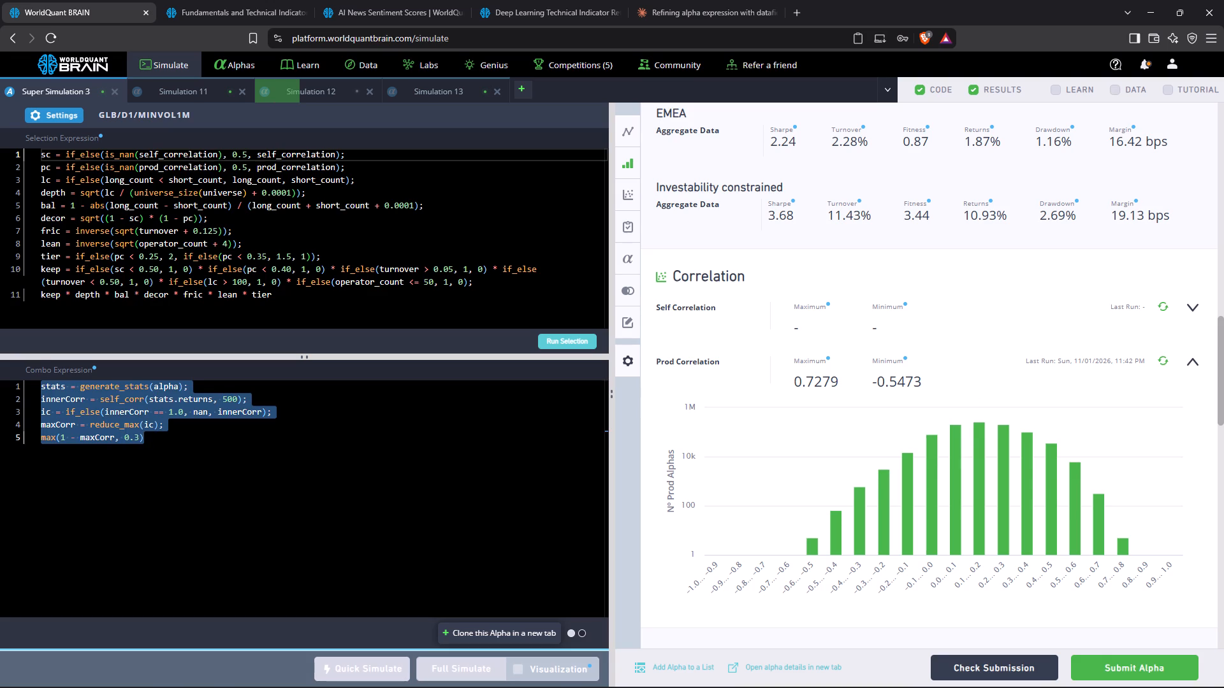
key("1")
left_click(468, 653)
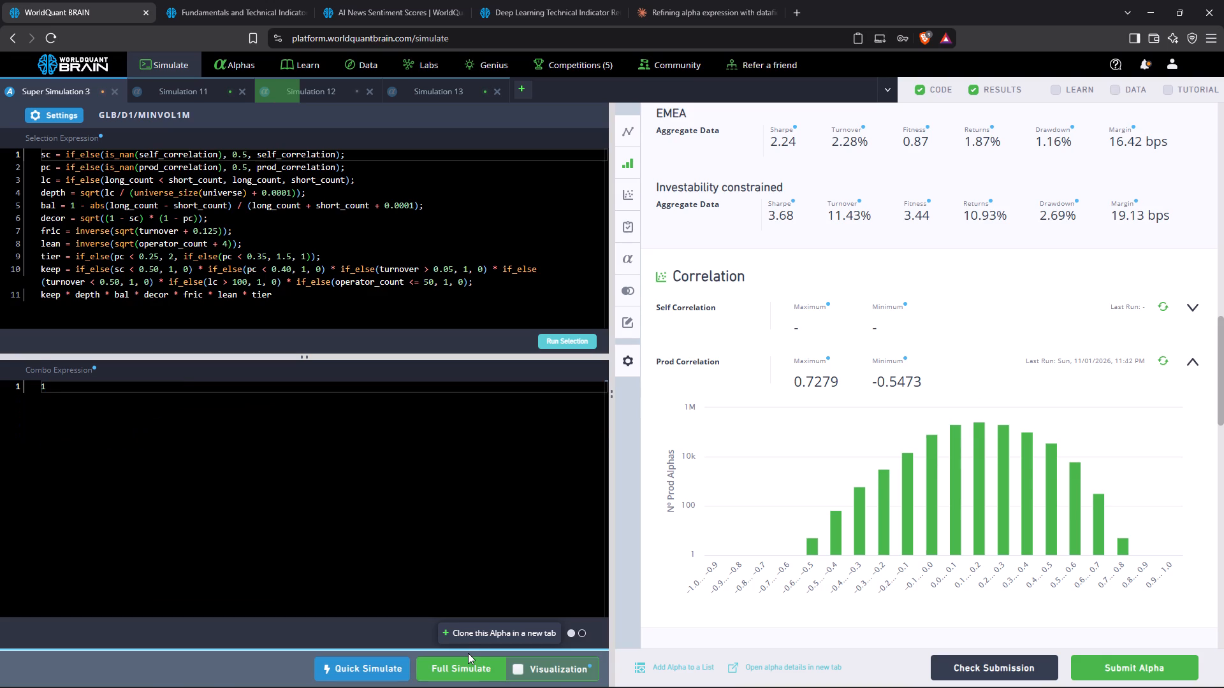
left_click(474, 661)
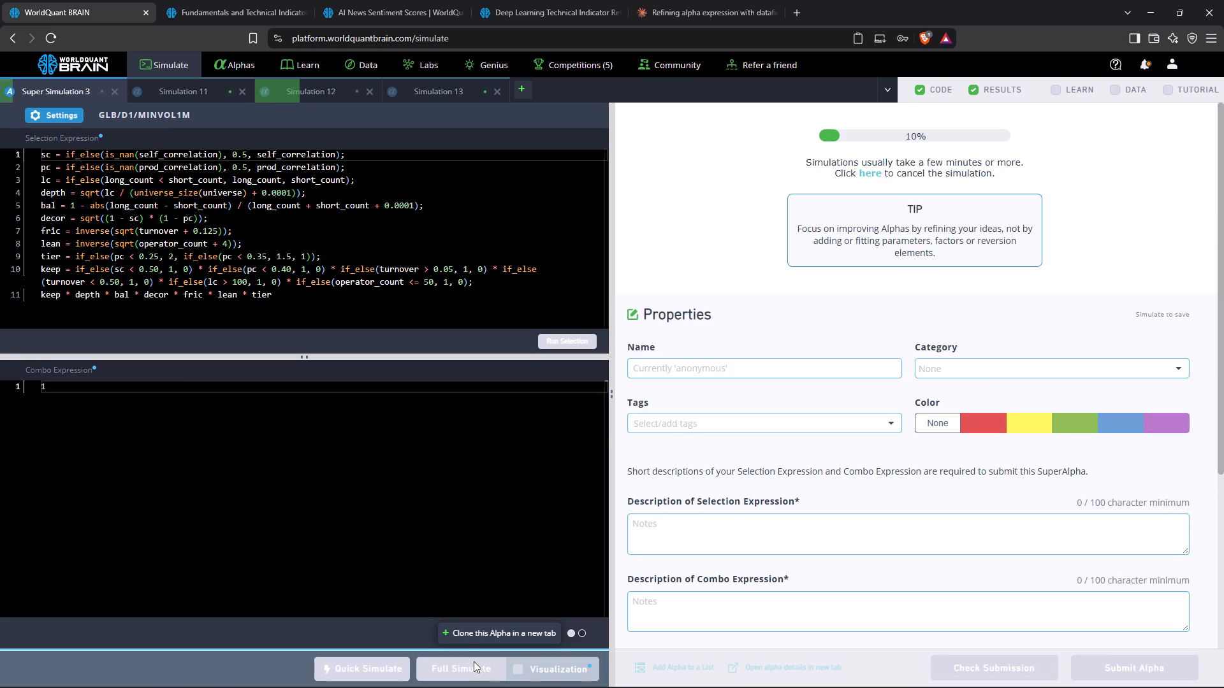